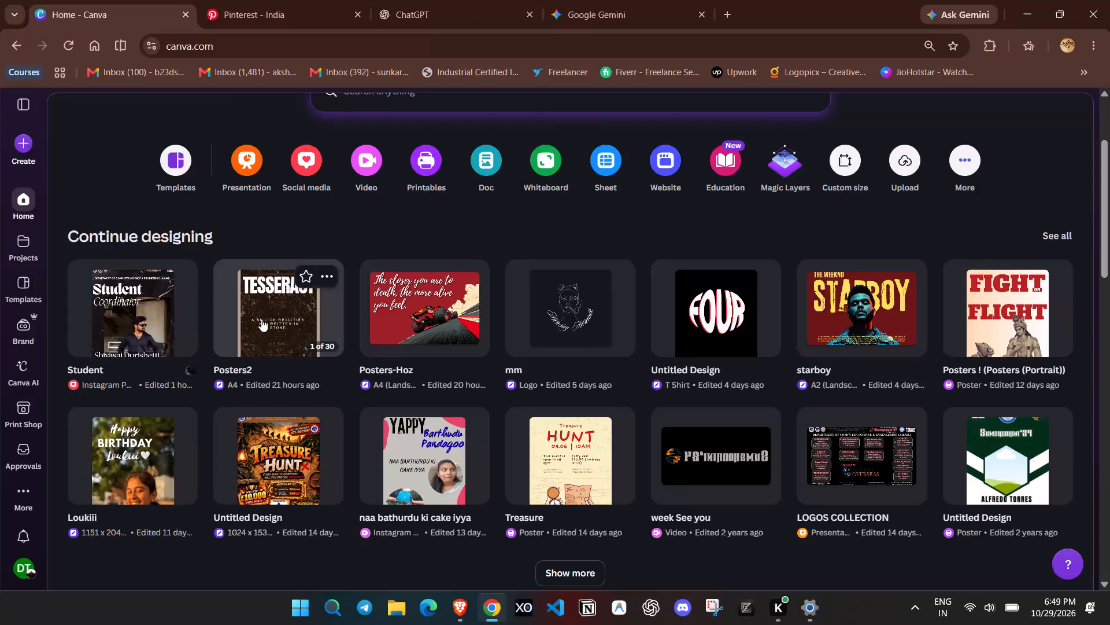
# Look through the existing poster pages of the Posters2 design up to the last page.
pyautogui.scroll(-7, 721, 322)
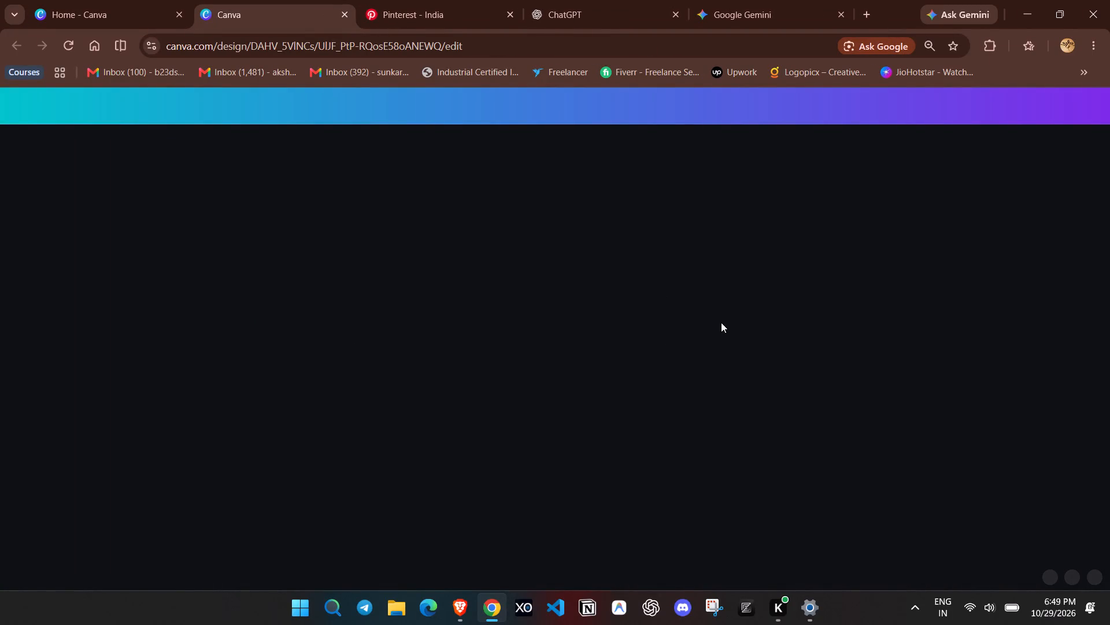
pyautogui.scroll(-17, 721, 322)
pyautogui.scroll(-20, 746, 282)
pyautogui.scroll(-10, 746, 282)
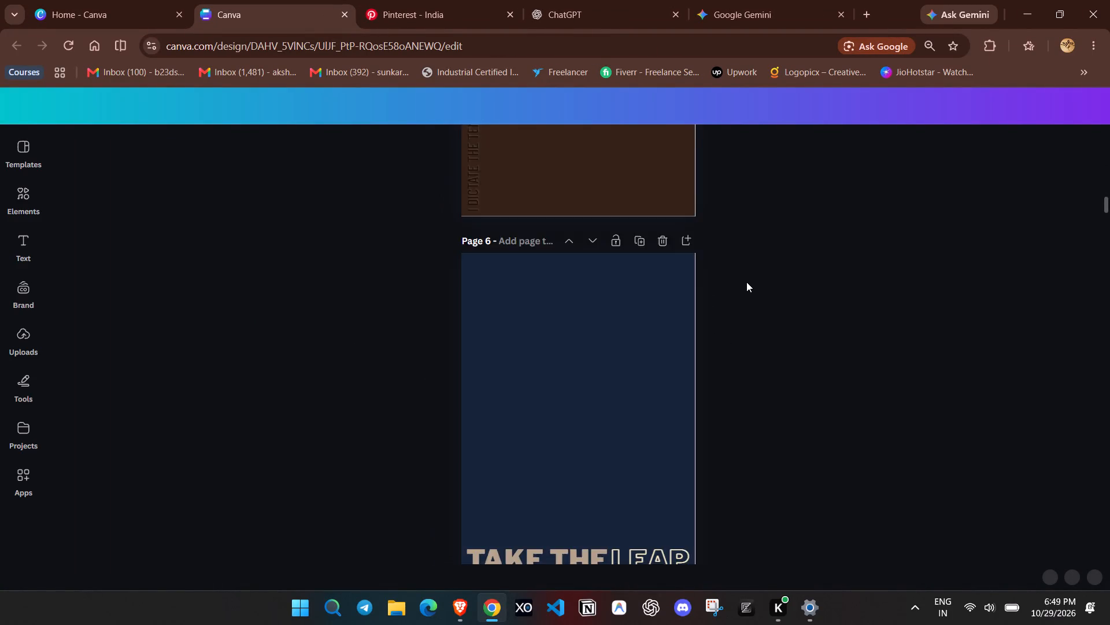
pyautogui.scroll(-20, 746, 282)
pyautogui.scroll(-14, 746, 282)
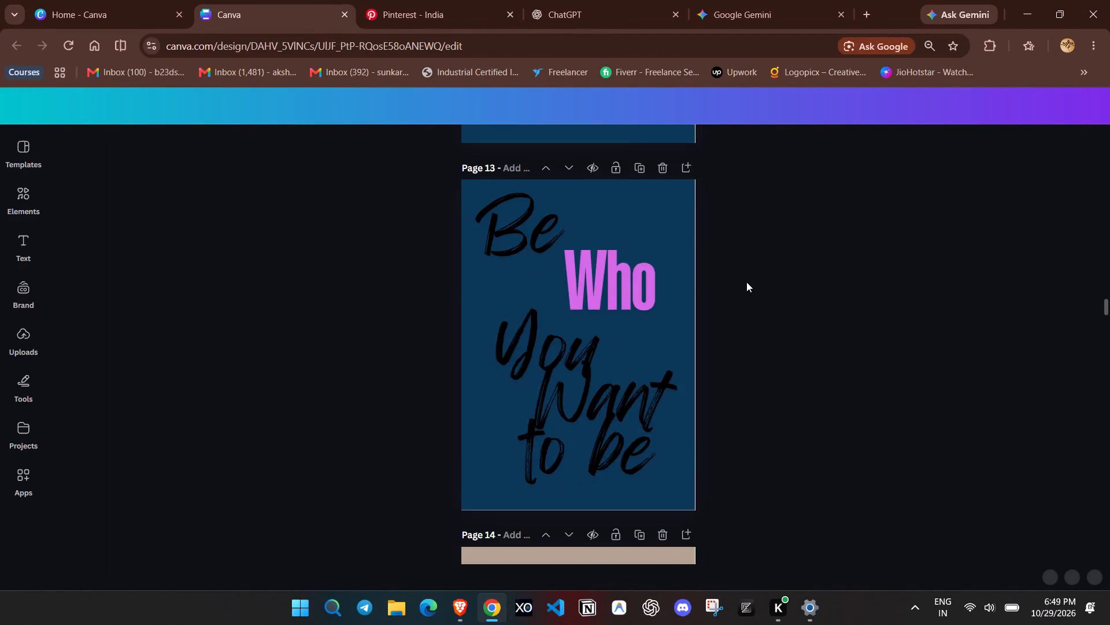
pyautogui.scroll(-5, 746, 282)
pyautogui.scroll(-20, 746, 282)
pyautogui.scroll(-4, 746, 282)
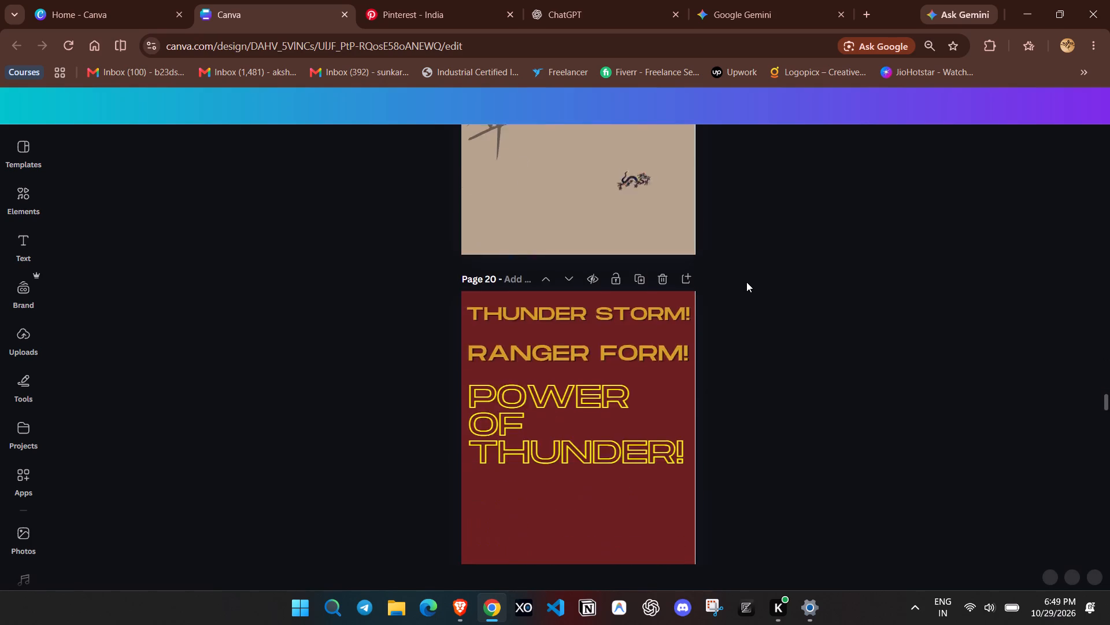
pyautogui.scroll(-20, 746, 282)
pyautogui.scroll(-14, 746, 282)
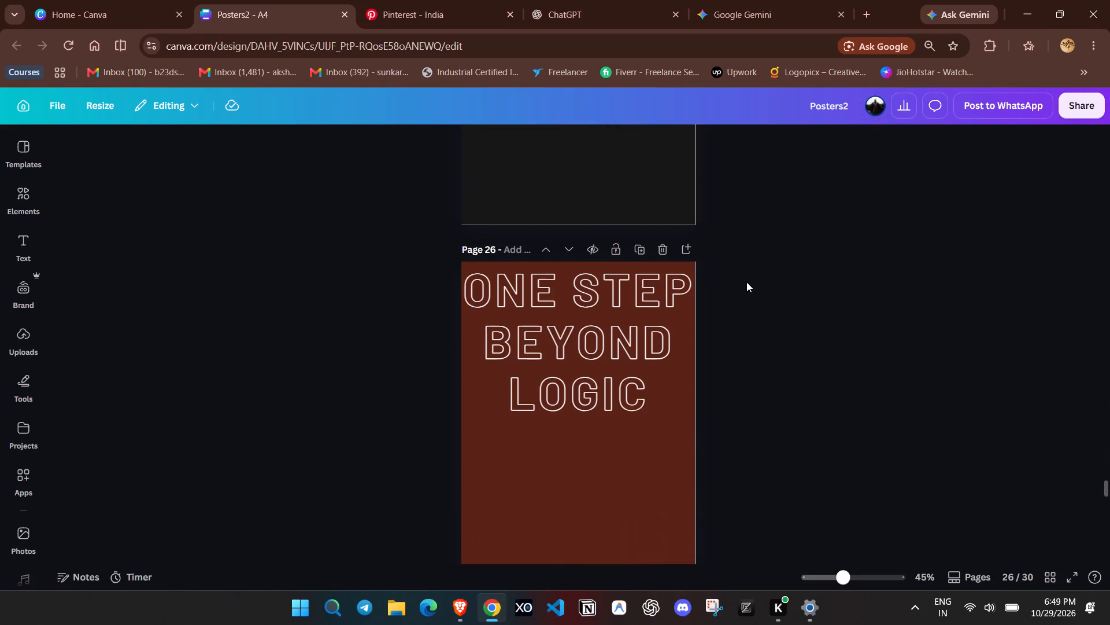
pyautogui.scroll(-20, 746, 282)
pyautogui.scroll(-7, 746, 282)
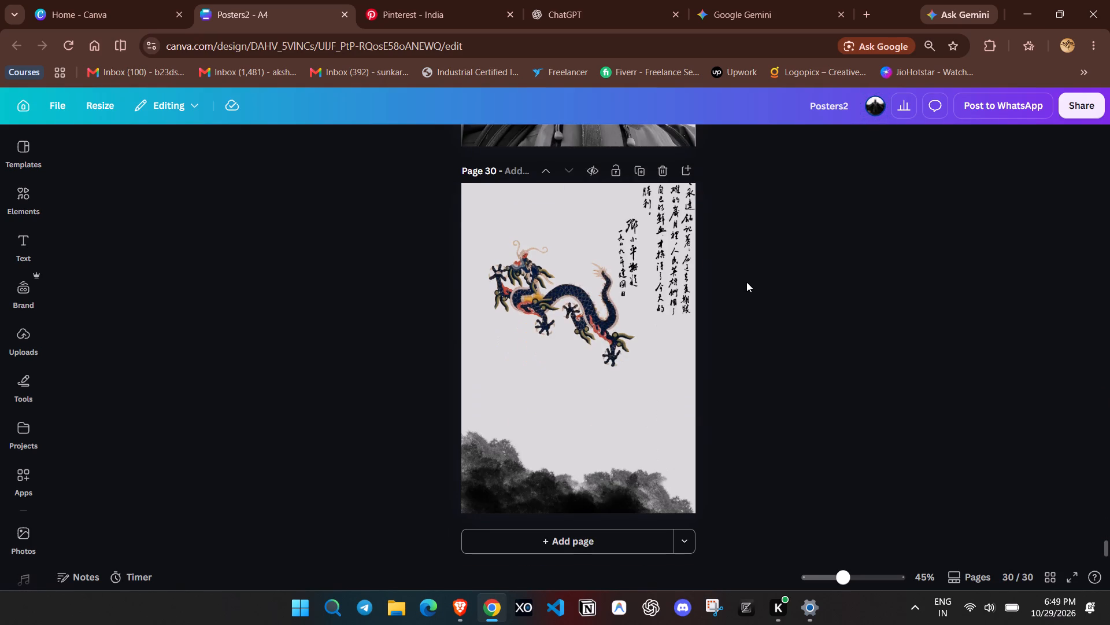
pyautogui.scroll(10, 746, 282)
pyautogui.scroll(-10, 746, 282)
# Add a blank page after page 30 and set its background to the near-black swatch from the design's background colours.
pyautogui.click(570, 545)
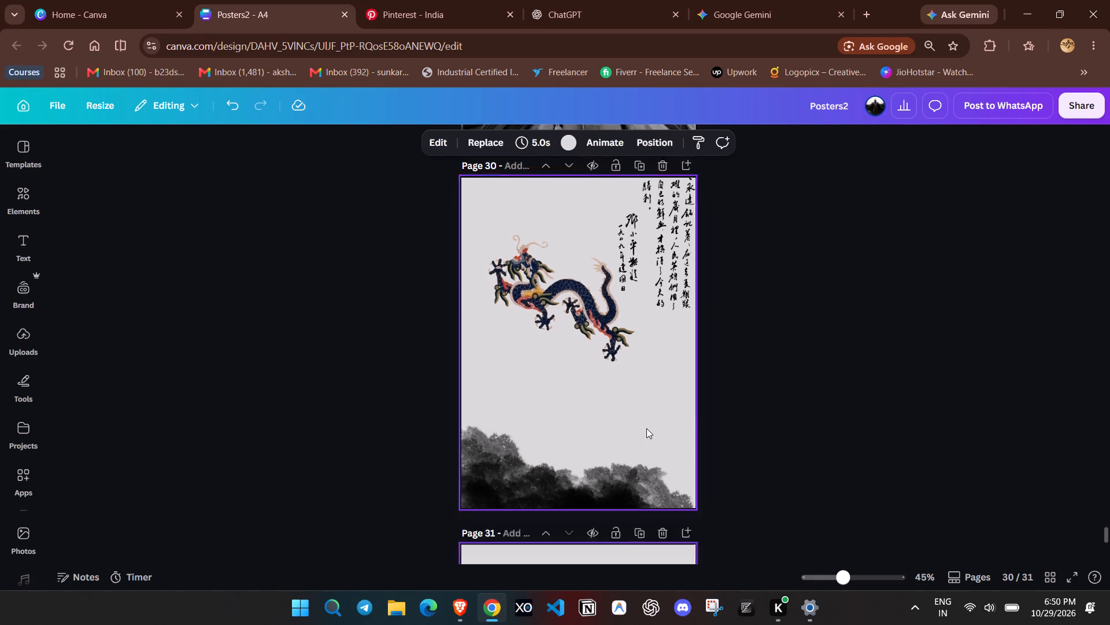
pyautogui.click(597, 135)
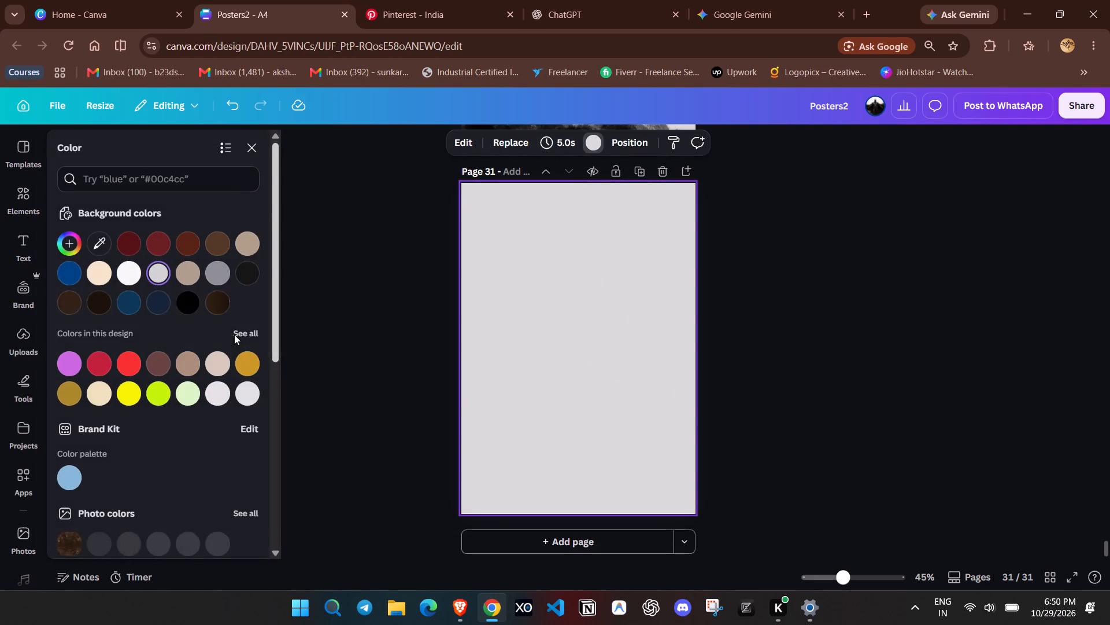
pyautogui.scroll(-2, 224, 337)
pyautogui.scroll(2, 224, 337)
pyautogui.click(208, 304)
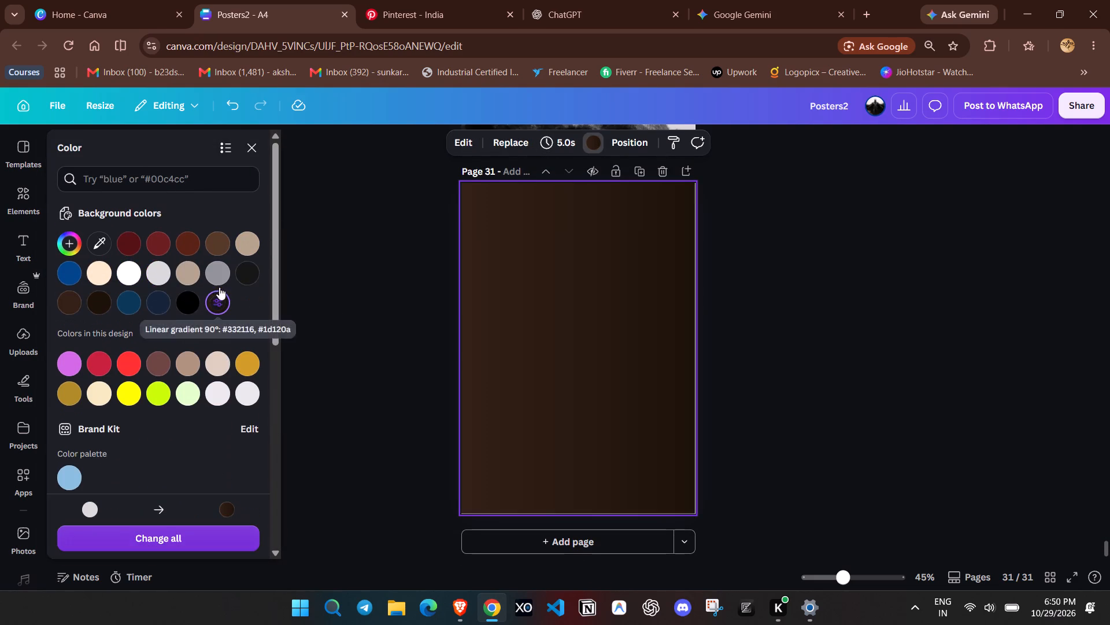
pyautogui.click(240, 266)
pyautogui.click(242, 231)
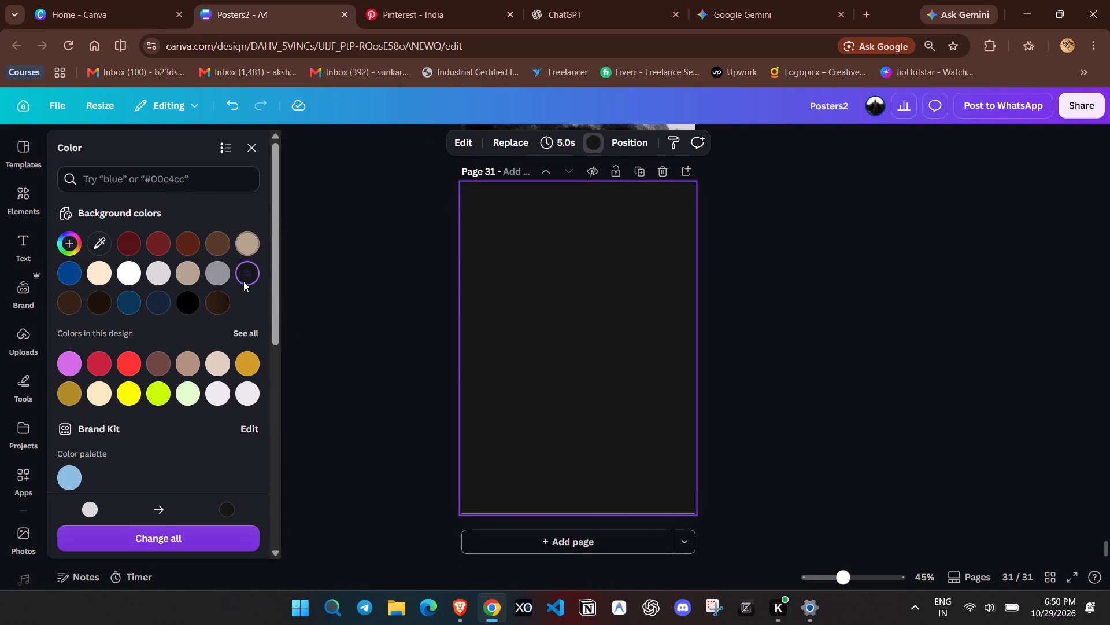
pyautogui.doubleClick(367, 237)
# Switch to Pinterest, search for "minimal poster" and open the DUNE poster pin with the two red moons.
pyautogui.click(406, 0)
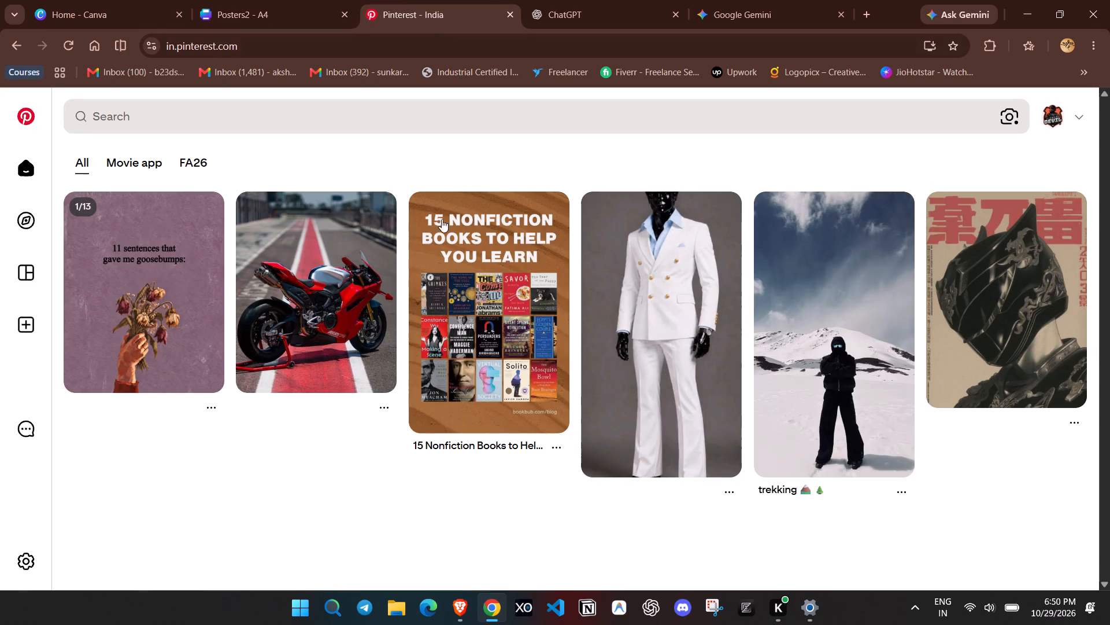
pyautogui.click(632, 117)
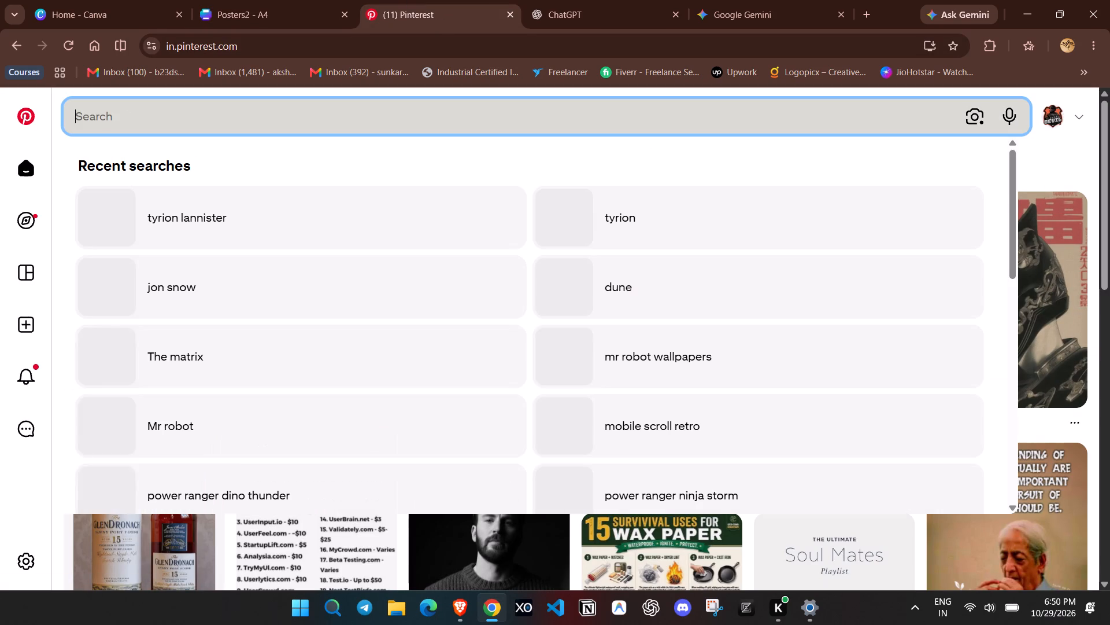
pyautogui.write('minimal poster')
pyautogui.press('Return')
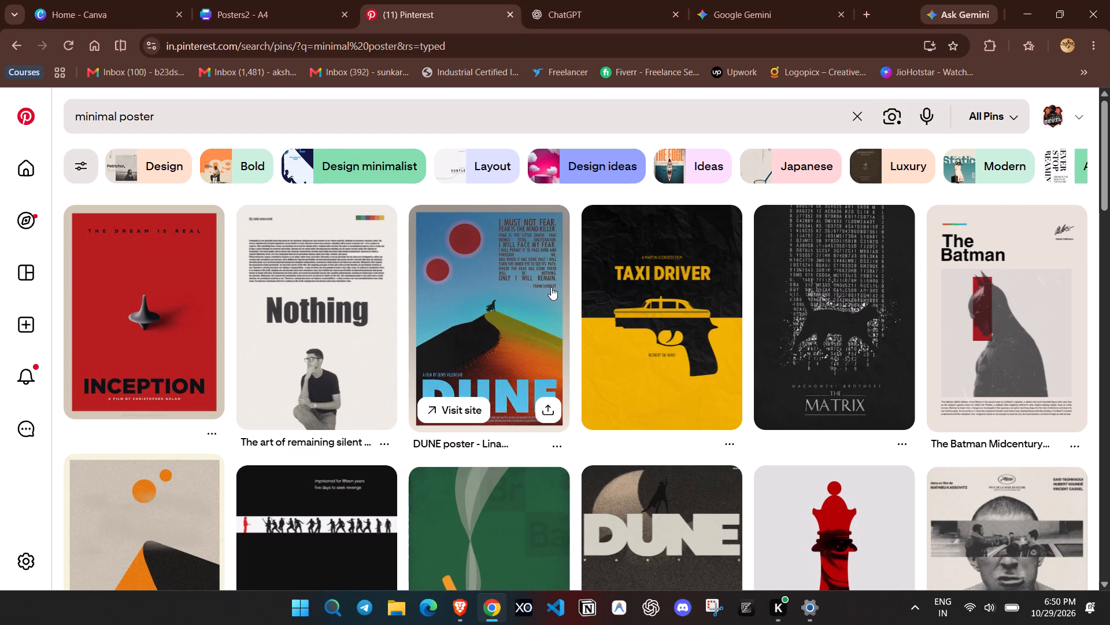
pyautogui.click(516, 311)
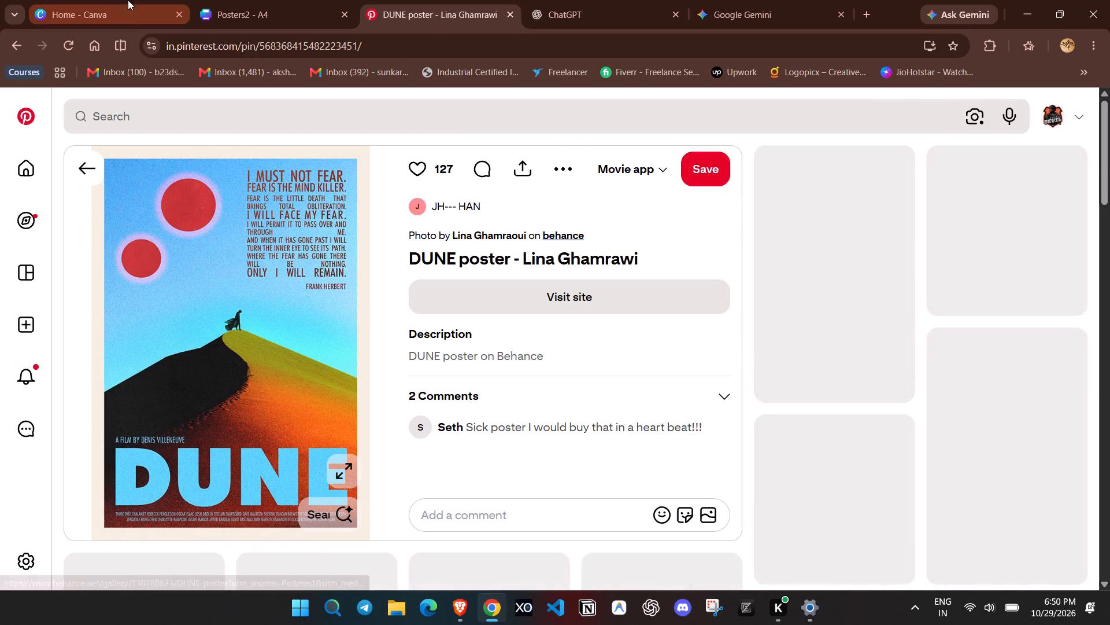
# Search Google for "dune" in a new tab and show the image results.
pyautogui.click(865, 9)
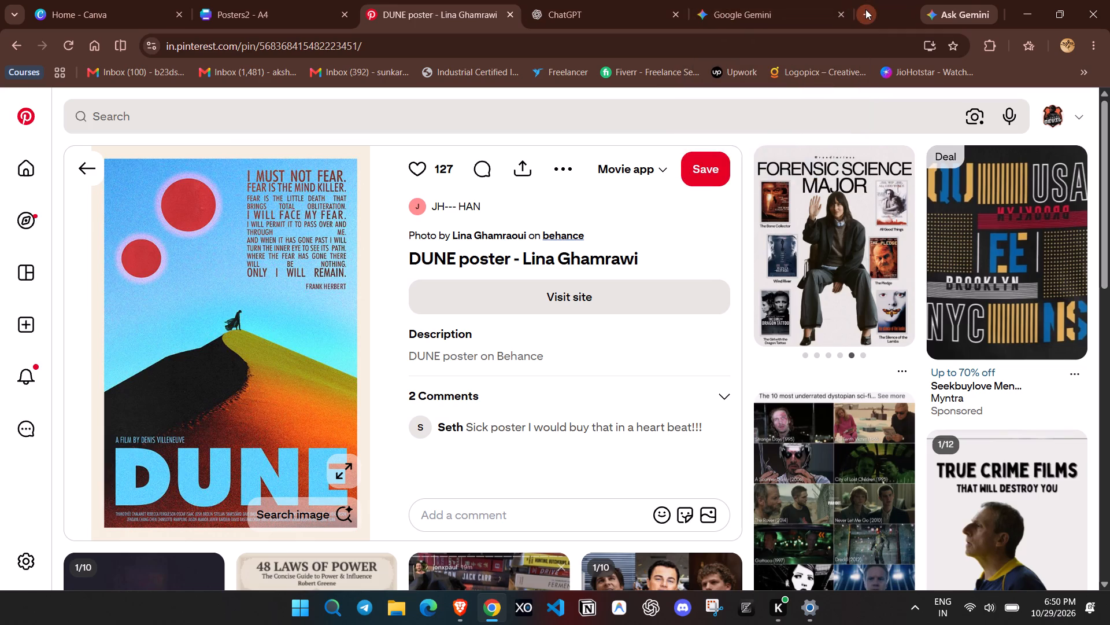
pyautogui.write('dune')
pyautogui.press('space')
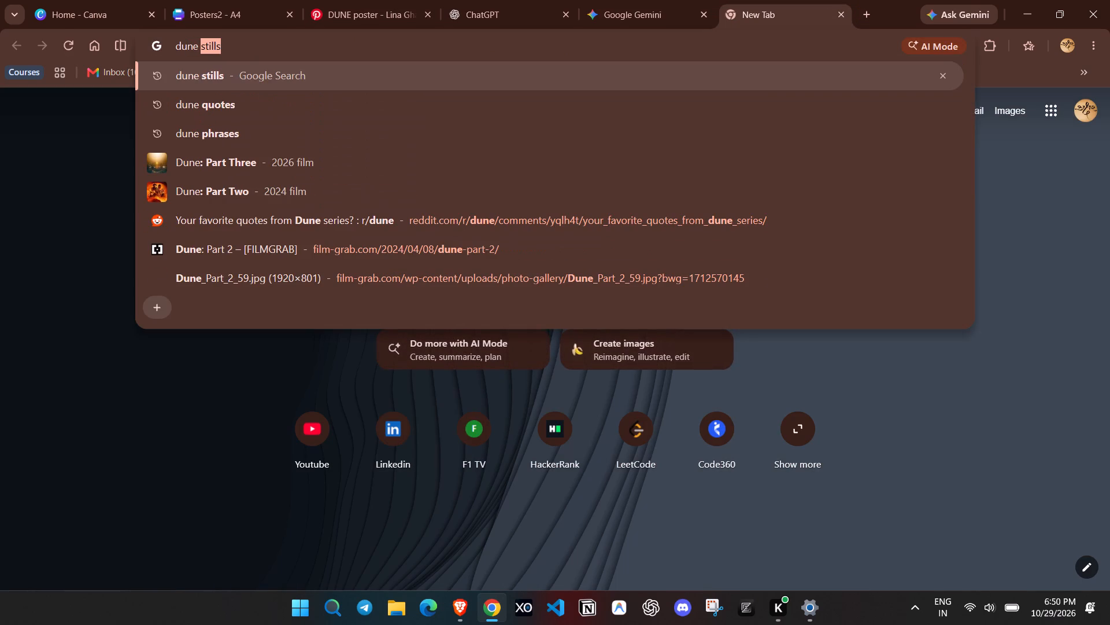
pyautogui.press('BackSpace')
pyautogui.press('BackSpace')
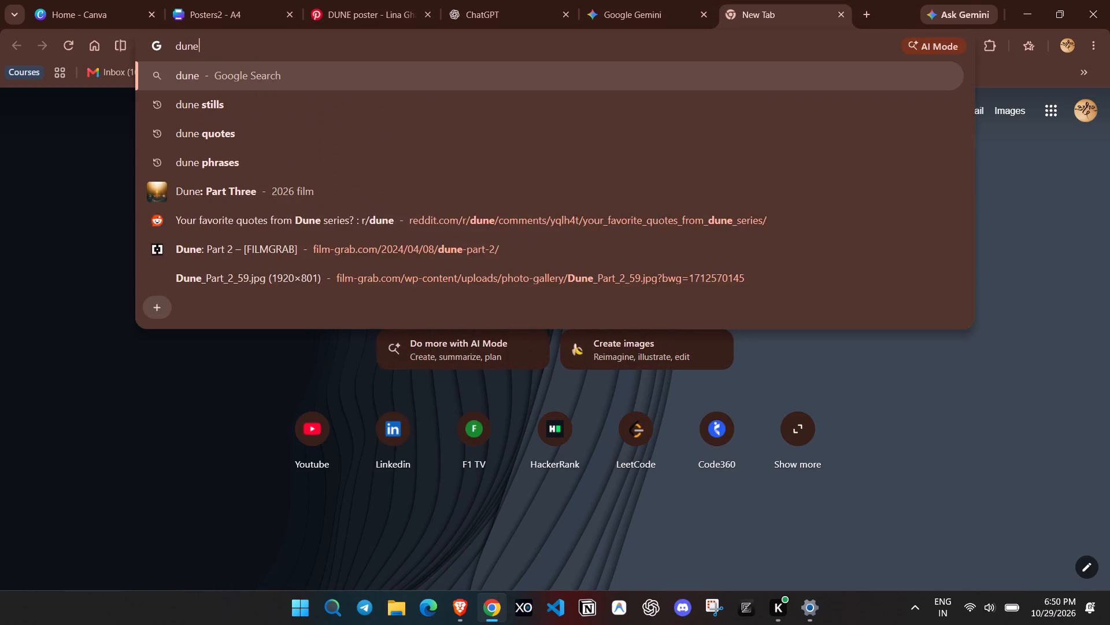
pyautogui.press('Return')
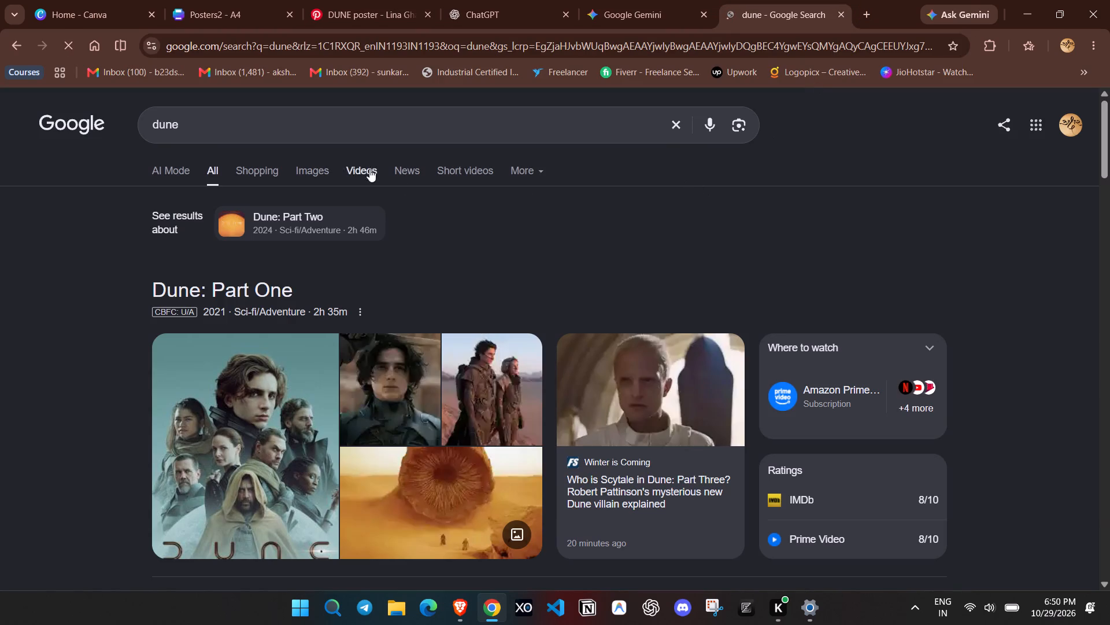
pyautogui.click(293, 170)
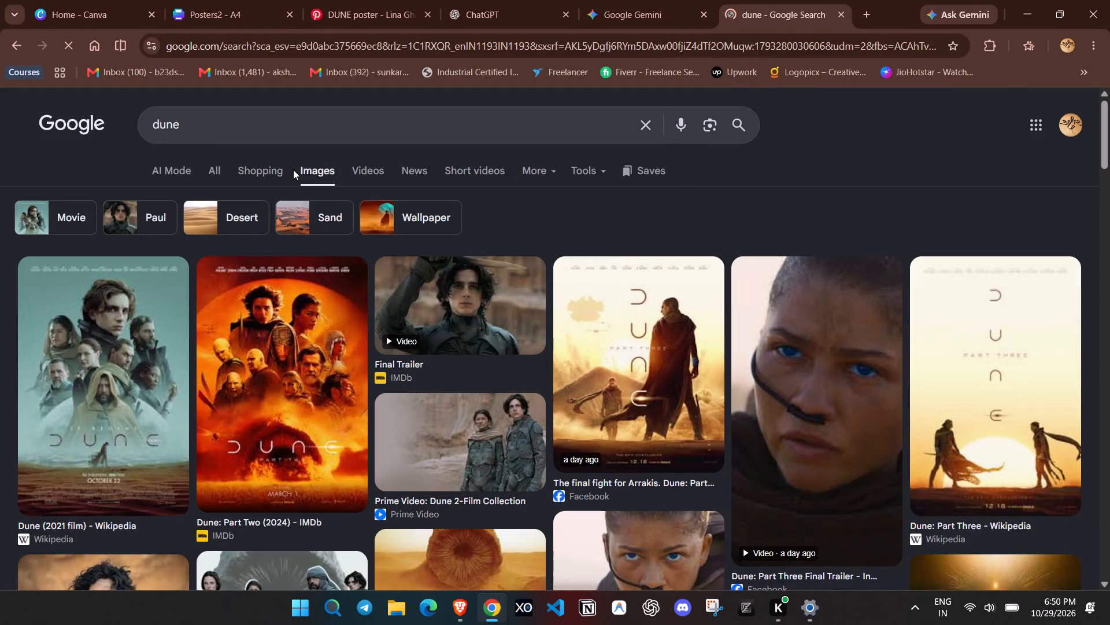
# Browse the Dune image results for usable poster imagery and close the search tab.
pyautogui.scroll(-7, 439, 337)
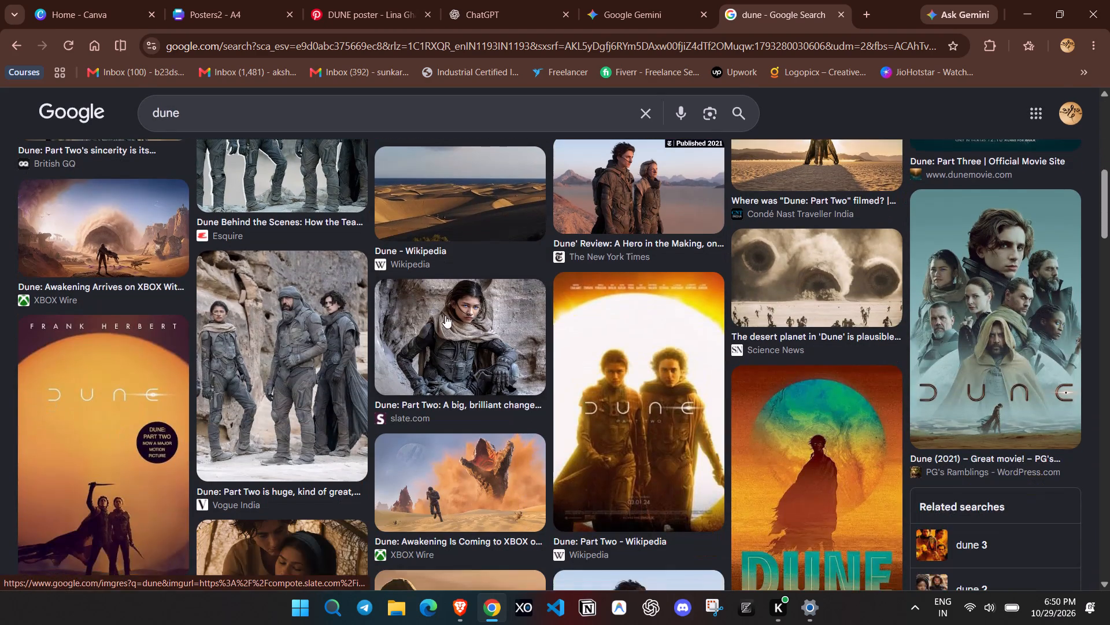
pyautogui.scroll(-13, 450, 315)
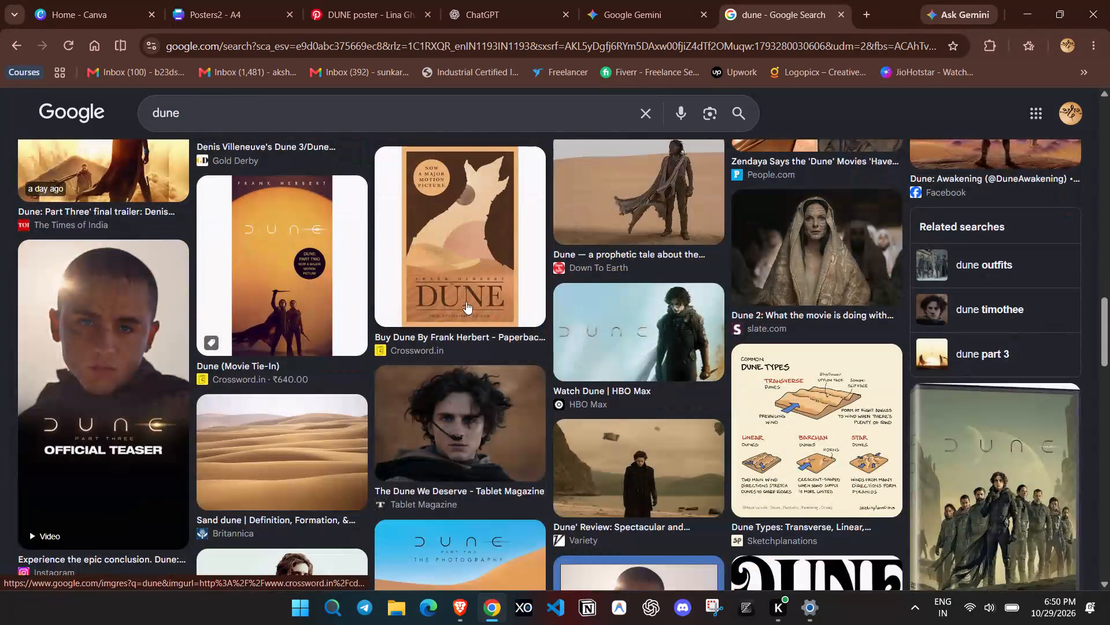
pyautogui.scroll(-5, 466, 302)
pyautogui.scroll(3, 465, 302)
pyautogui.scroll(-4, 465, 302)
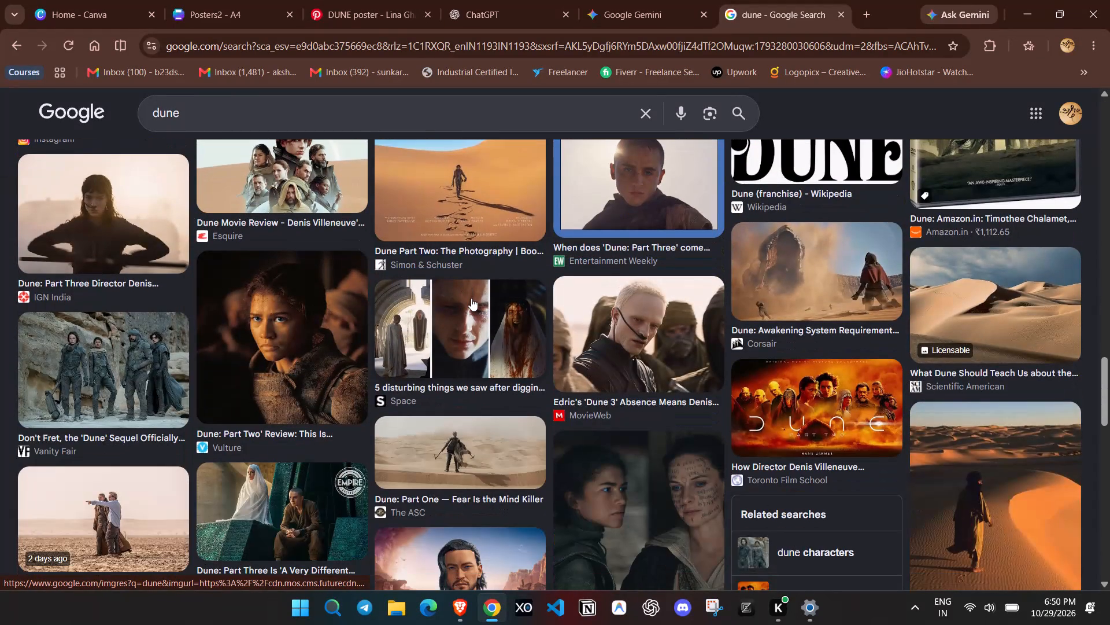
pyautogui.scroll(-11, 471, 298)
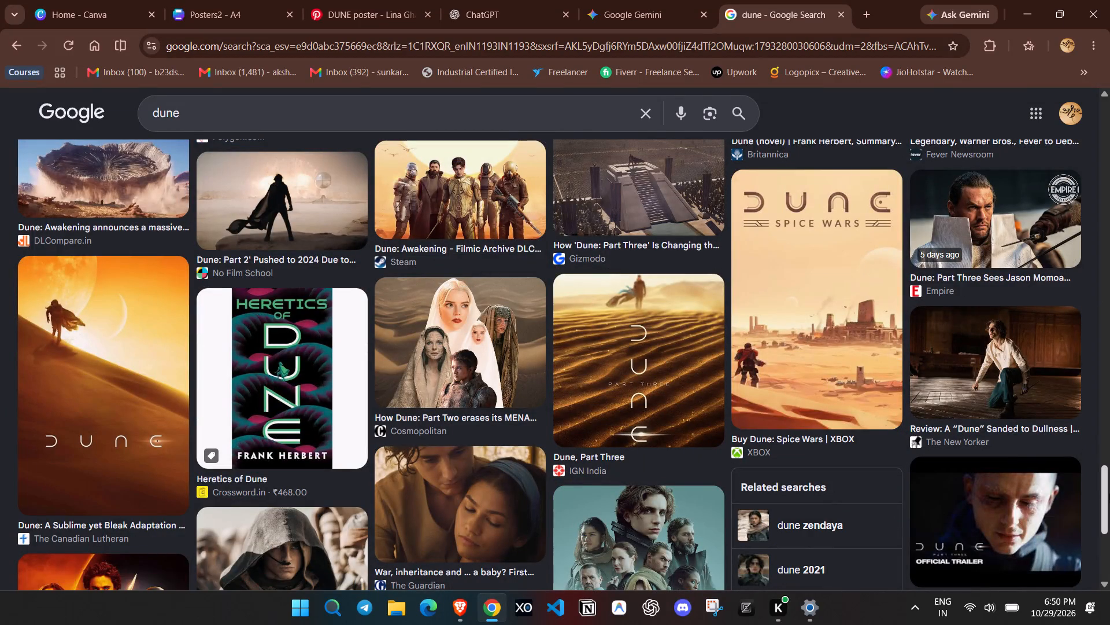
pyautogui.moveTo(1109, 494); pyautogui.dragTo(1086, 68)
pyautogui.click(840, 14)
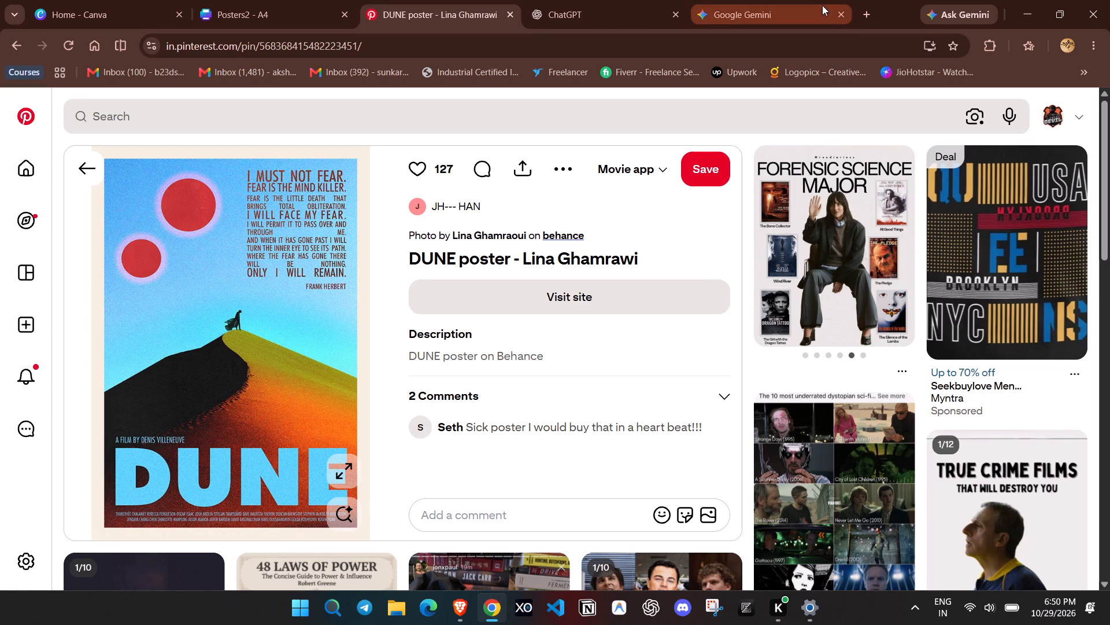
# Open the Pinterest home feed in a new tab.
pyautogui.click(865, 18)
pyautogui.write('pin')
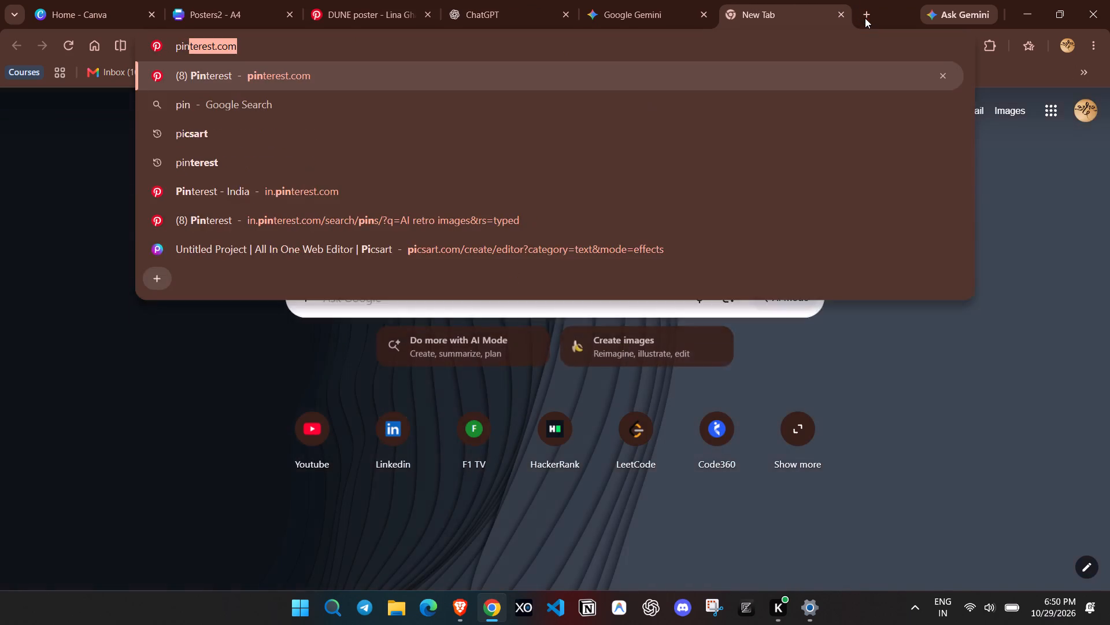
pyautogui.press('Return')
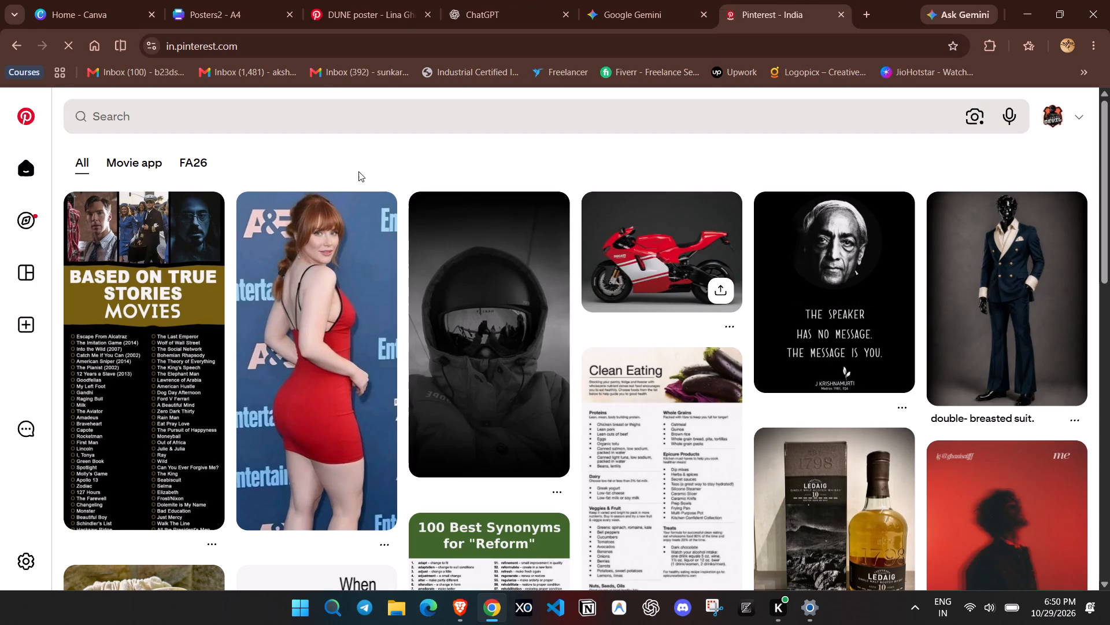
# Save the red-dress pin to the Movie app board and the "Based on True Stories Movies" pin to Profile.
pyautogui.click(363, 220)
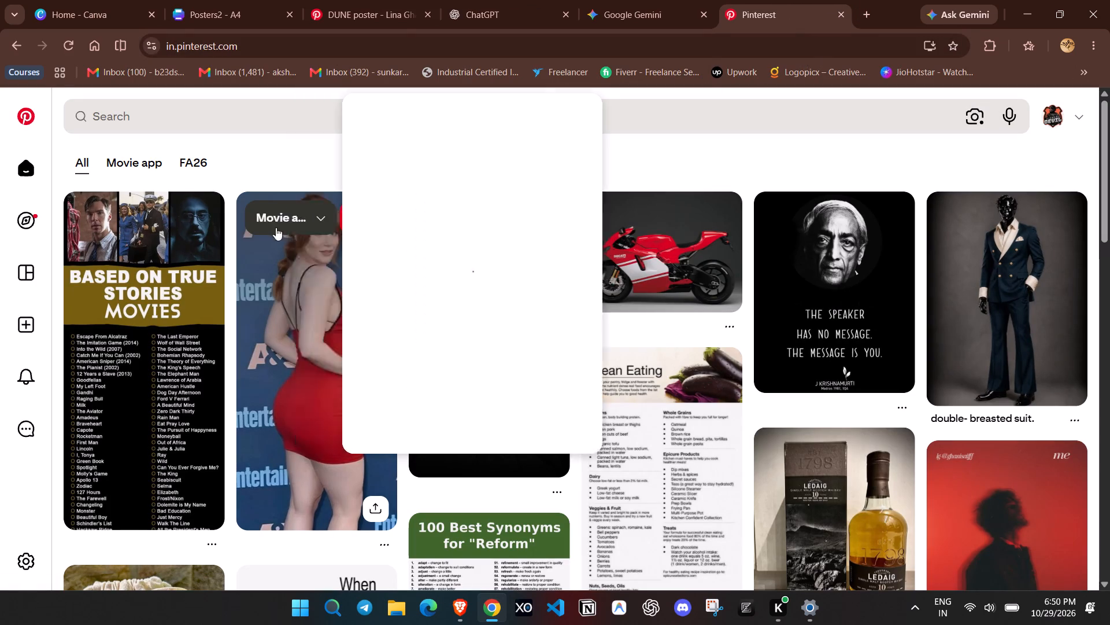
pyautogui.click(561, 274)
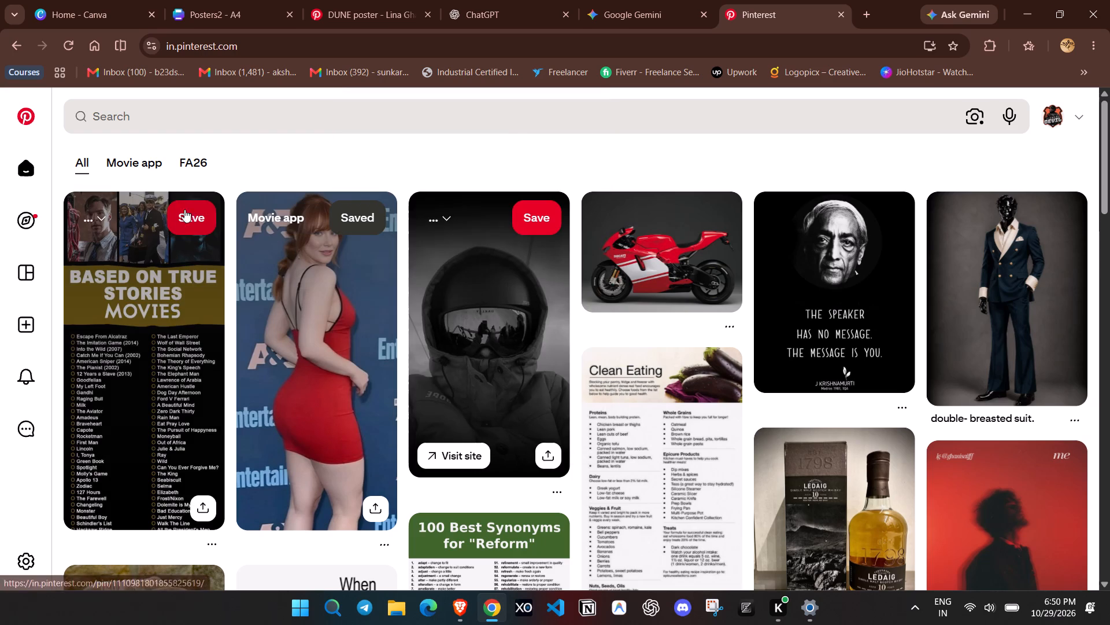
pyautogui.click(187, 212)
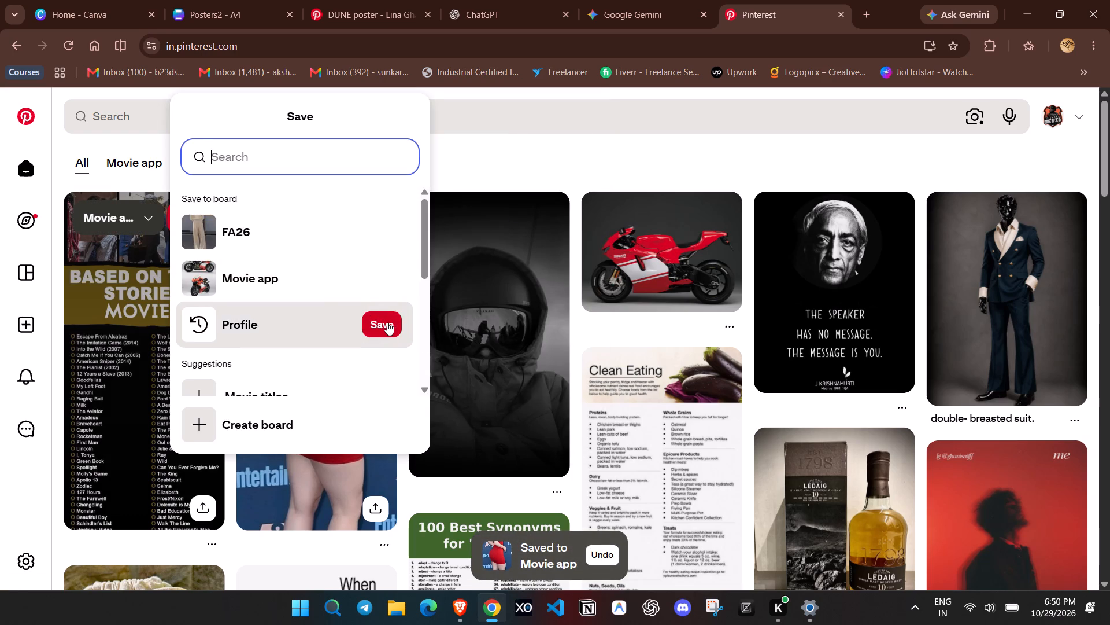
pyautogui.click(387, 322)
# Save the "The speaker has no message" quote, double-breasted suit and red silhouette prompt pins to the Movie app board.
pyautogui.click(867, 230)
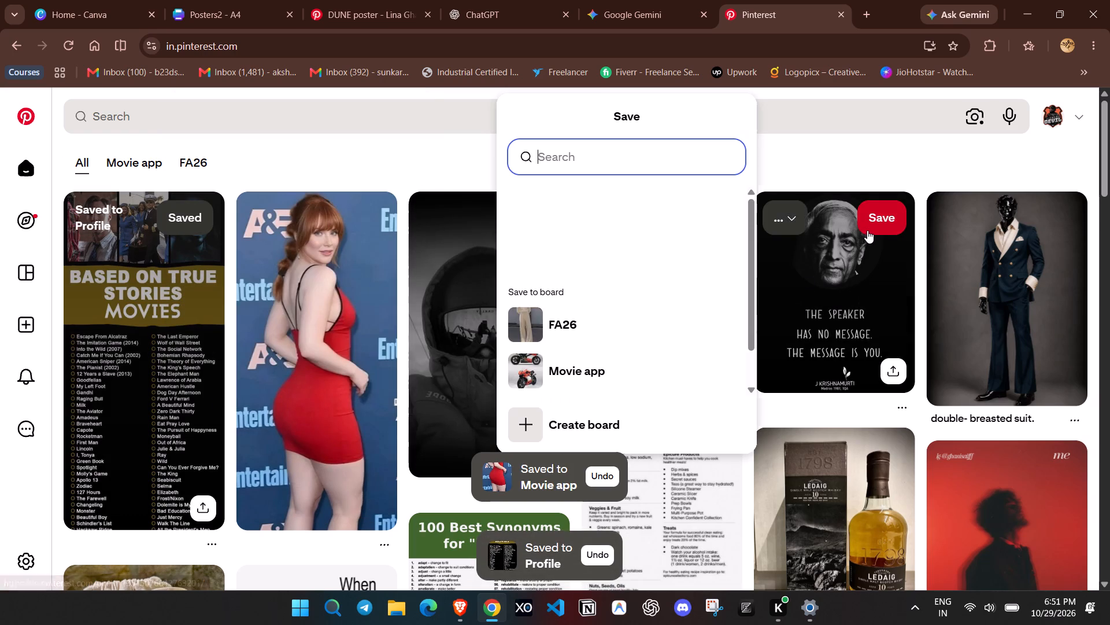
pyautogui.click(874, 220)
pyautogui.click(1064, 226)
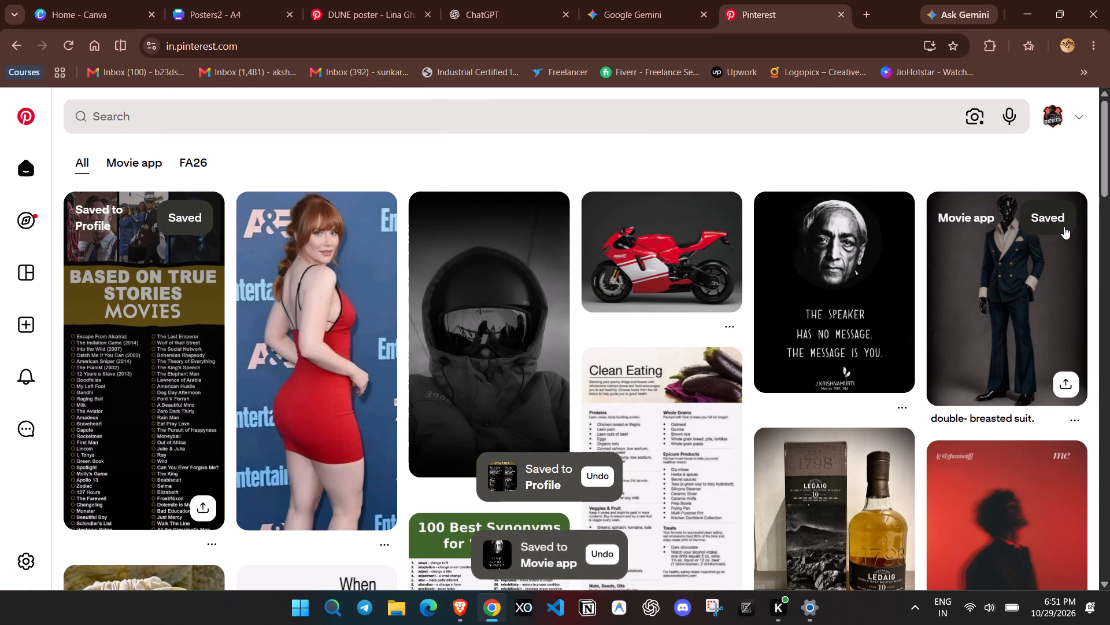
pyautogui.scroll(-2, 985, 282)
pyautogui.click(1065, 325)
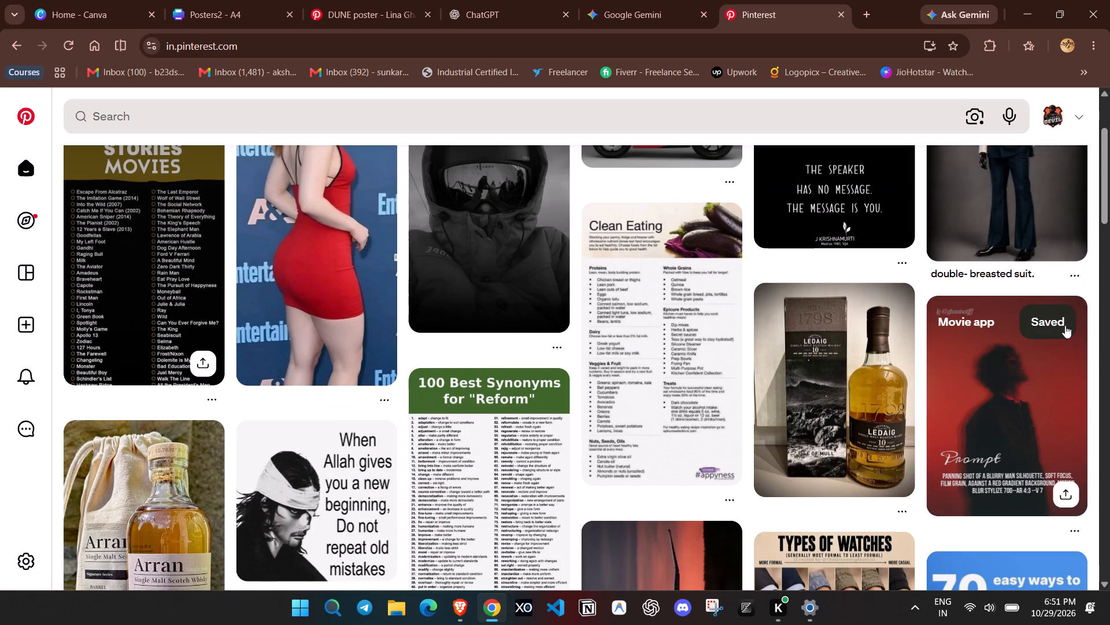
# Save the Arran whisky bottle pin to the Movie app board and try to save the watch types and "70 easy ways to make $1000" pins.
pyautogui.scroll(-2, 594, 350)
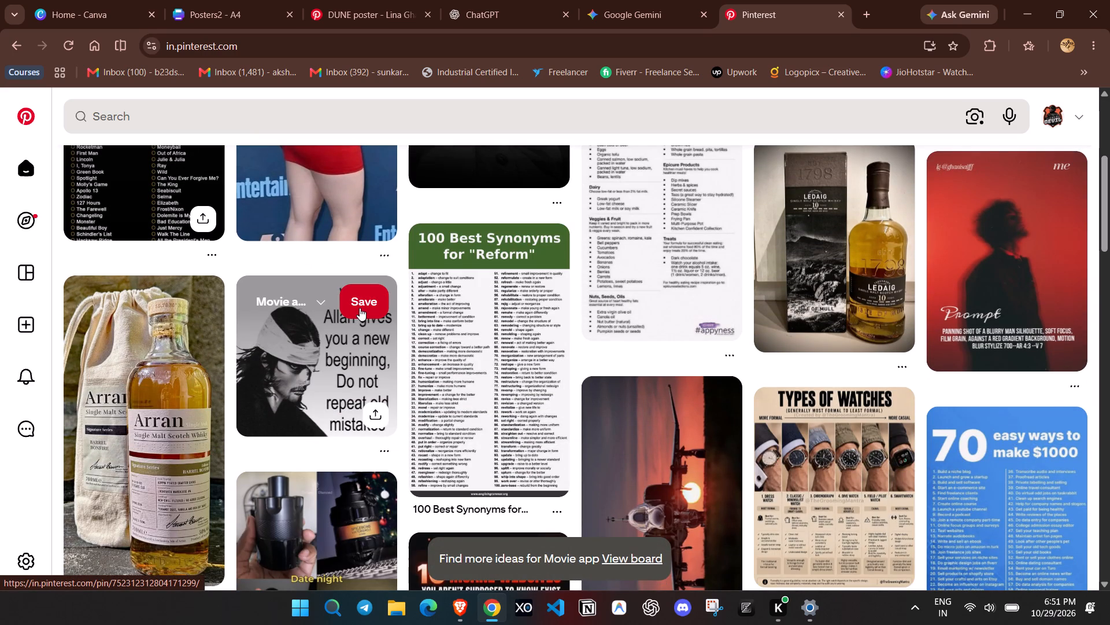
pyautogui.click(201, 307)
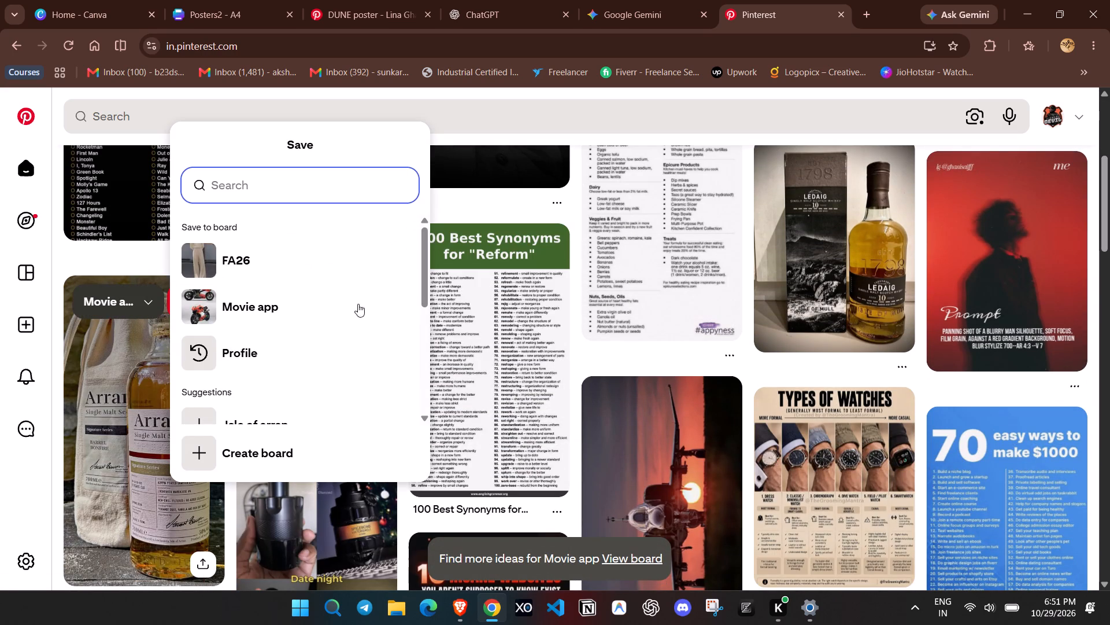
pyautogui.click(390, 308)
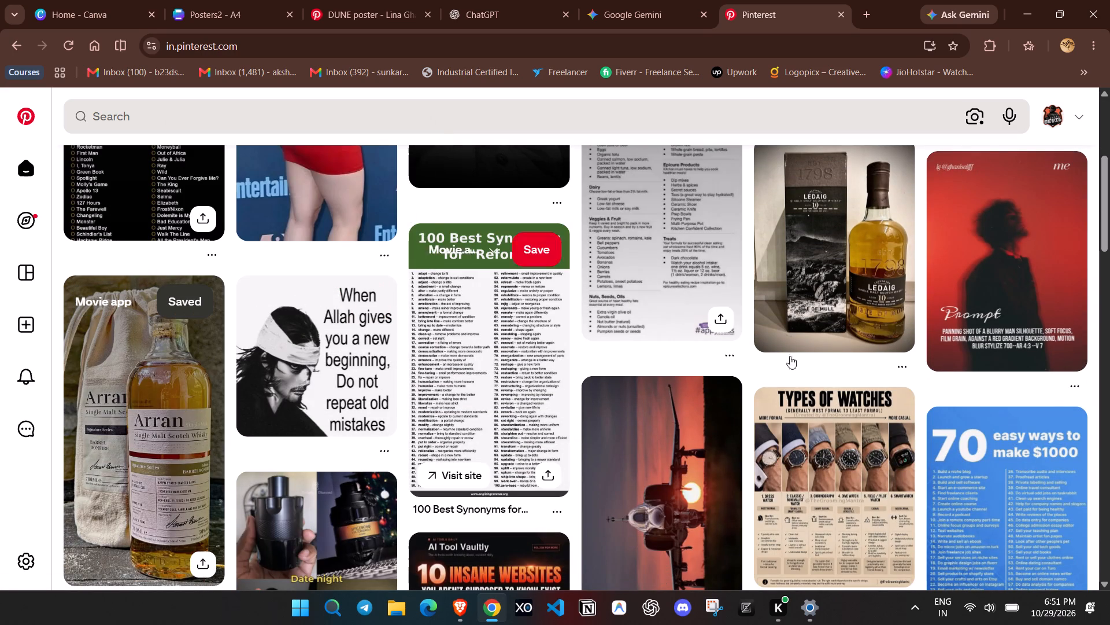
pyautogui.click(887, 420)
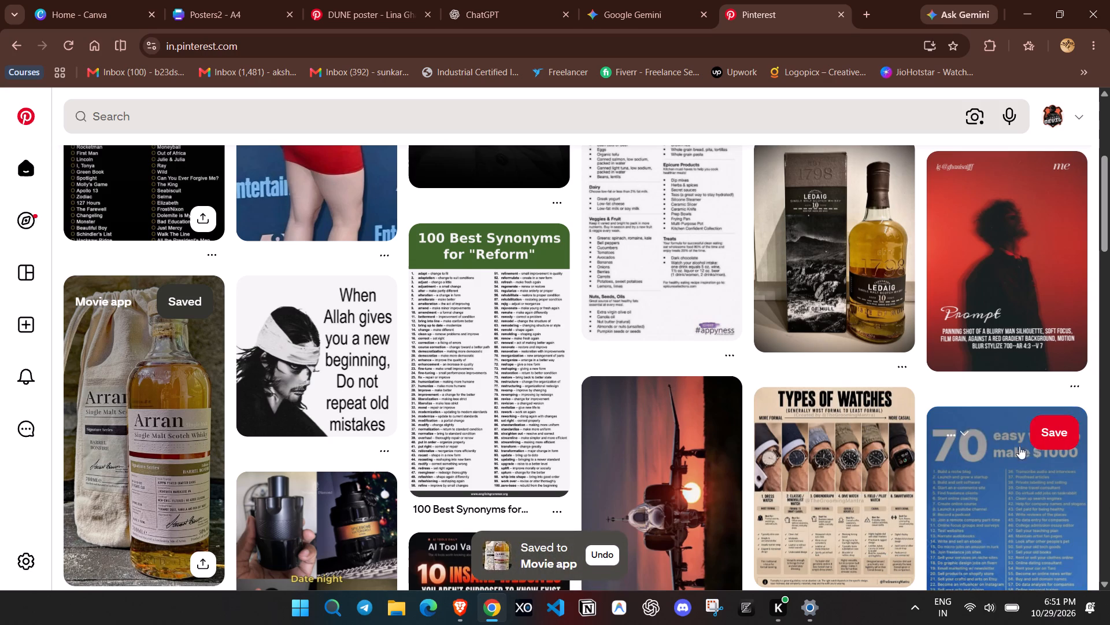
pyautogui.click(1031, 439)
# Search Pinterest for "dune".
pyautogui.scroll(-4, 327, 317)
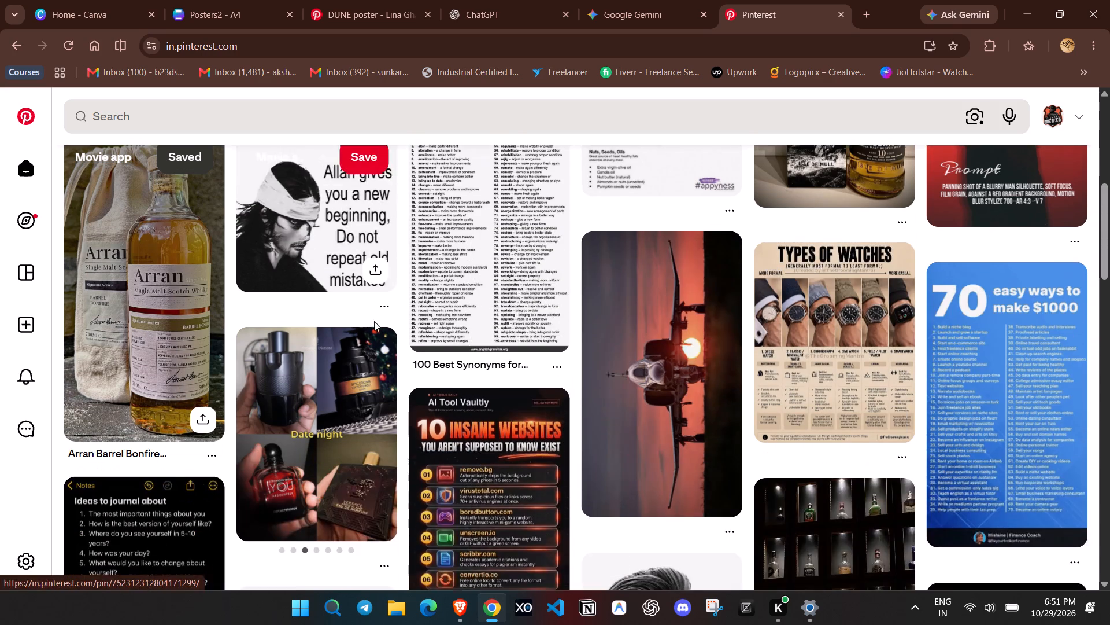
pyautogui.scroll(-1, 374, 321)
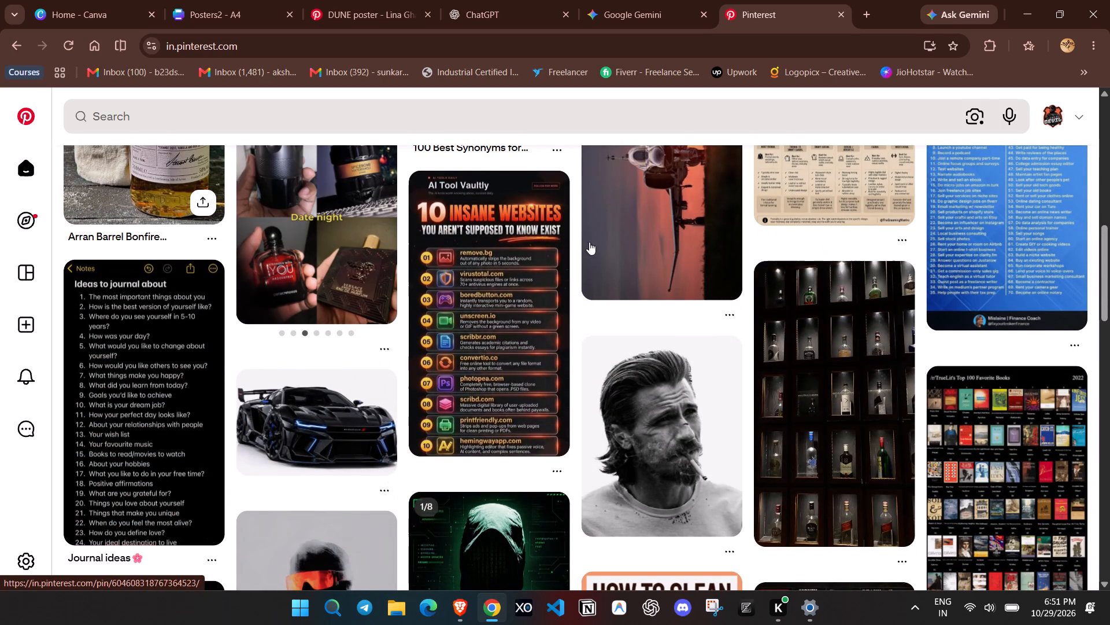
pyautogui.click(434, 115)
pyautogui.write('dune')
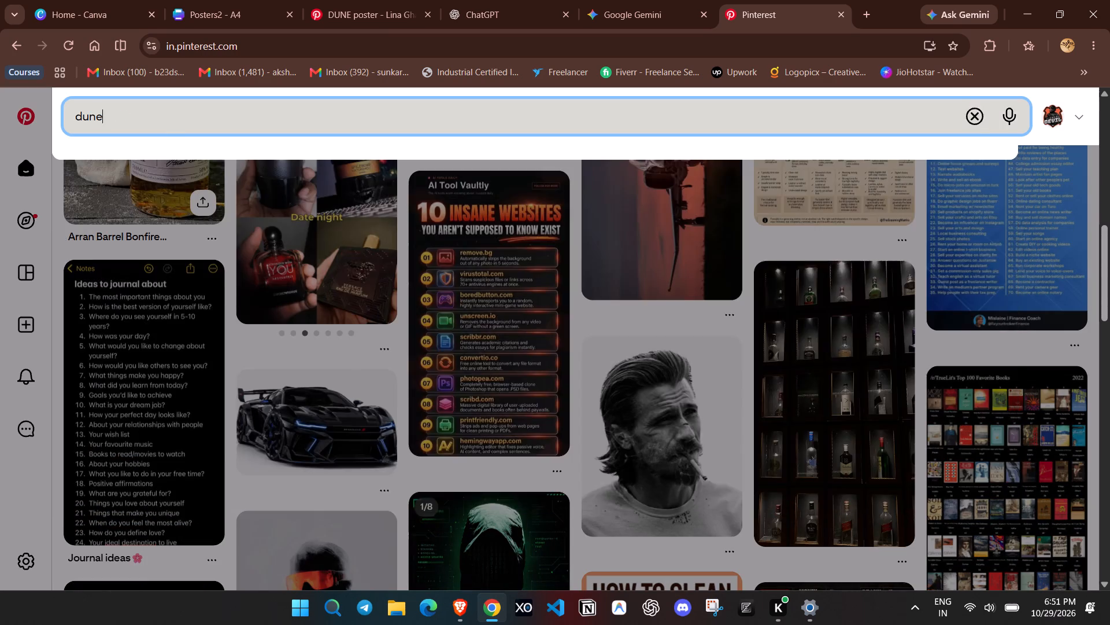
pyautogui.press('Return')
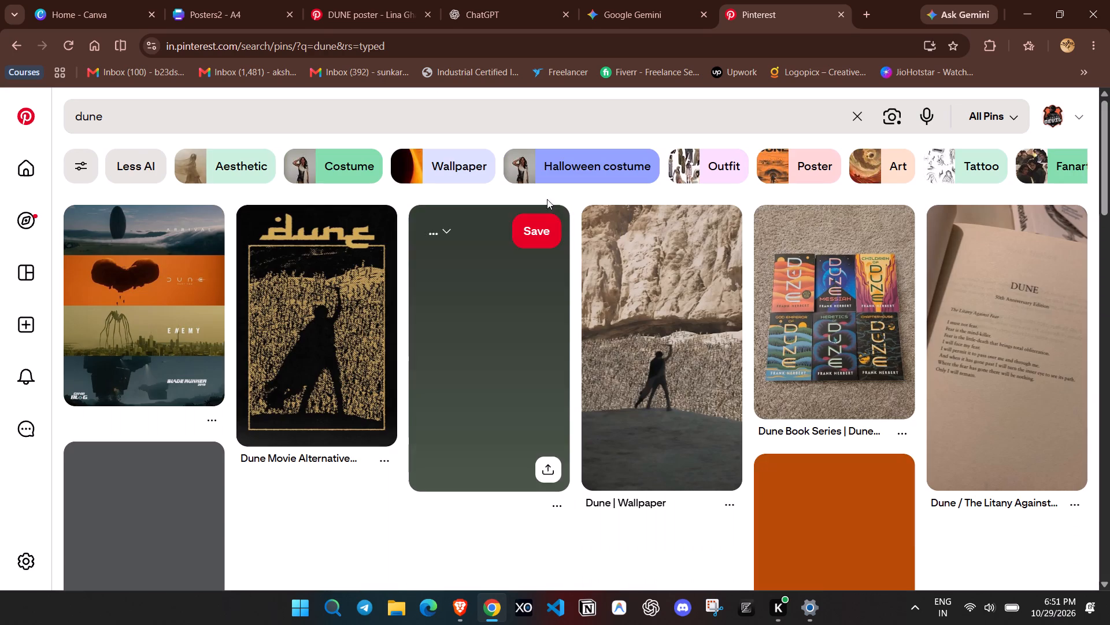
# Browse the dune pins for an image that could serve as the poster's background.
pyautogui.scroll(-4, 578, 225)
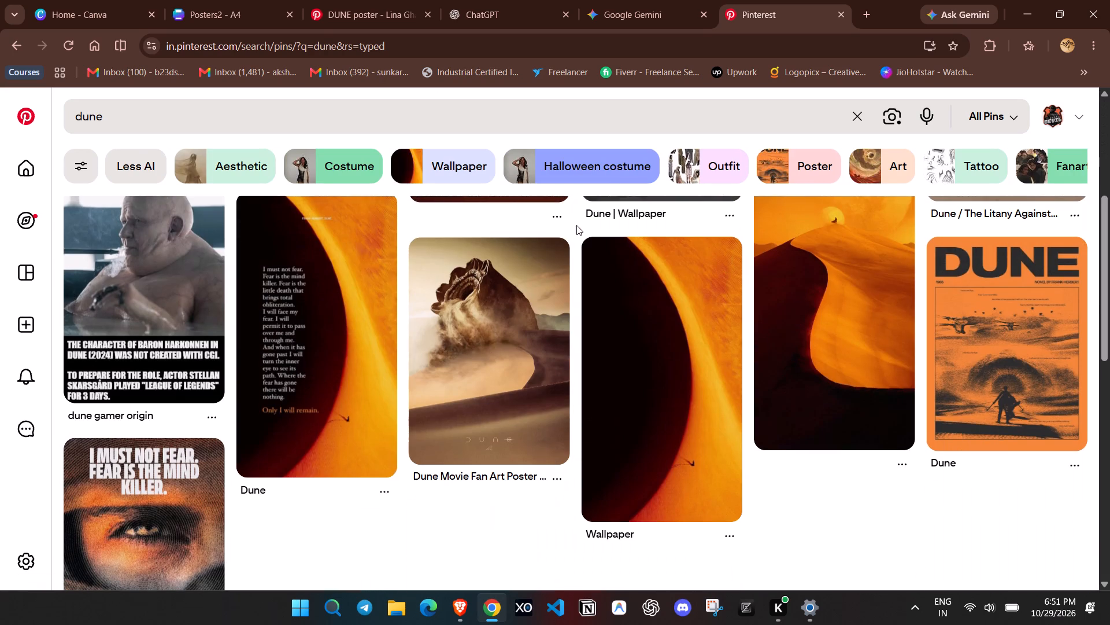
pyautogui.scroll(-5, 590, 238)
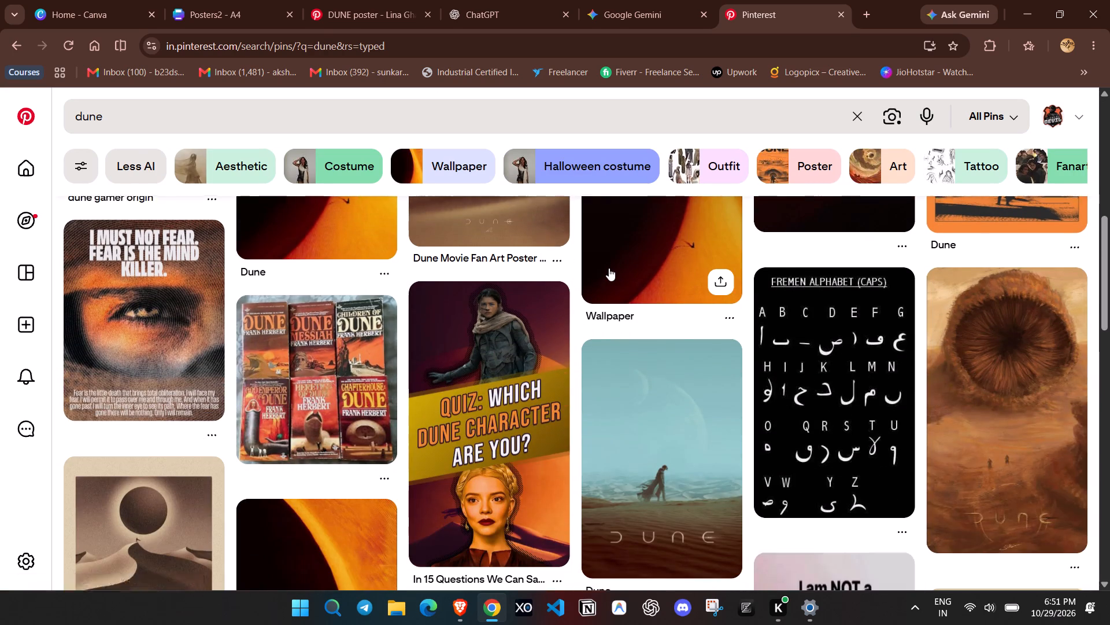
pyautogui.scroll(-5, 609, 268)
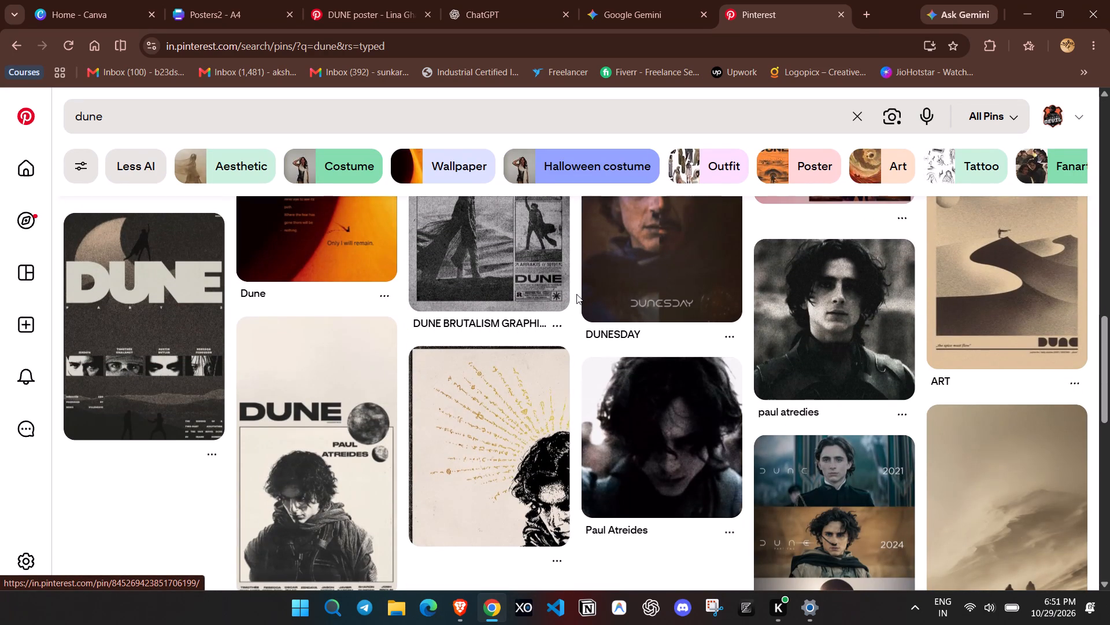
pyautogui.scroll(1, 576, 294)
pyautogui.scroll(-4, 576, 294)
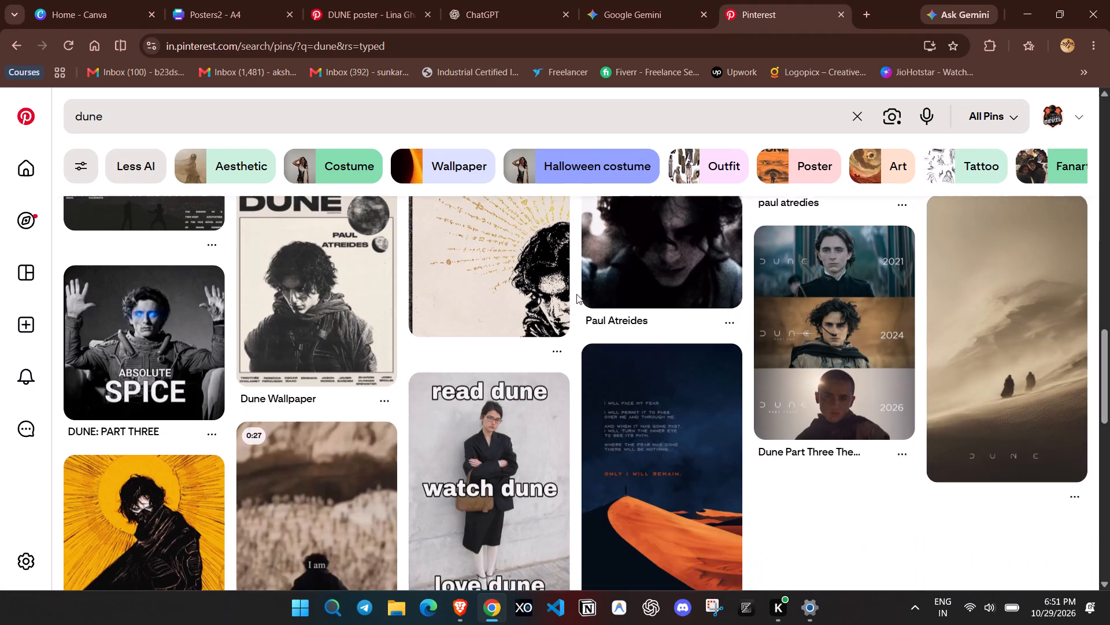
pyautogui.scroll(-8, 576, 294)
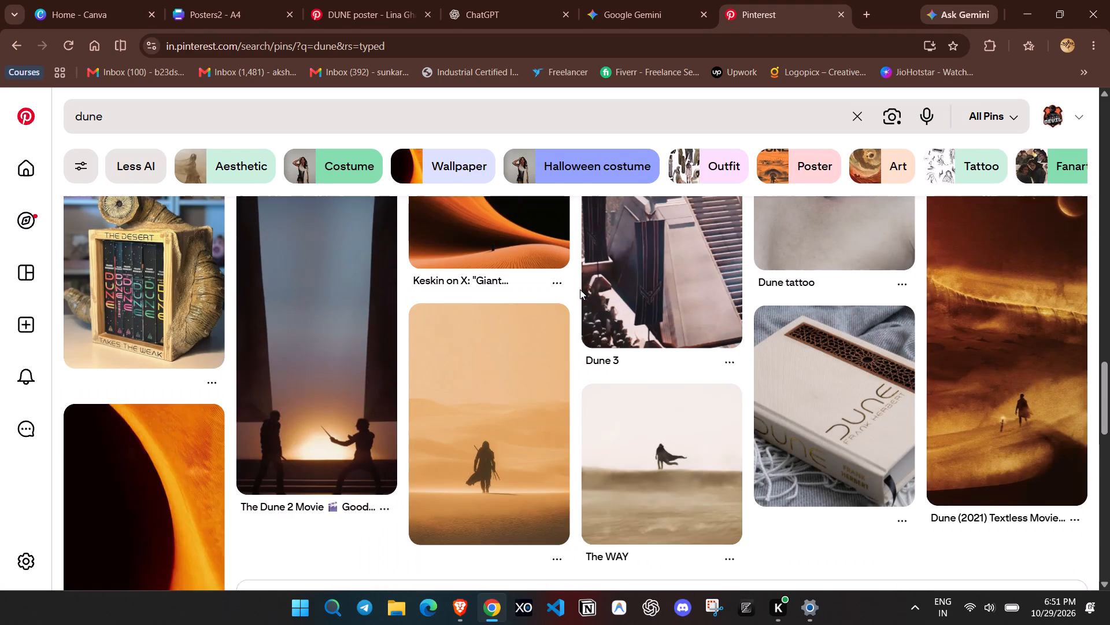
pyautogui.scroll(3, 580, 289)
pyautogui.scroll(-4, 580, 289)
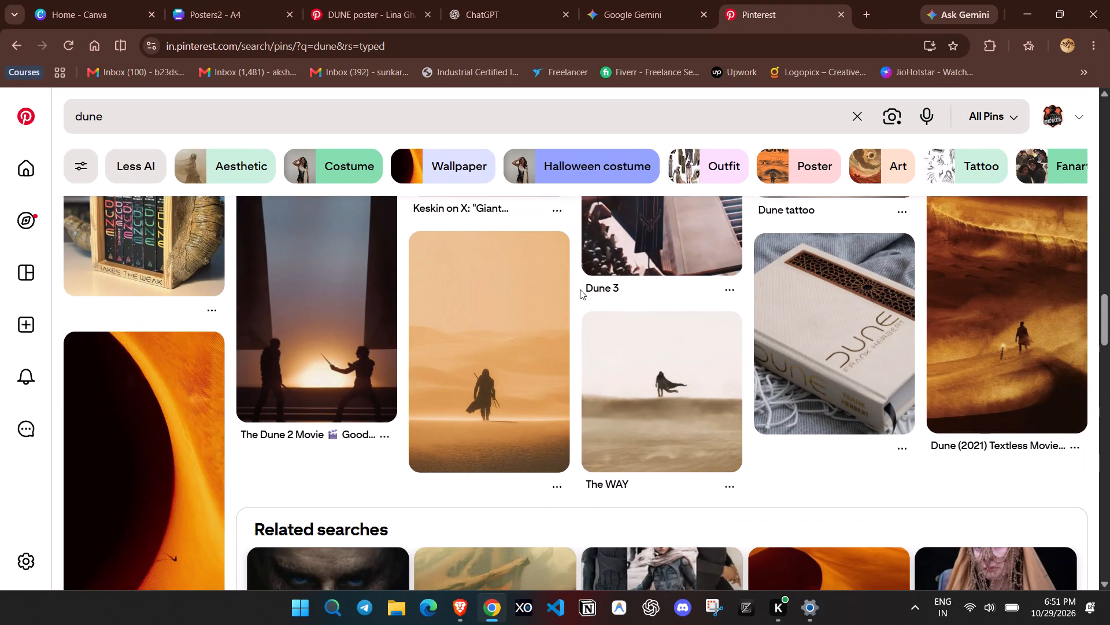
pyautogui.scroll(-6, 580, 289)
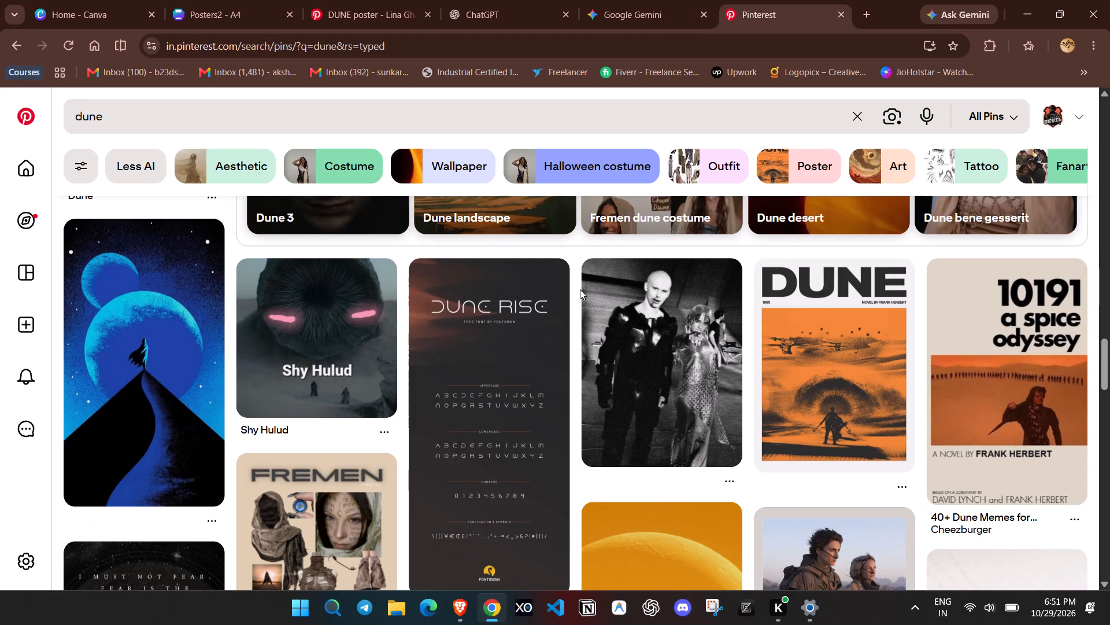
pyautogui.scroll(-6, 580, 289)
pyautogui.scroll(3, 580, 289)
pyautogui.scroll(-3, 580, 289)
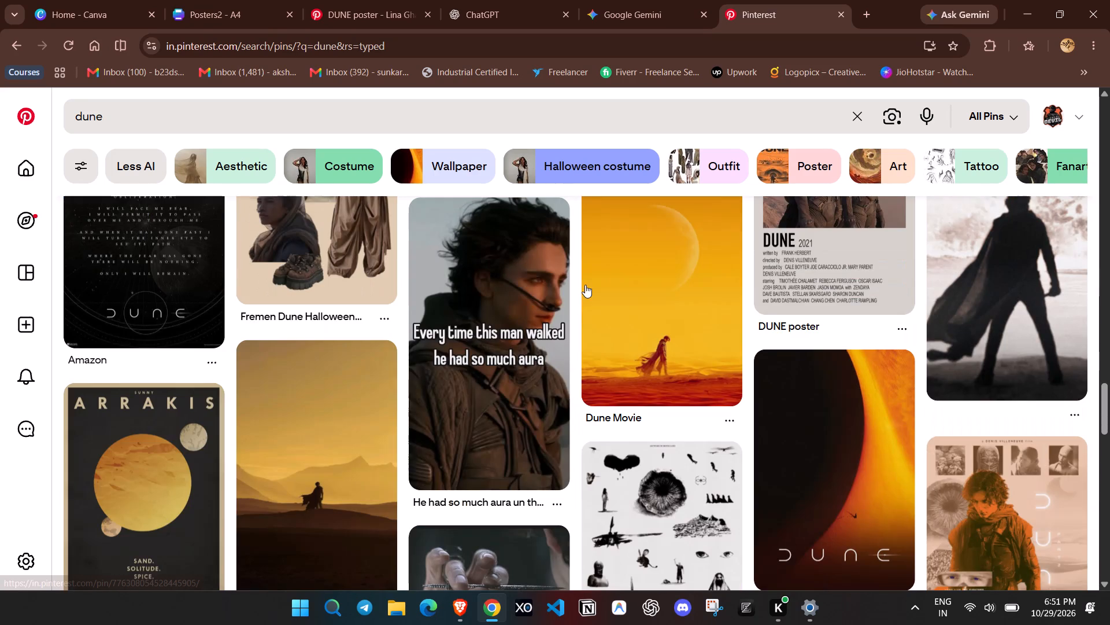
# Copy the image from the golden desert pin with the lone cloaked figure and paste it onto blank page 31 of the Posters2 design.
pyautogui.click(341, 422)
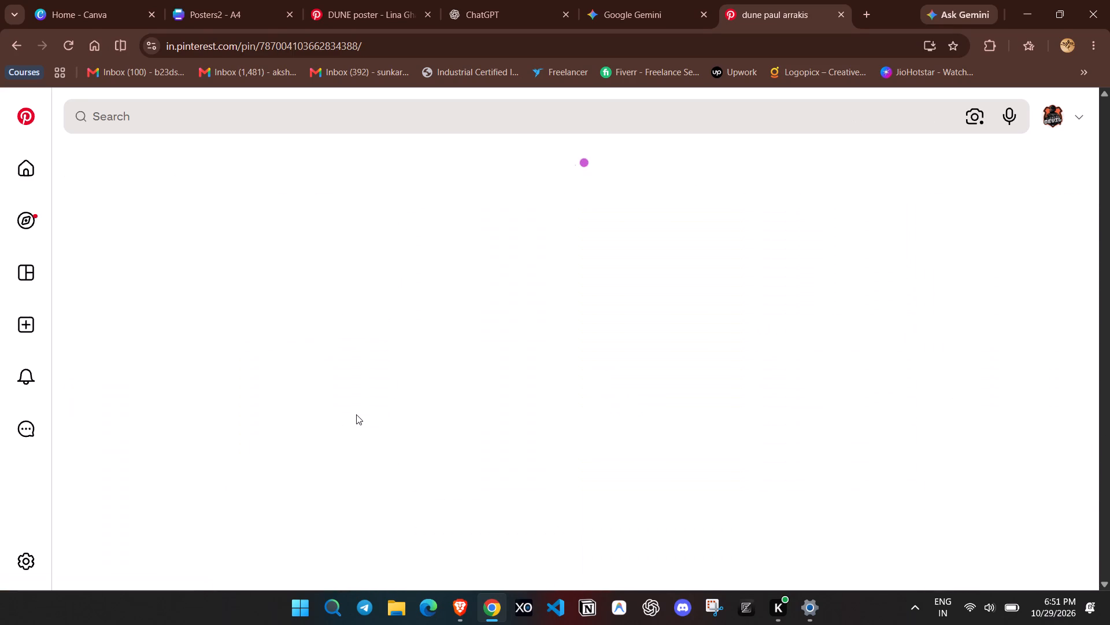
pyautogui.rightClick(240, 296)
pyautogui.click(274, 352)
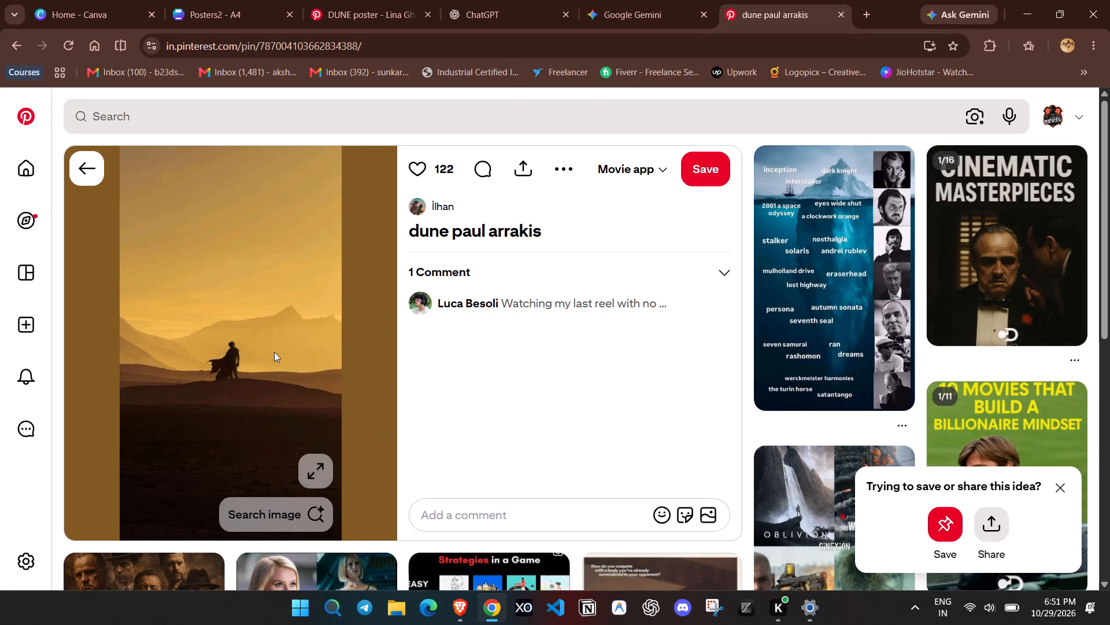
pyautogui.click(254, 0)
pyautogui.click(546, 332)
pyautogui.hotkey('ctrl', 'v')
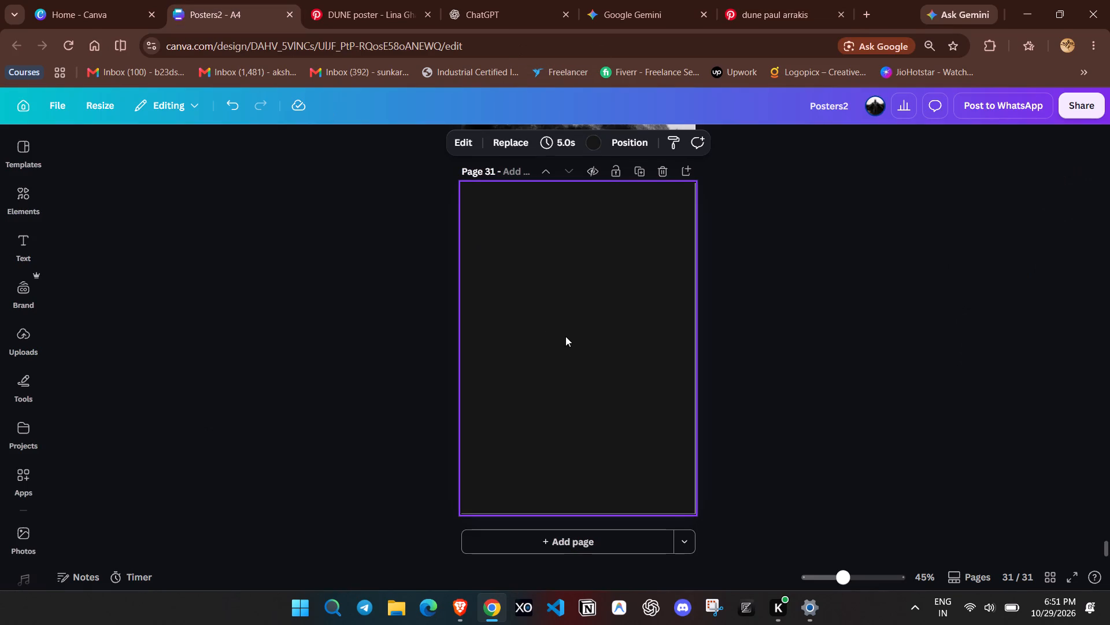
# Upscale the pasted desert image on page 31.
pyautogui.click(375, 139)
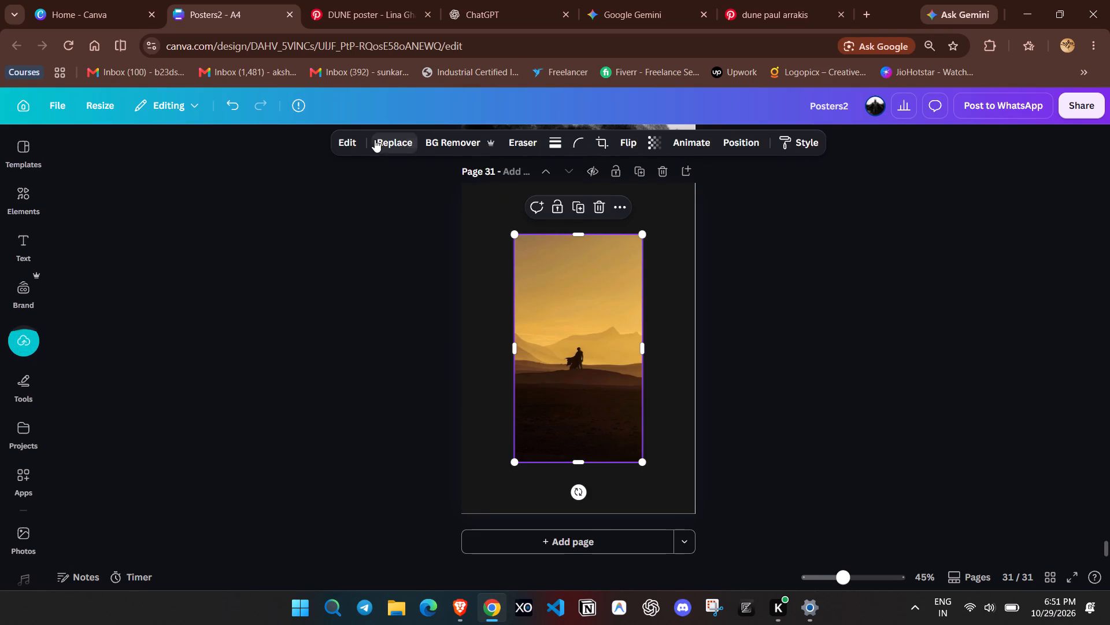
pyautogui.click(269, 145)
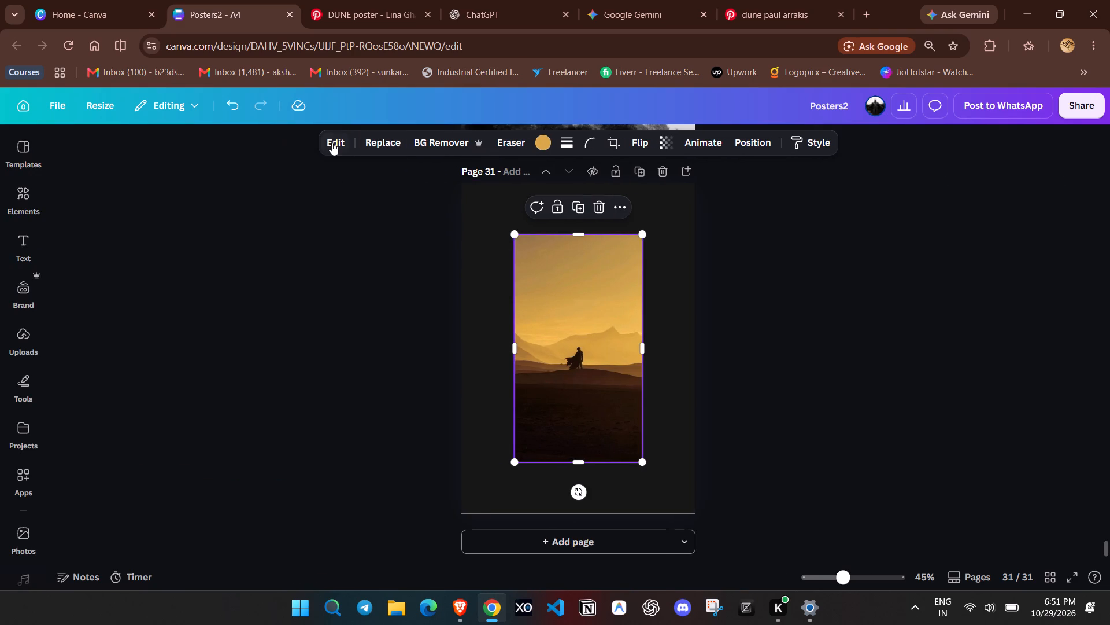
pyautogui.click(334, 142)
pyautogui.click(240, 281)
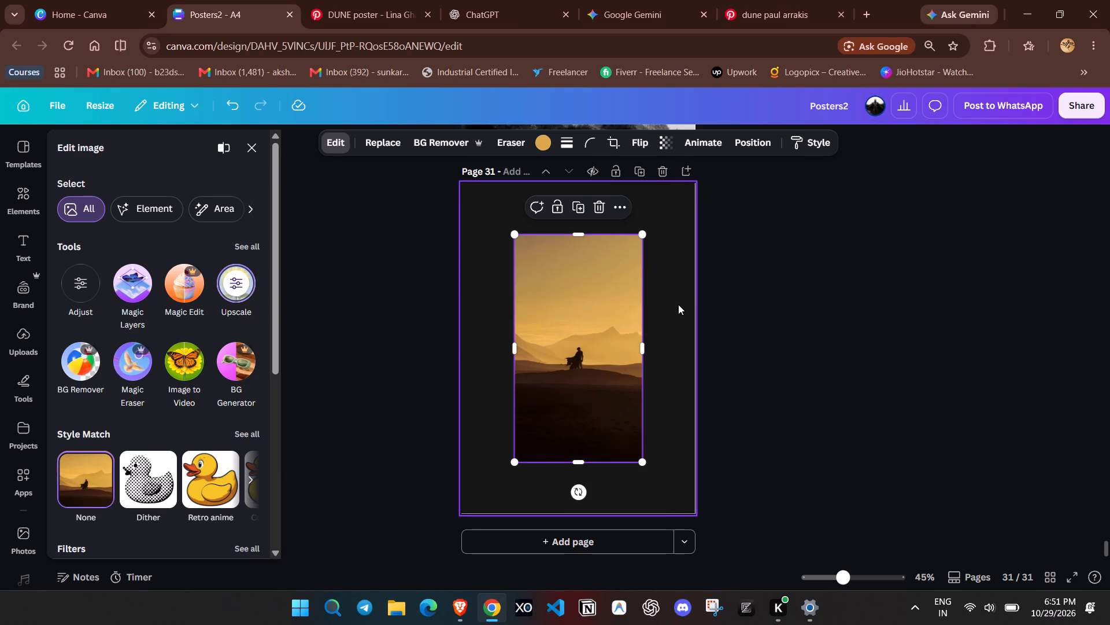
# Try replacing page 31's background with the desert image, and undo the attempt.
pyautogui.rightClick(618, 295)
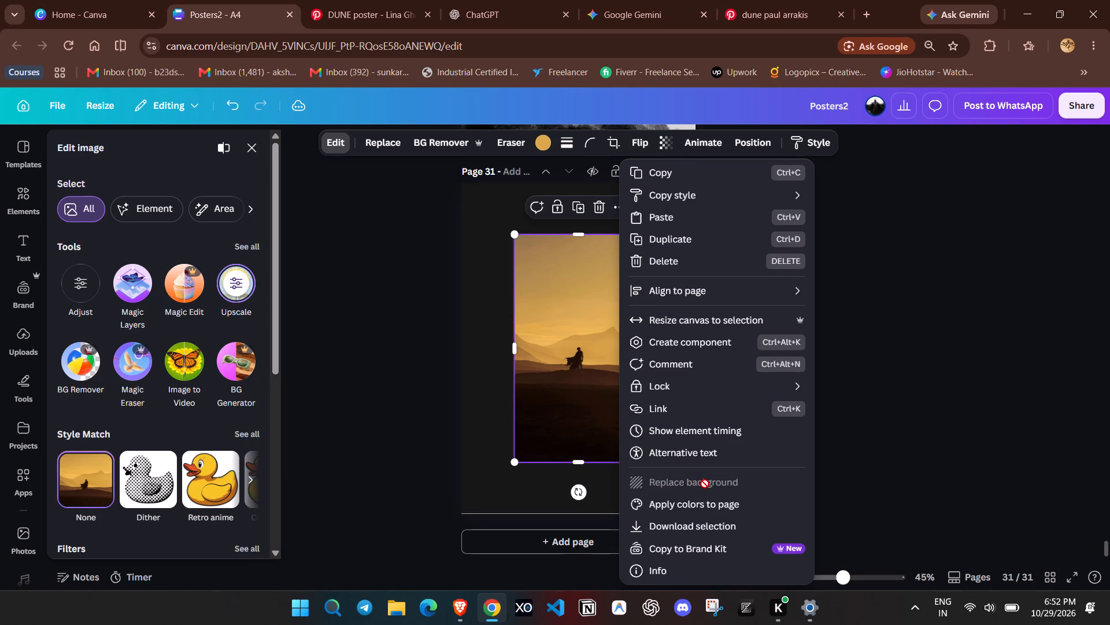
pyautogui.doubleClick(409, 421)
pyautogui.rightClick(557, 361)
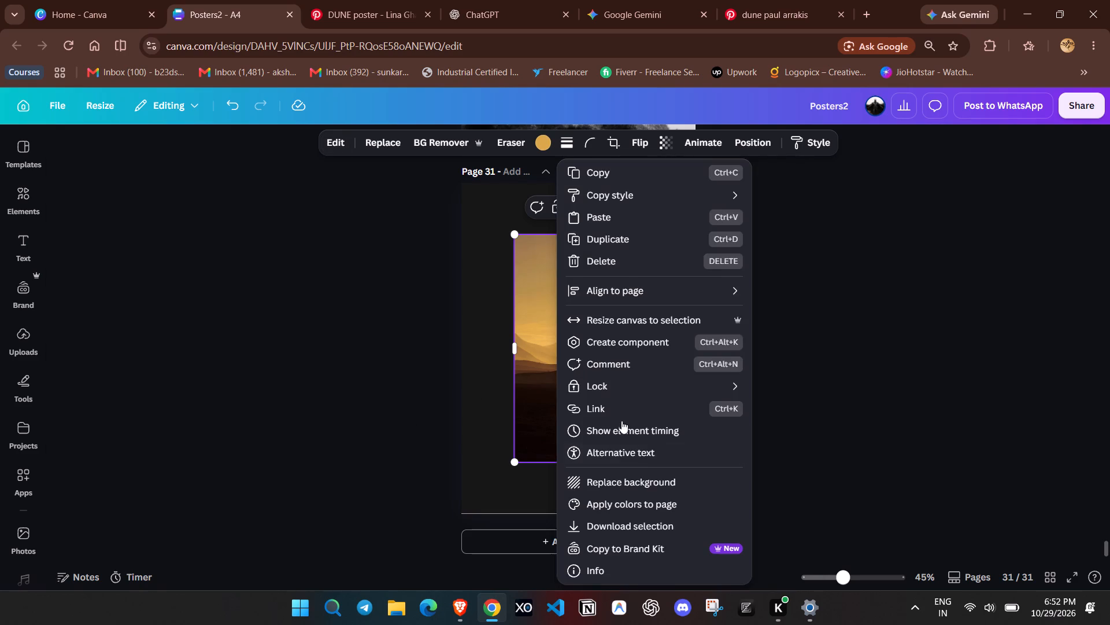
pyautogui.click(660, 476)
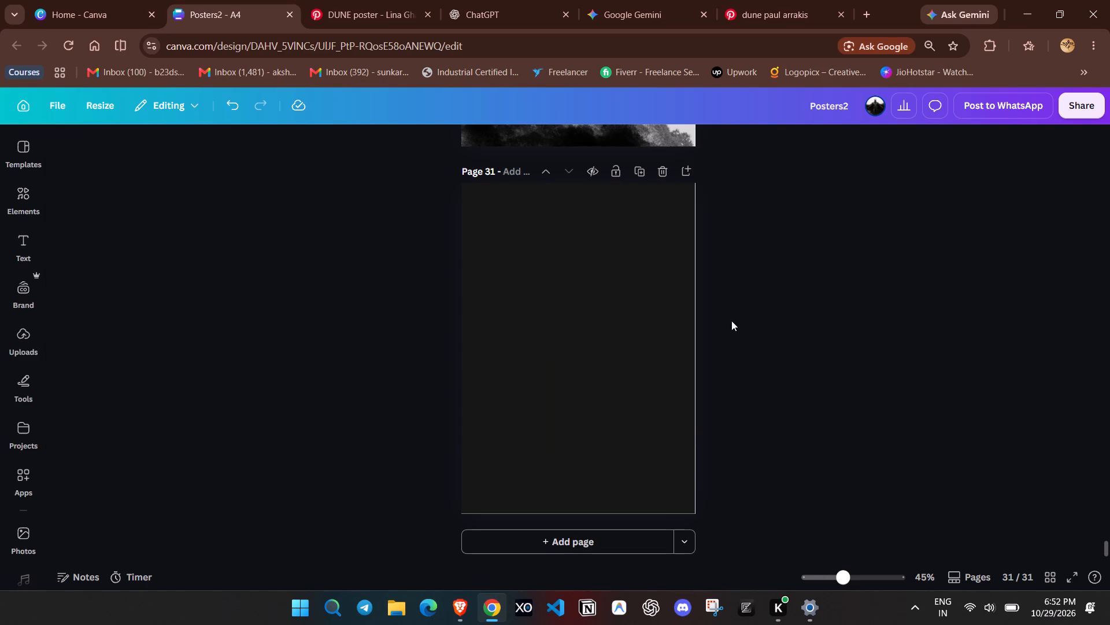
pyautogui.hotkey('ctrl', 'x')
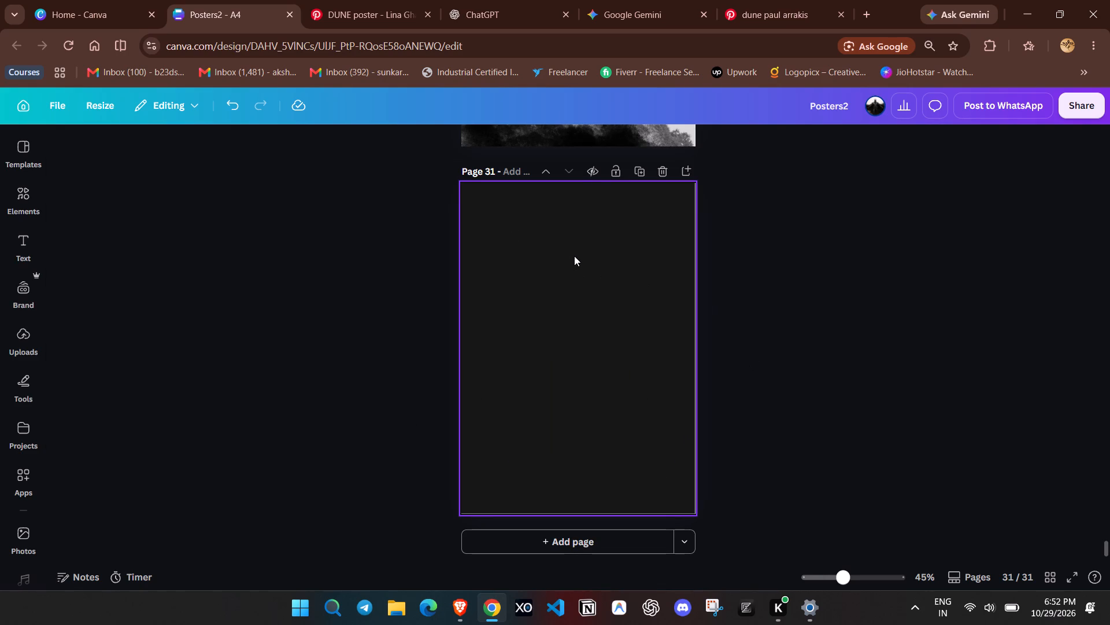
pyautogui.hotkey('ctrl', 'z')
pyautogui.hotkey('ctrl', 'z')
# Check the desert image's edit options and set the image as page 31's background.
pyautogui.click(728, 280)
pyautogui.click(597, 322)
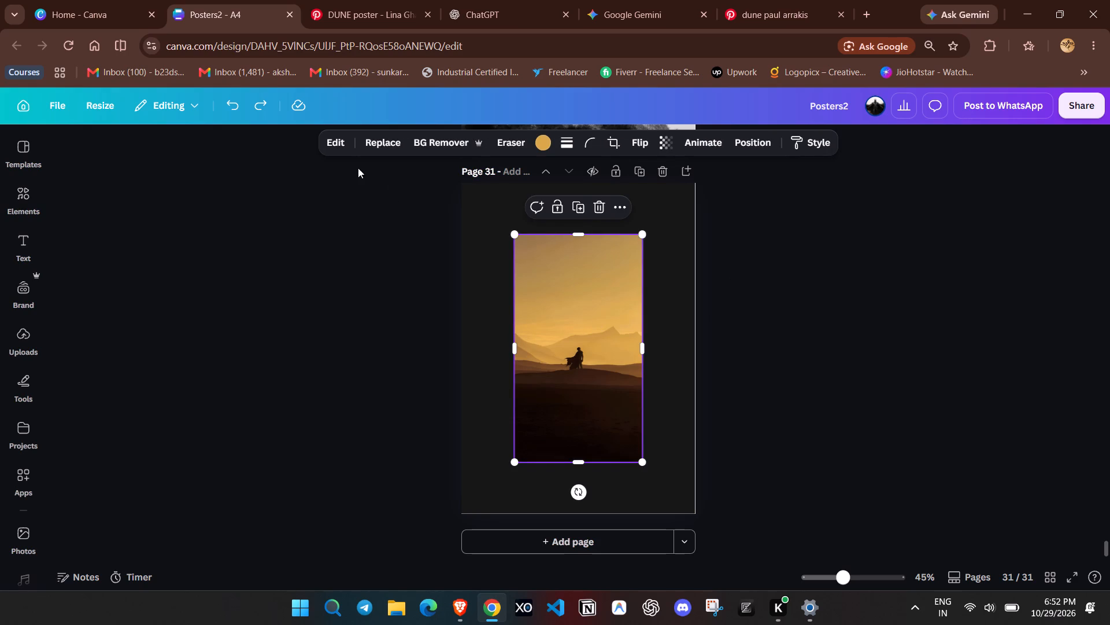
pyautogui.click(344, 138)
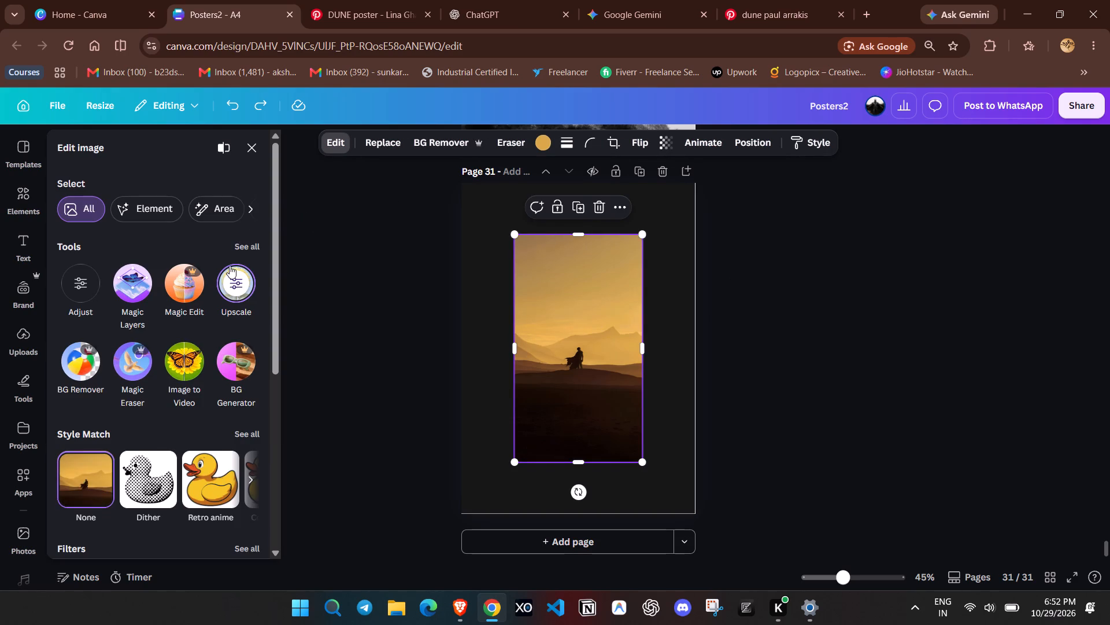
pyautogui.doubleClick(746, 318)
pyautogui.rightClick(617, 328)
pyautogui.click(705, 481)
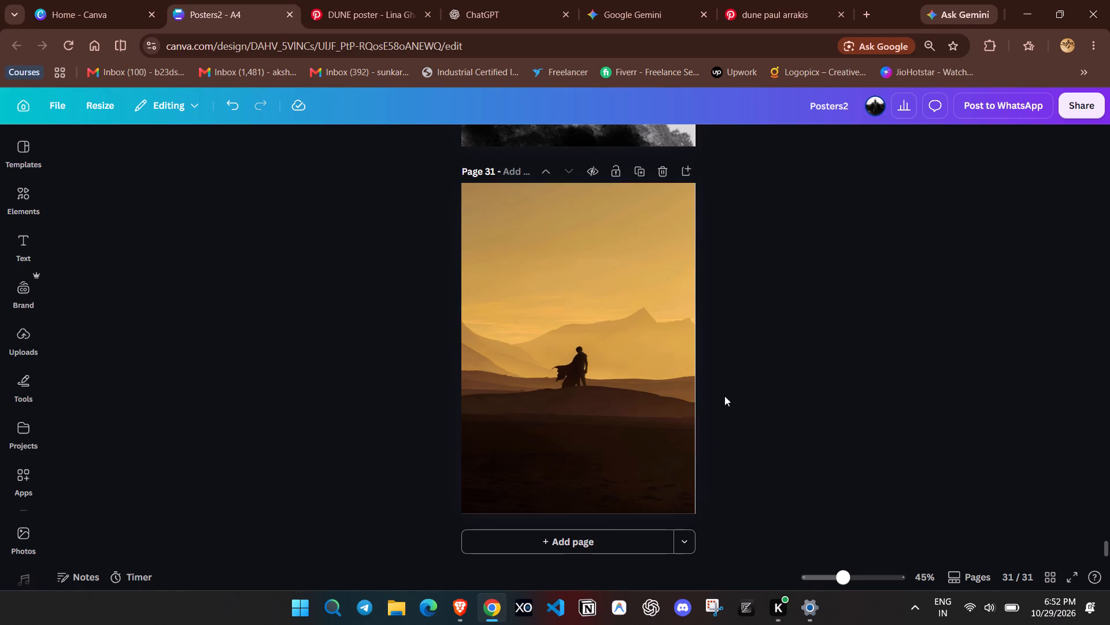
# Reposition the desert background within its crop so the cloaked figure stands about two thirds down page 31.
pyautogui.doubleClick(614, 299)
pyautogui.moveTo(615, 286); pyautogui.dragTo(623, 326)
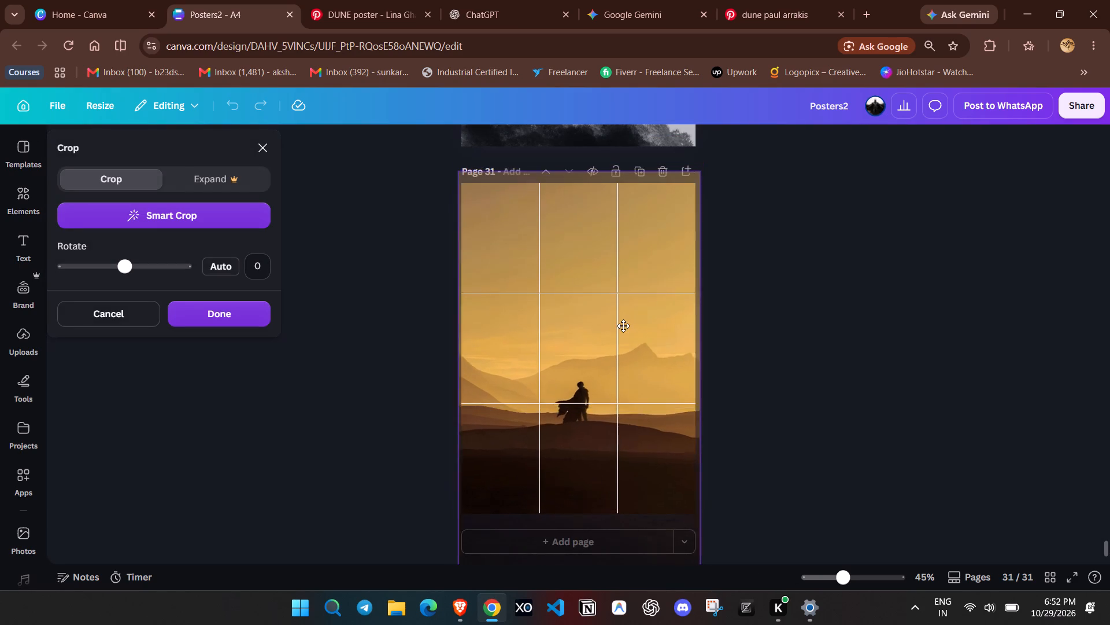
pyautogui.moveTo(623, 326); pyautogui.dragTo(623, 340)
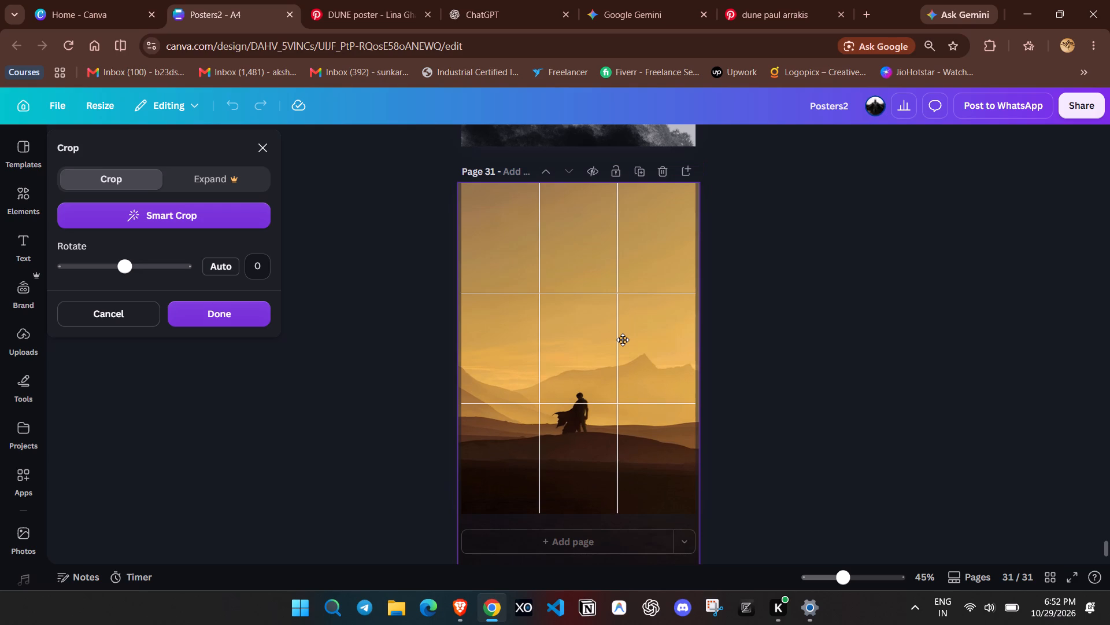
pyautogui.moveTo(623, 340); pyautogui.dragTo(624, 340)
pyautogui.click(719, 262)
pyautogui.click(312, 318)
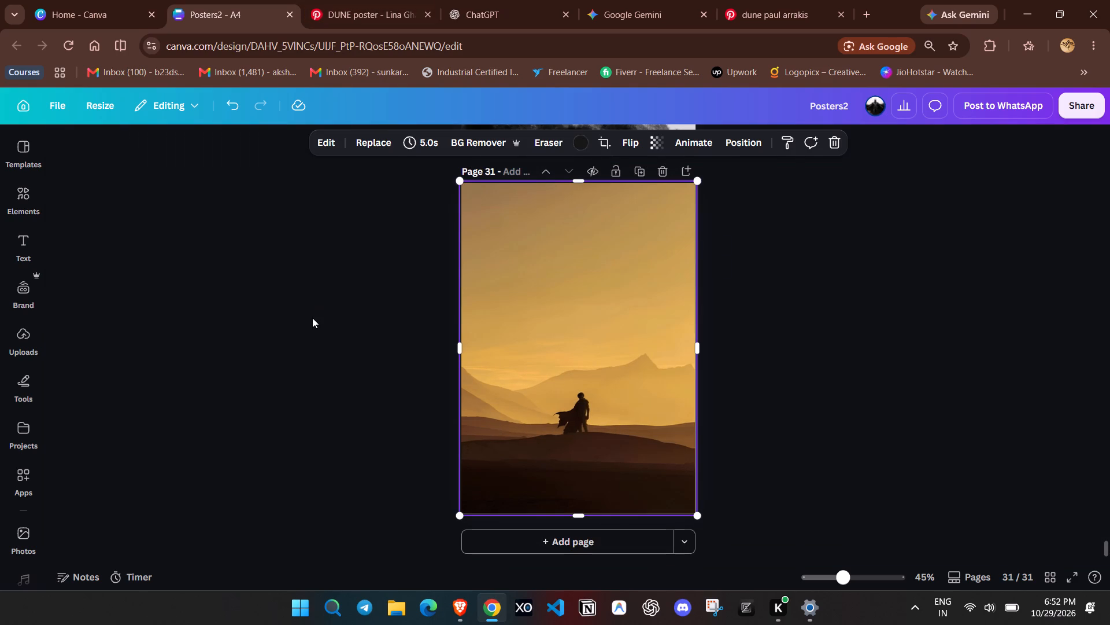
pyautogui.doubleClick(554, 323)
pyautogui.moveTo(590, 332); pyautogui.dragTo(599, 317)
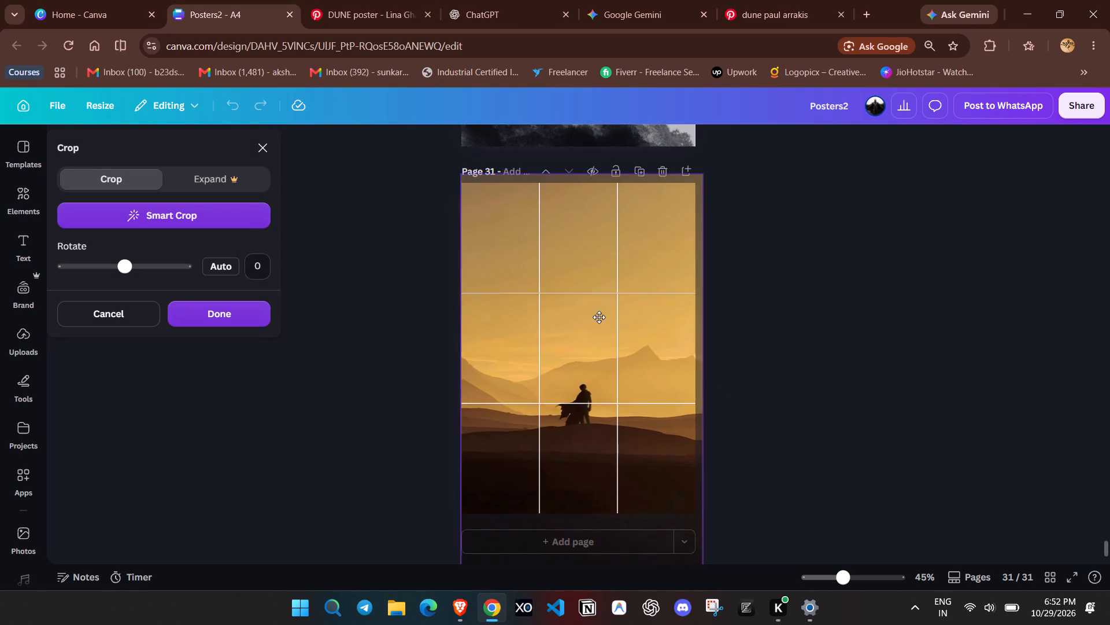
pyautogui.moveTo(599, 317); pyautogui.dragTo(596, 310)
pyautogui.doubleClick(913, 357)
# Add the recently used JOIN NOW text combination to page 31, ungroup it and delete the NOW line.
pyautogui.click(17, 227)
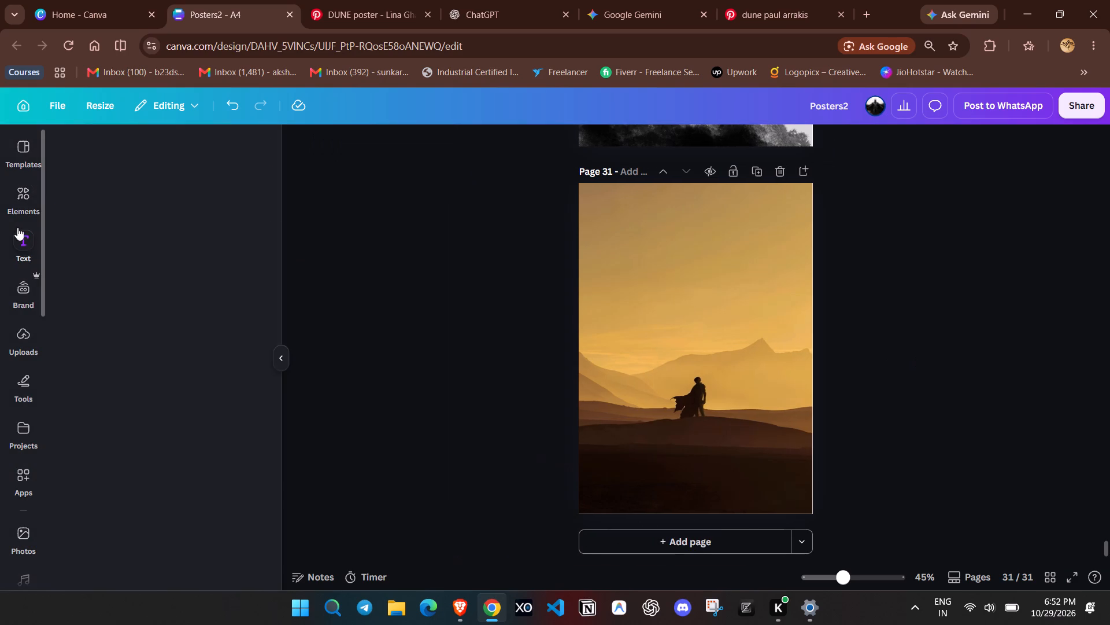
pyautogui.scroll(-3, 188, 340)
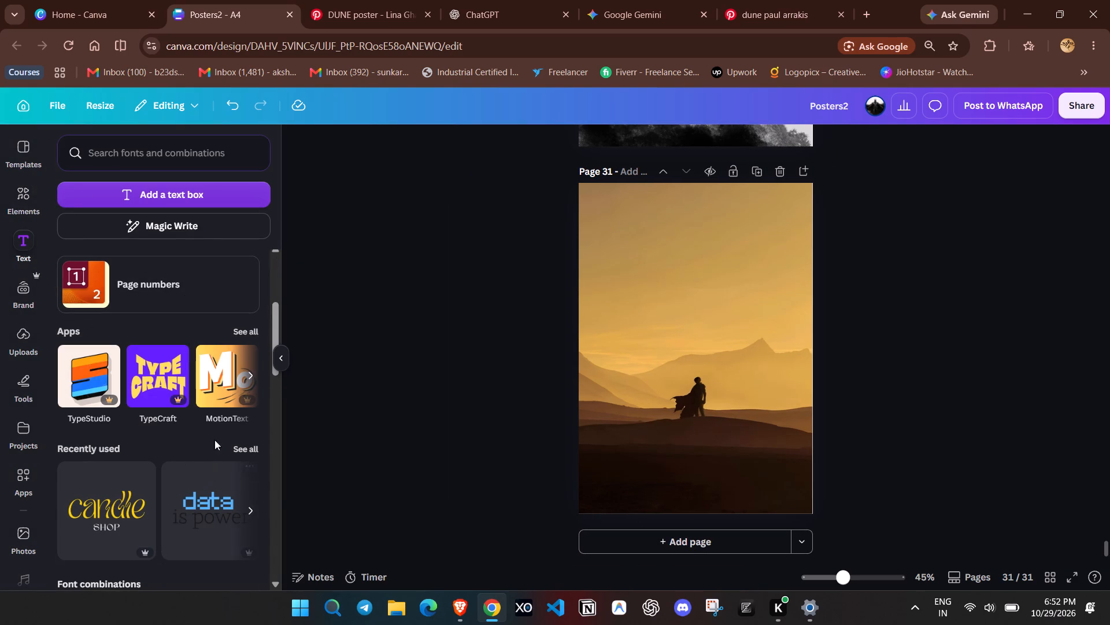
pyautogui.click(253, 443)
pyautogui.click(236, 400)
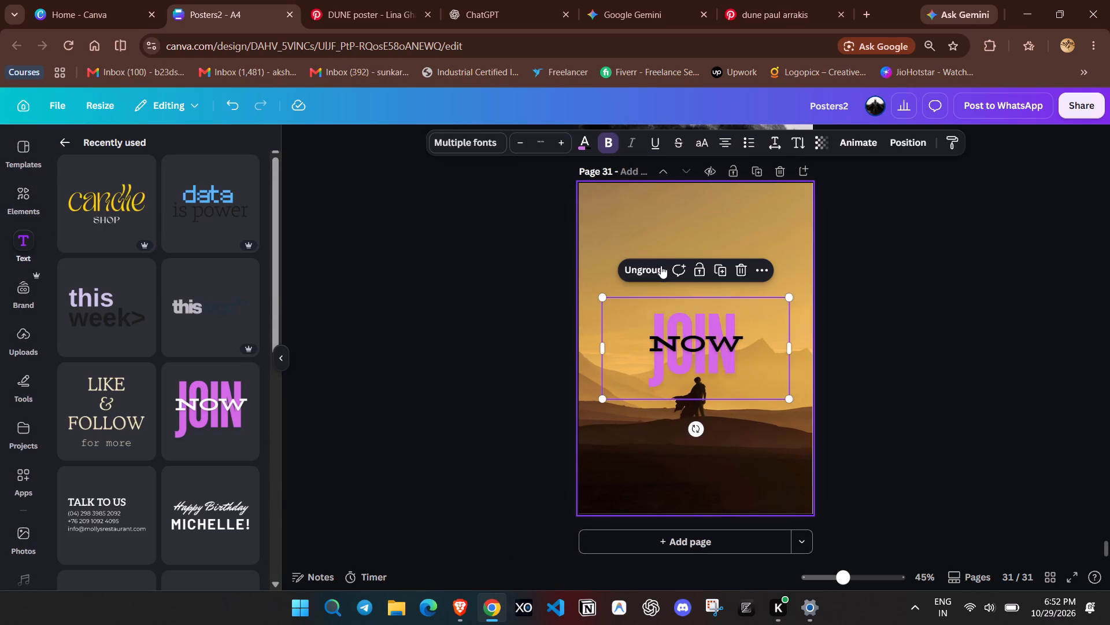
pyautogui.click(657, 264)
pyautogui.click(902, 310)
pyautogui.moveTo(665, 336); pyautogui.dragTo(680, 410)
pyautogui.click(729, 375)
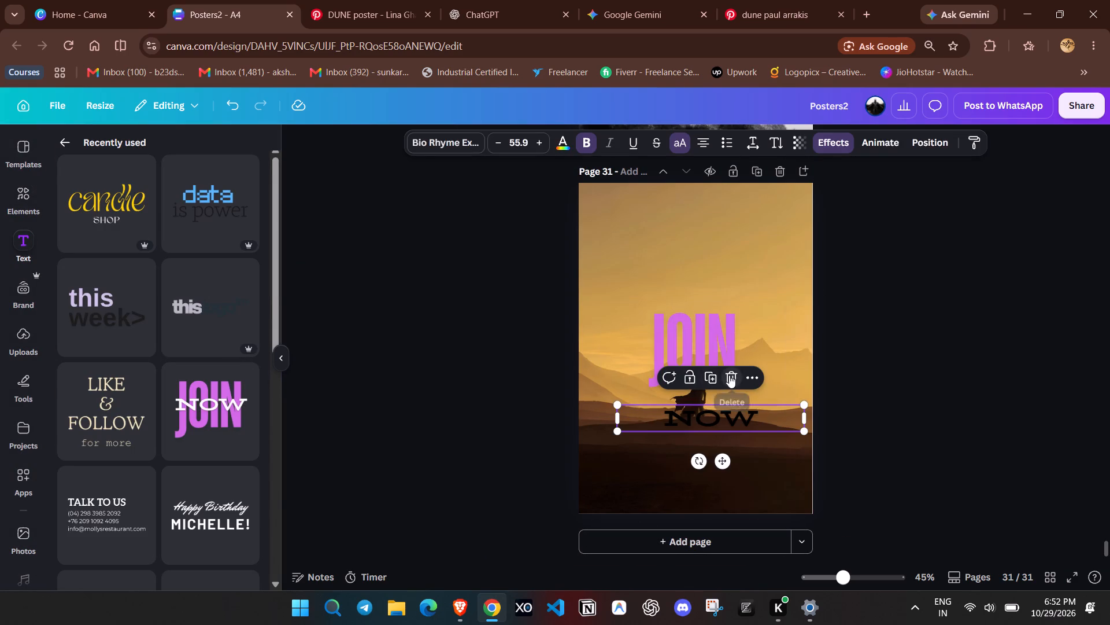
# Replace the JOIN text with DUNE in capitals.
pyautogui.moveTo(714, 351); pyautogui.dragTo(712, 424)
pyautogui.click(712, 424)
pyautogui.write('Dun')
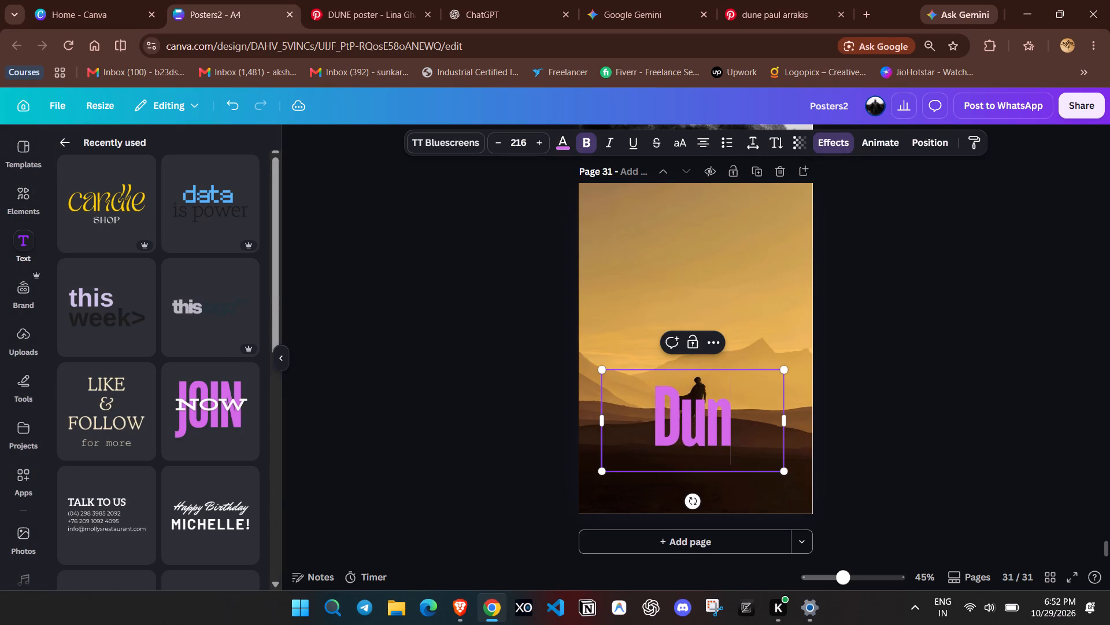
pyautogui.press('BackSpace')
pyautogui.press('BackSpace')
pyautogui.write('UNE')
pyautogui.click(899, 343)
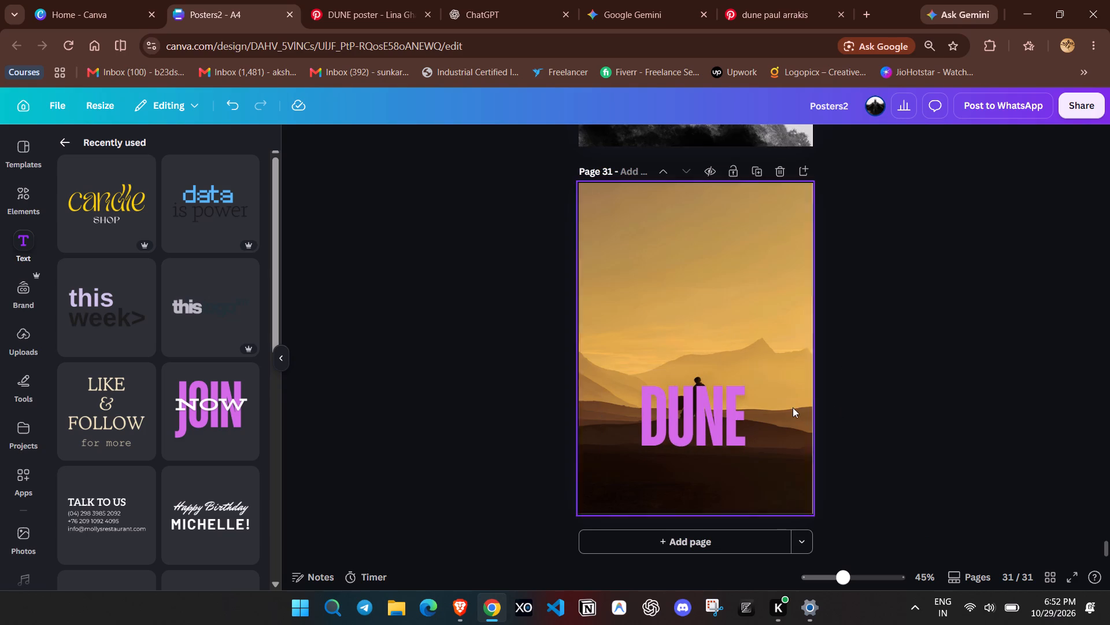
# Place the DUNE title centred in the dark sand below the figure, with its text box narrowed around the word.
pyautogui.moveTo(713, 401); pyautogui.dragTo(709, 465)
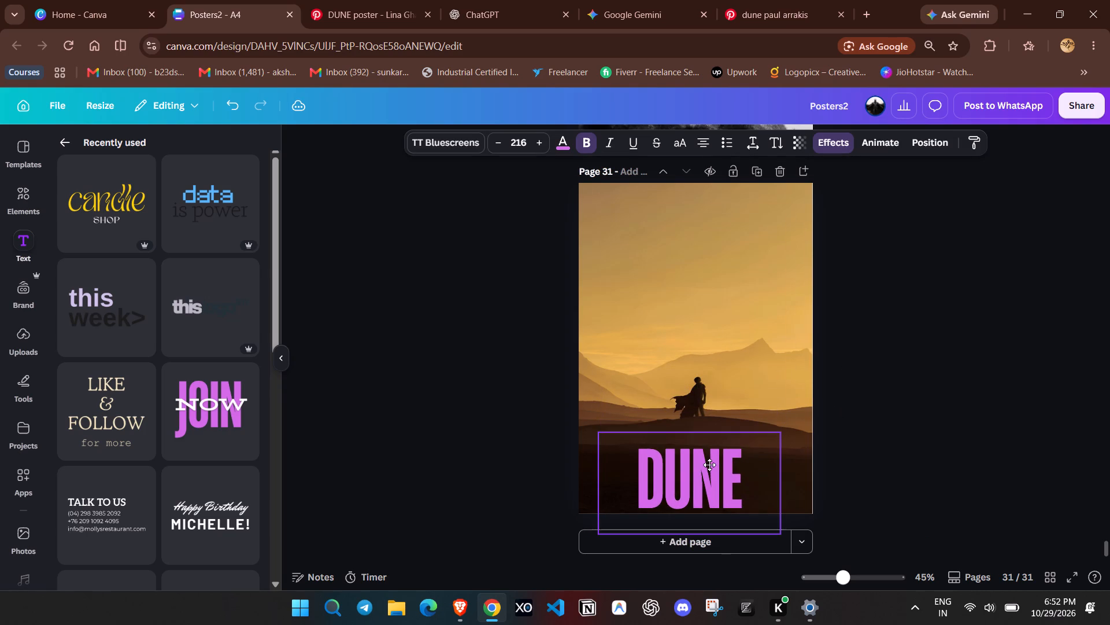
pyautogui.moveTo(709, 465); pyautogui.dragTo(709, 459)
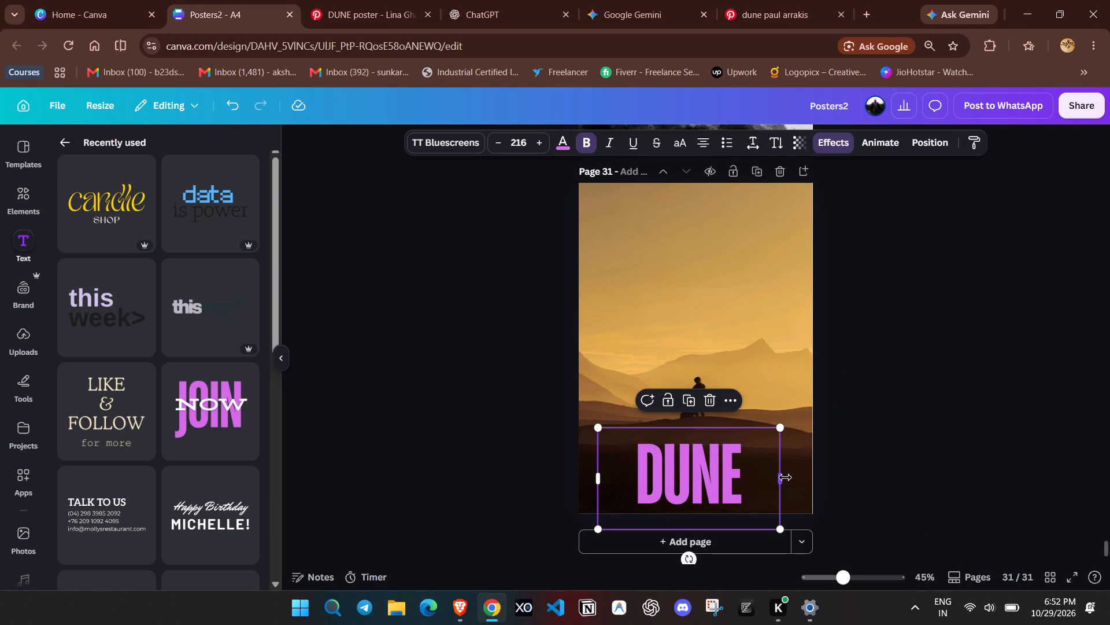
pyautogui.moveTo(782, 476); pyautogui.dragTo(717, 464)
pyautogui.click(885, 426)
pyautogui.moveTo(650, 463); pyautogui.dragTo(685, 462)
pyautogui.click(879, 387)
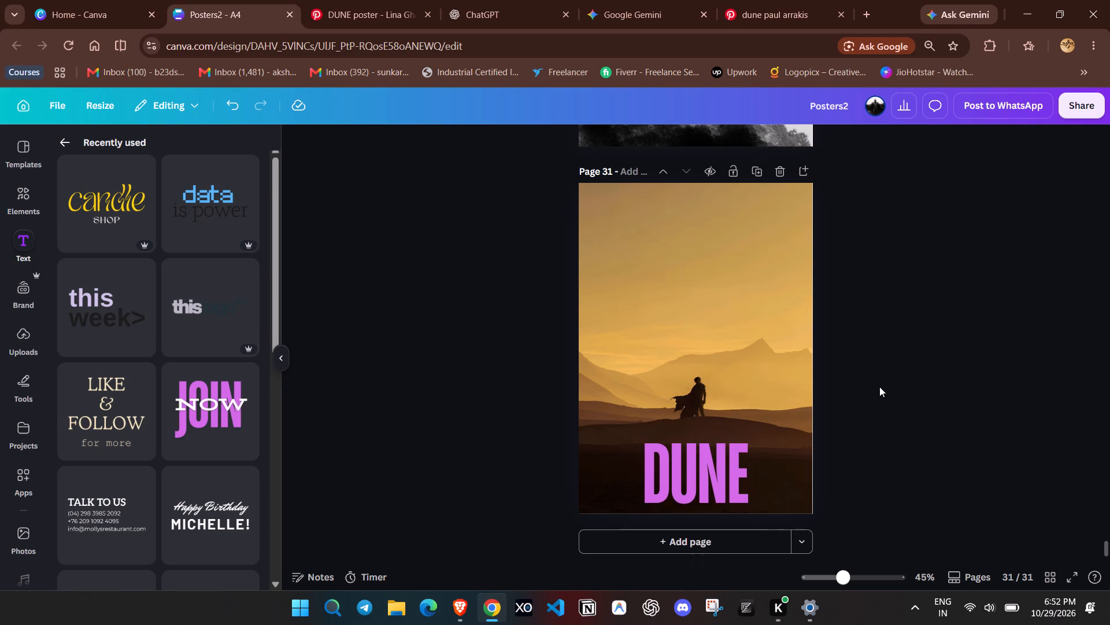
# Recolour the DUNE title in the muted tan from the colours used in this design.
pyautogui.click(721, 468)
pyautogui.click(569, 144)
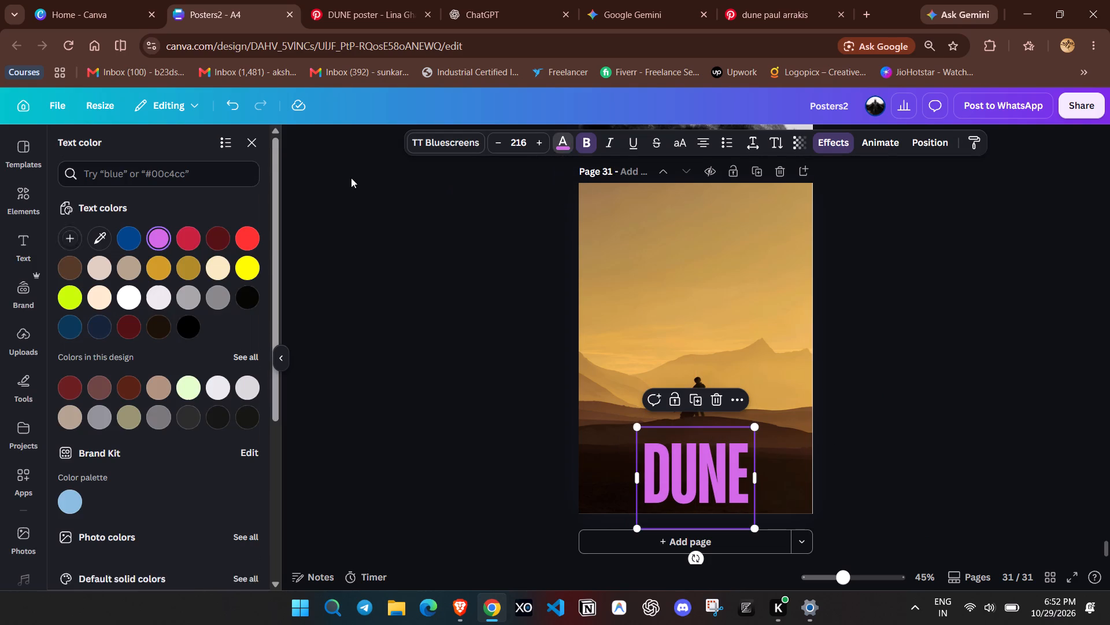
pyautogui.click(219, 241)
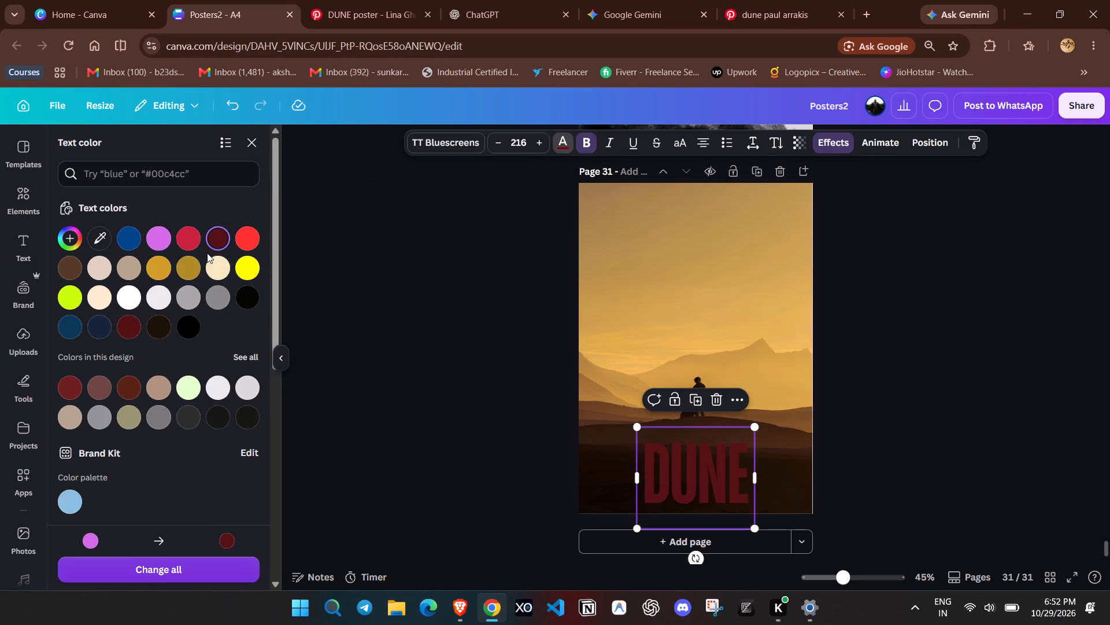
pyautogui.click(123, 392)
pyautogui.click(102, 391)
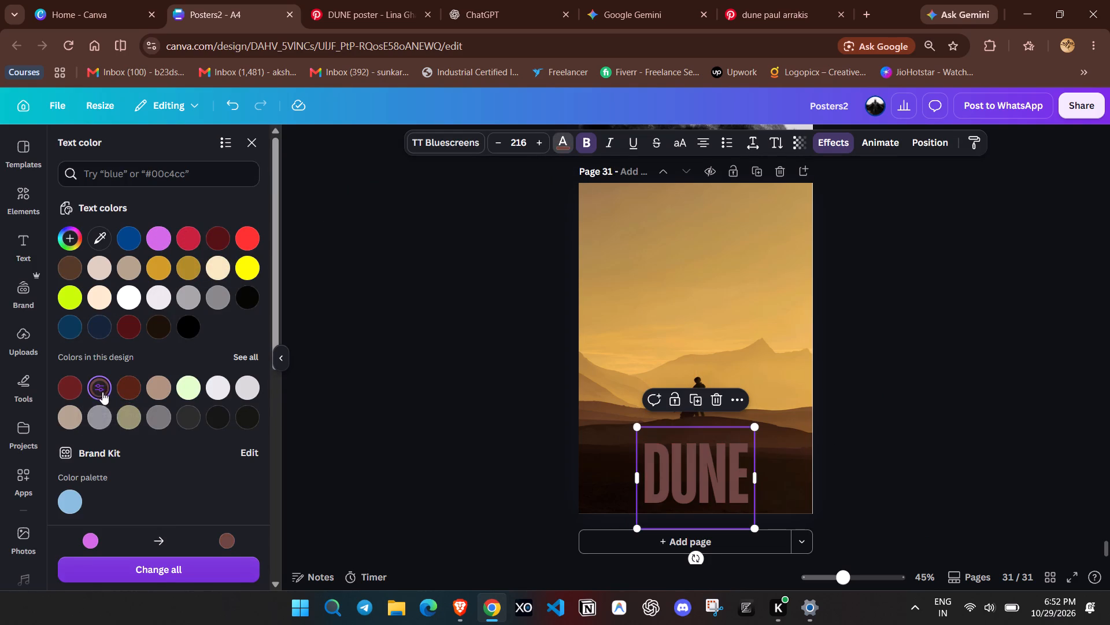
pyautogui.click(160, 392)
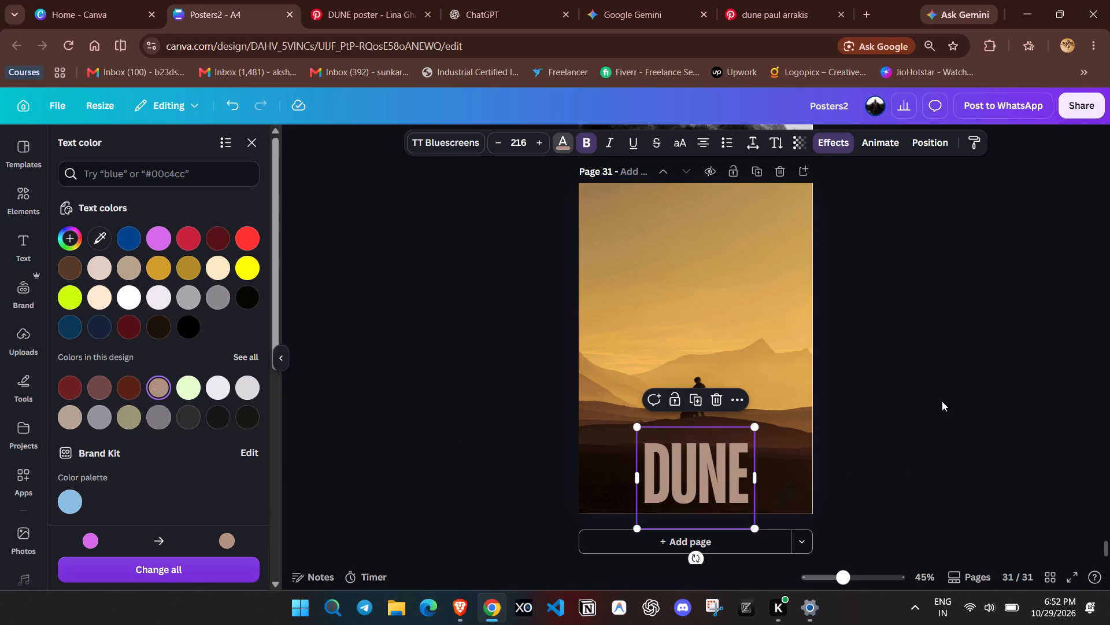
pyautogui.doubleClick(949, 390)
# Add the Happy Birthday MICHELLE! text combination, keeping only its MICHELLE! line and removing that line's bold.
pyautogui.click(393, 0)
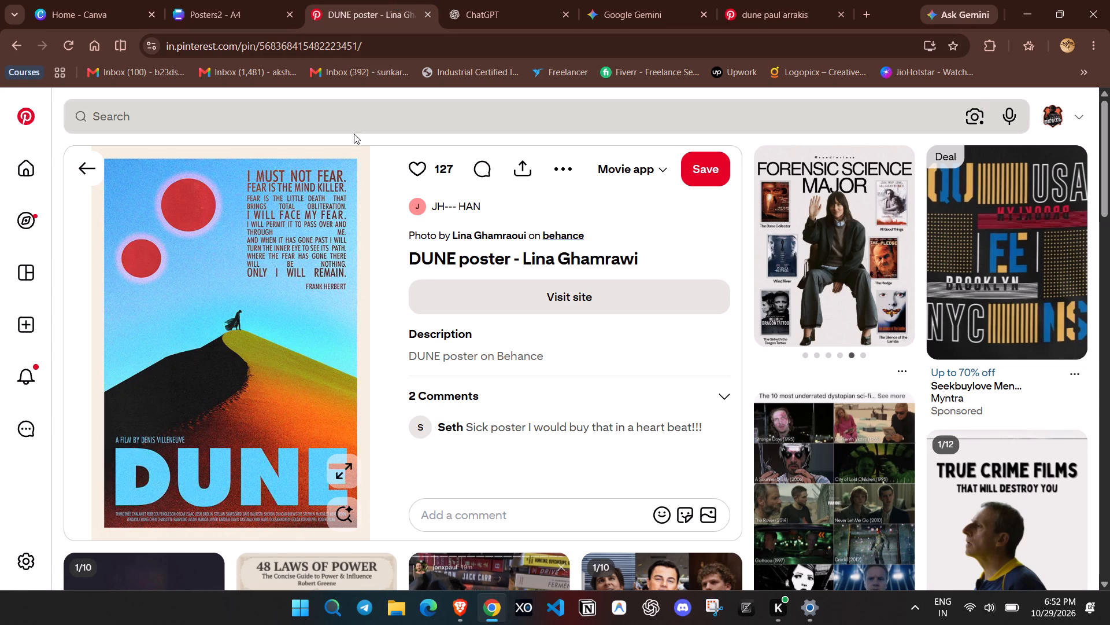
pyautogui.click(251, 0)
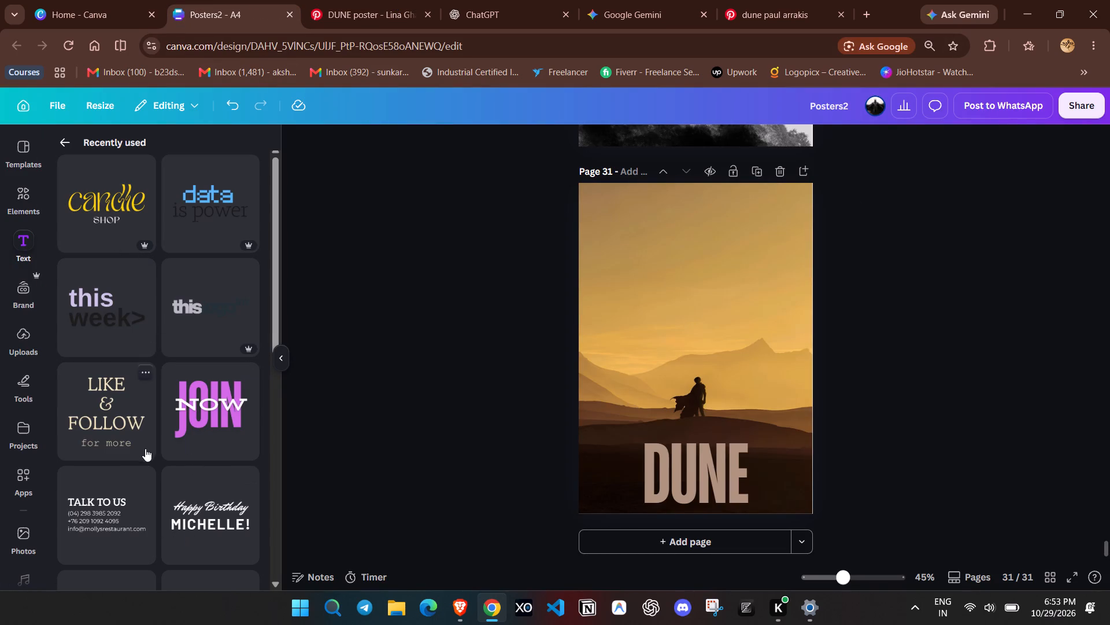
pyautogui.click(194, 540)
pyautogui.click(650, 286)
pyautogui.click(502, 302)
pyautogui.click(647, 378)
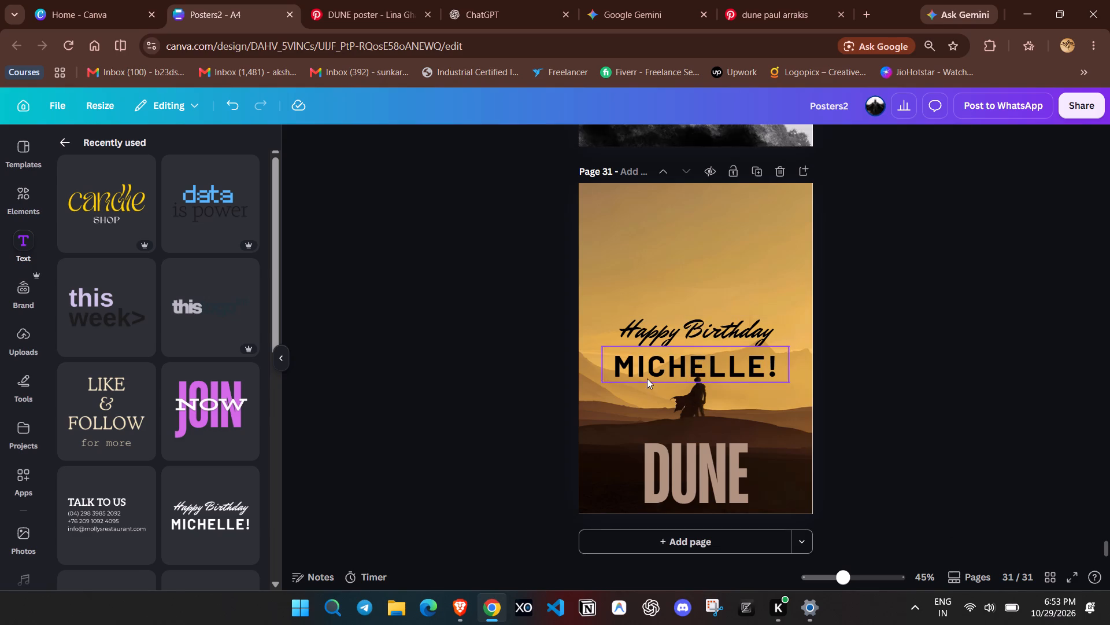
pyautogui.click(584, 137)
pyautogui.click(997, 343)
pyautogui.click(764, 328)
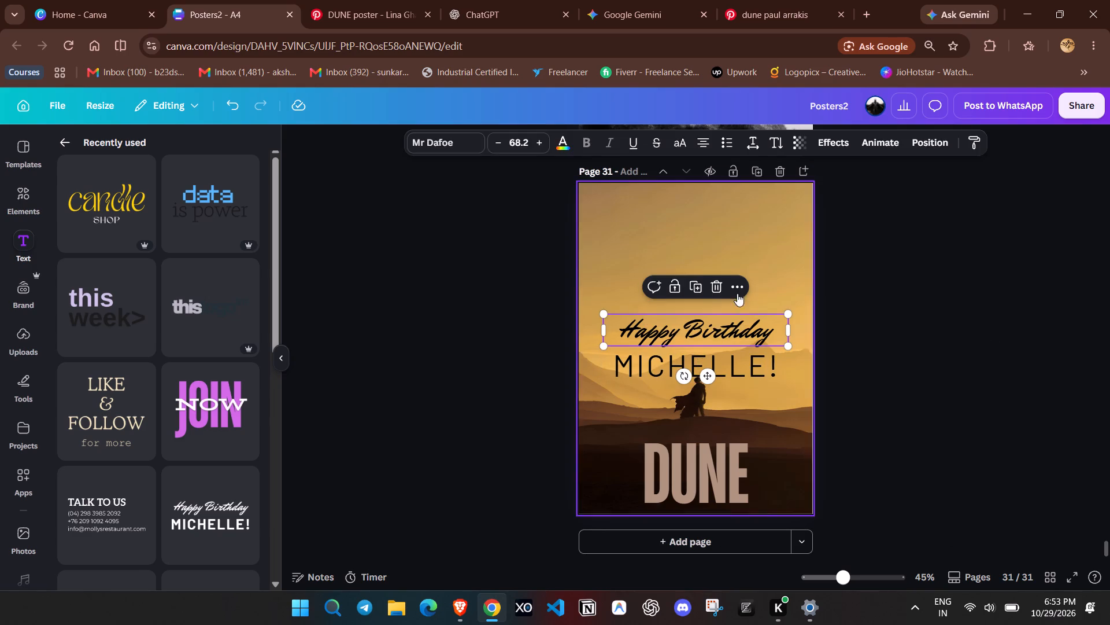
pyautogui.click(716, 280)
# Replace the MICHELLE! text with "i must not fear" and move it to the sky near the page's top.
pyautogui.doubleClick(718, 363)
pyautogui.write('i must not fear')
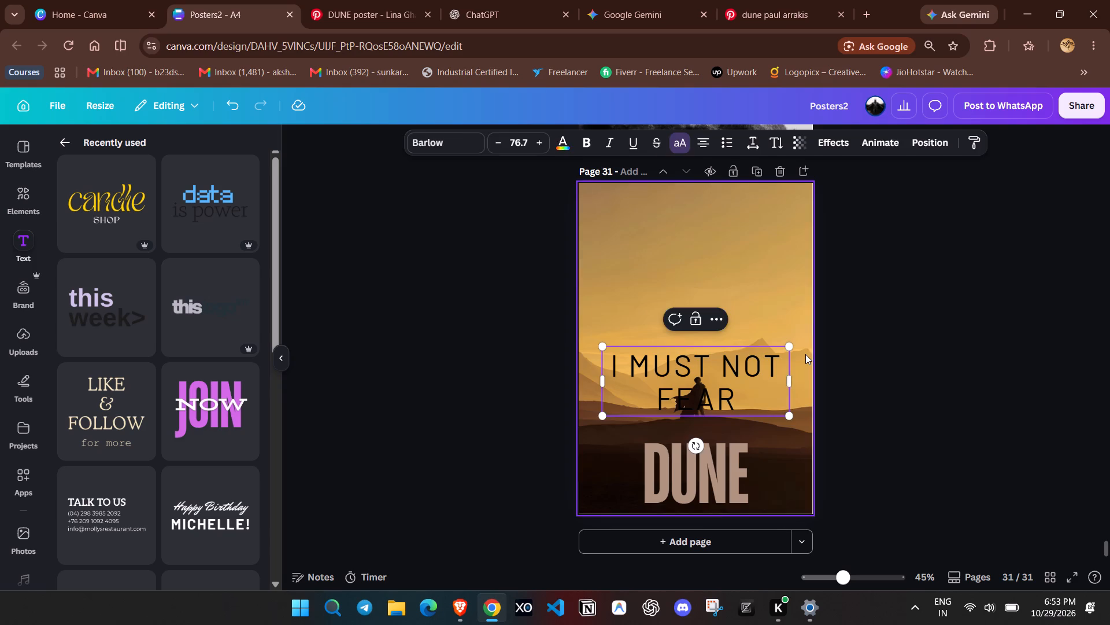
pyautogui.click(805, 354)
pyautogui.moveTo(693, 371); pyautogui.dragTo(705, 245)
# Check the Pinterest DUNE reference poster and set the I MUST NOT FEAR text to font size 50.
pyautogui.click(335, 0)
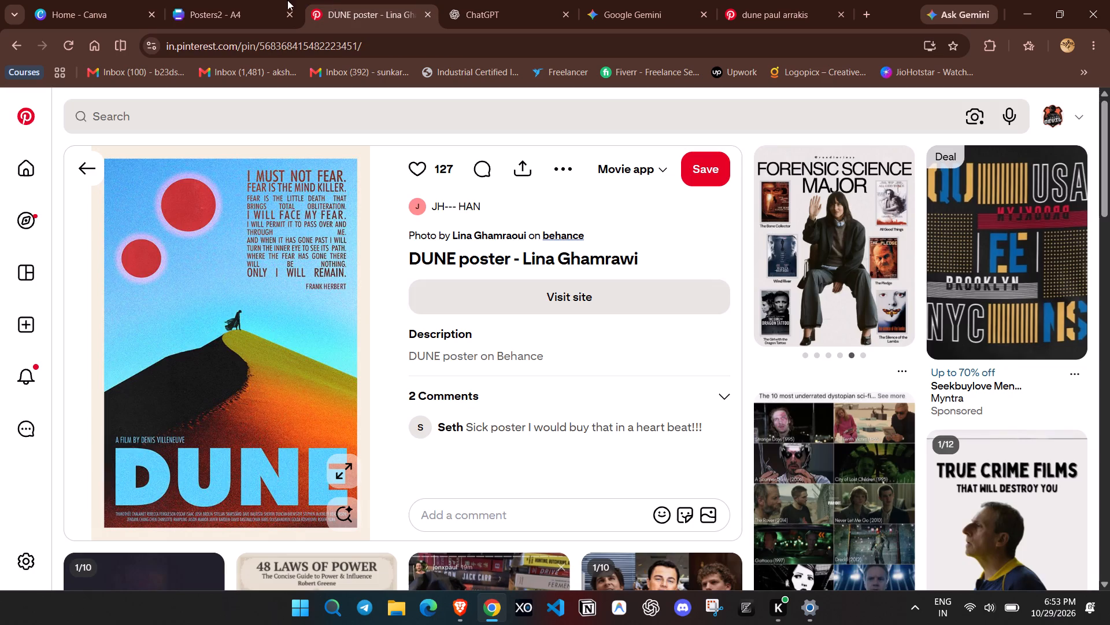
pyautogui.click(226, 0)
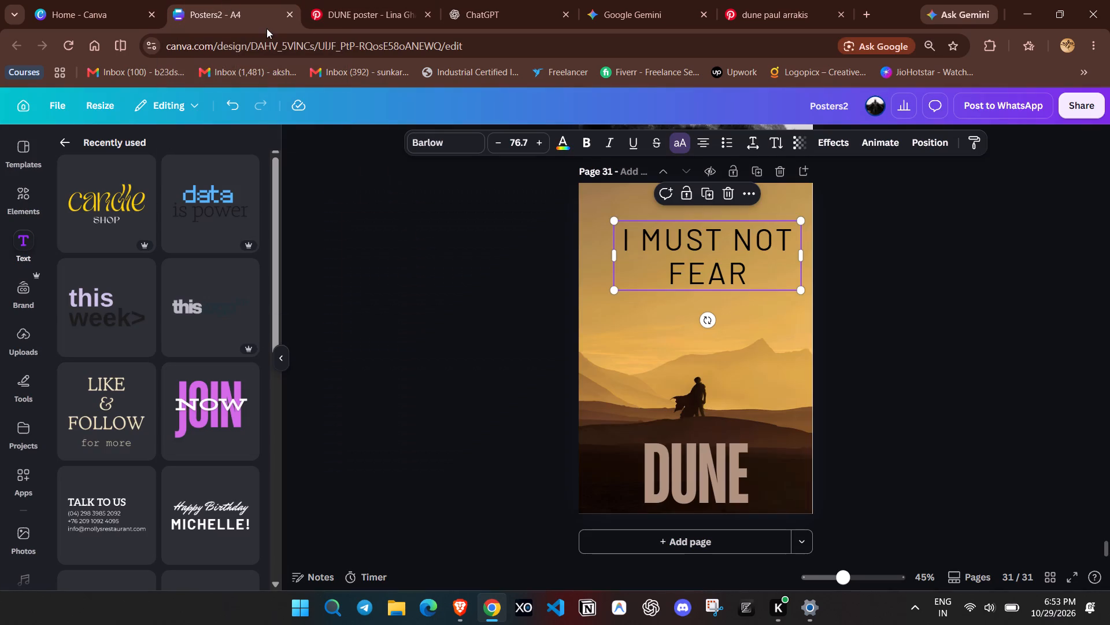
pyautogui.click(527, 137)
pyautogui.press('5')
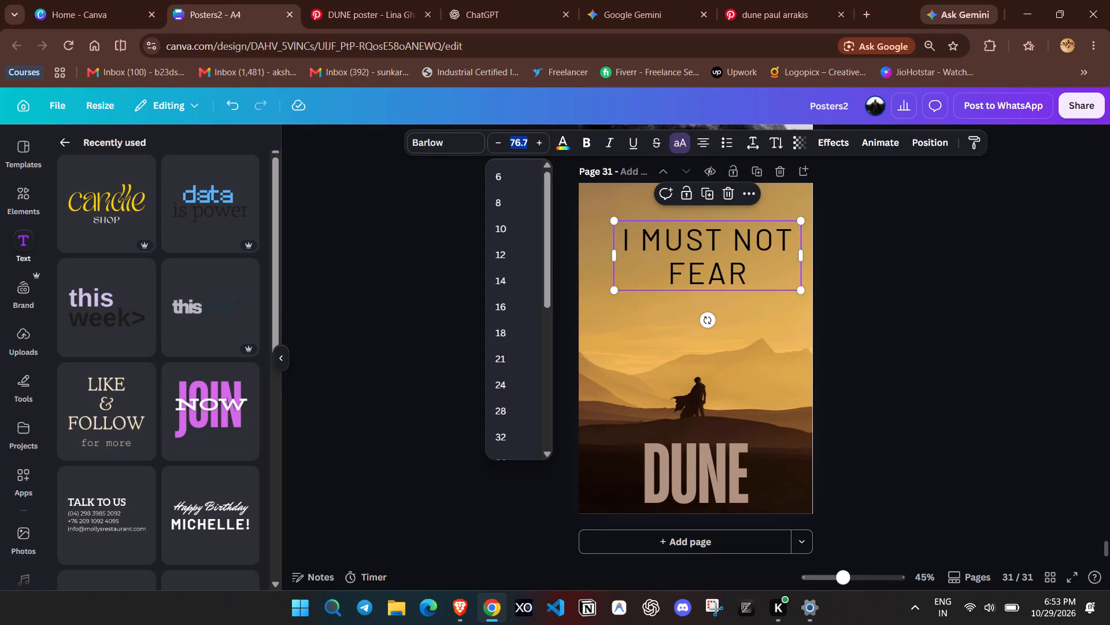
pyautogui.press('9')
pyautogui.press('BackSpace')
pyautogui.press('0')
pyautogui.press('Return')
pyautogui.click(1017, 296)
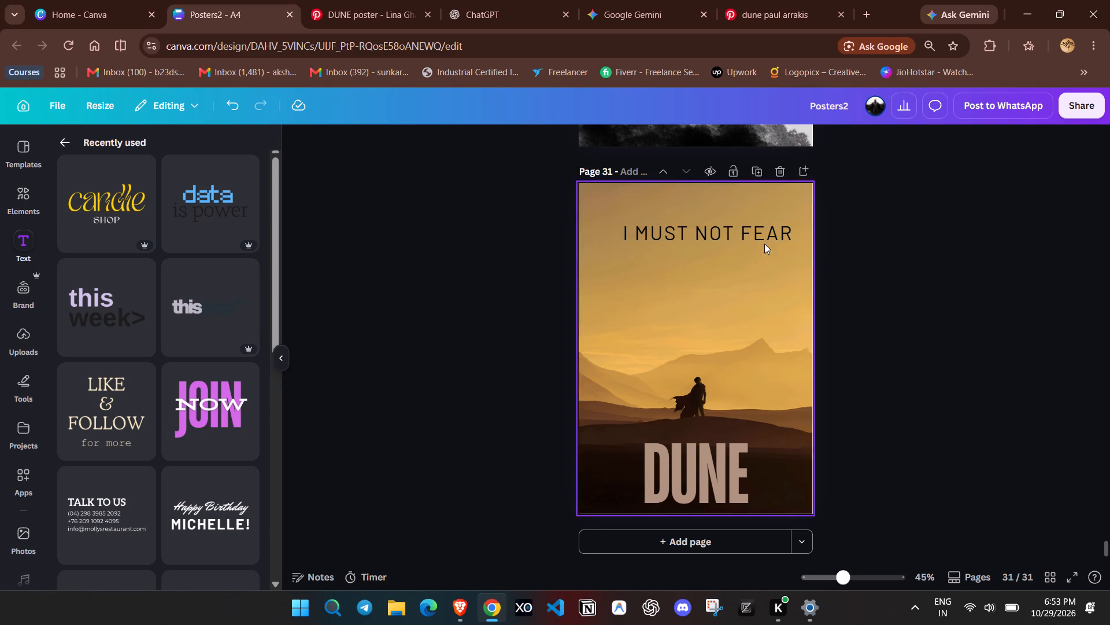
# Scale down the I MUST NOT FEAR text and set its font size to 40.
pyautogui.click(751, 234)
pyautogui.moveTo(610, 246); pyautogui.dragTo(638, 241)
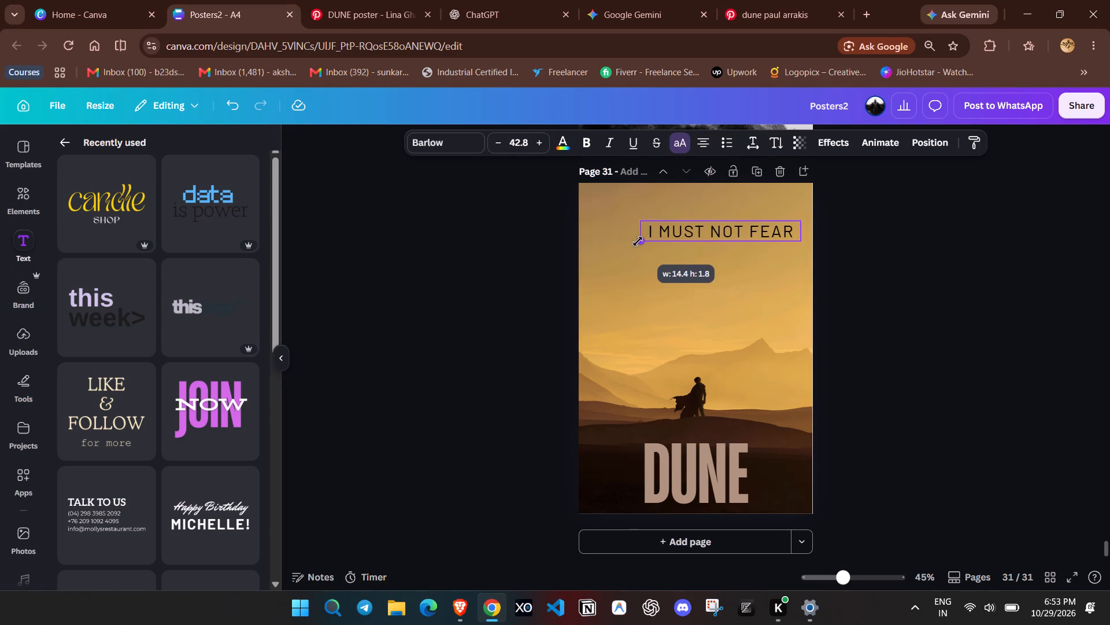
pyautogui.moveTo(638, 241); pyautogui.dragTo(645, 241)
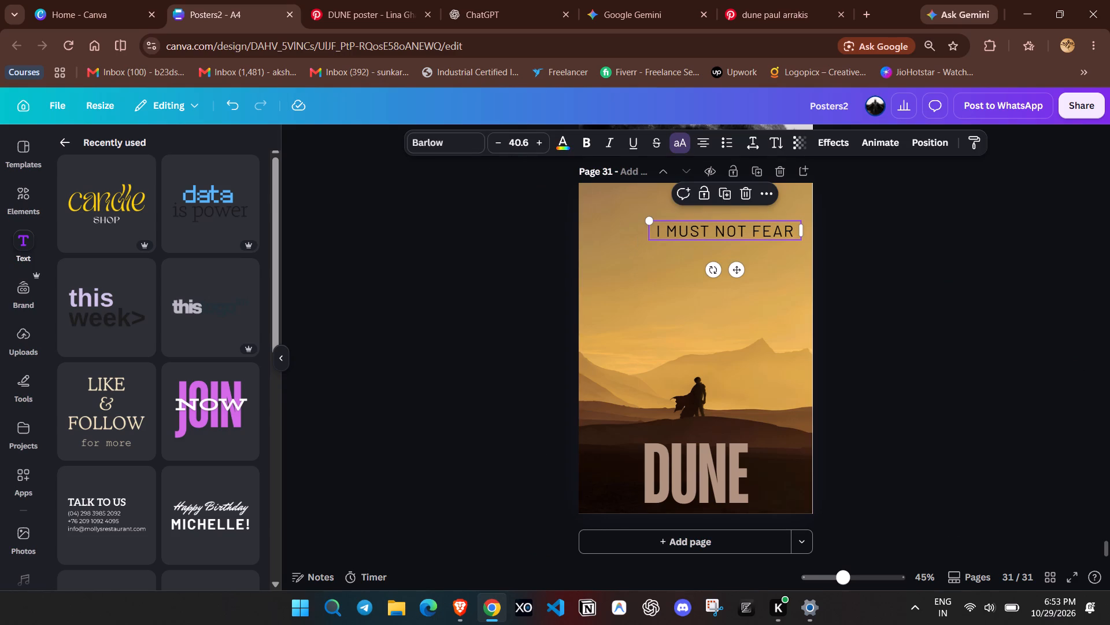
pyautogui.click(521, 145)
pyautogui.write('40')
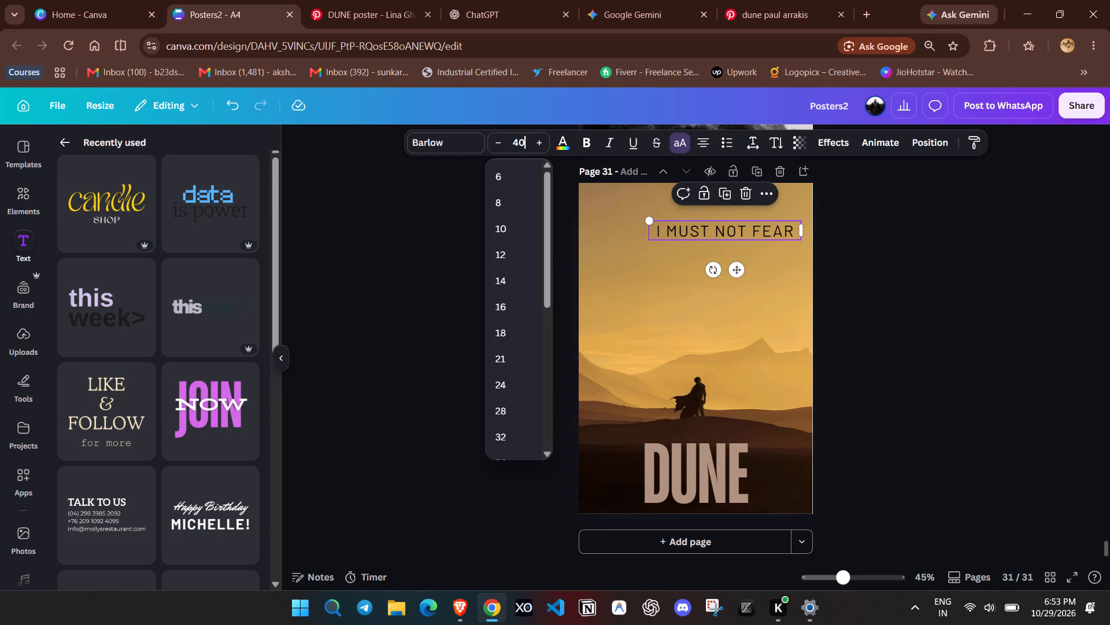
pyautogui.press('Return')
pyautogui.click(882, 252)
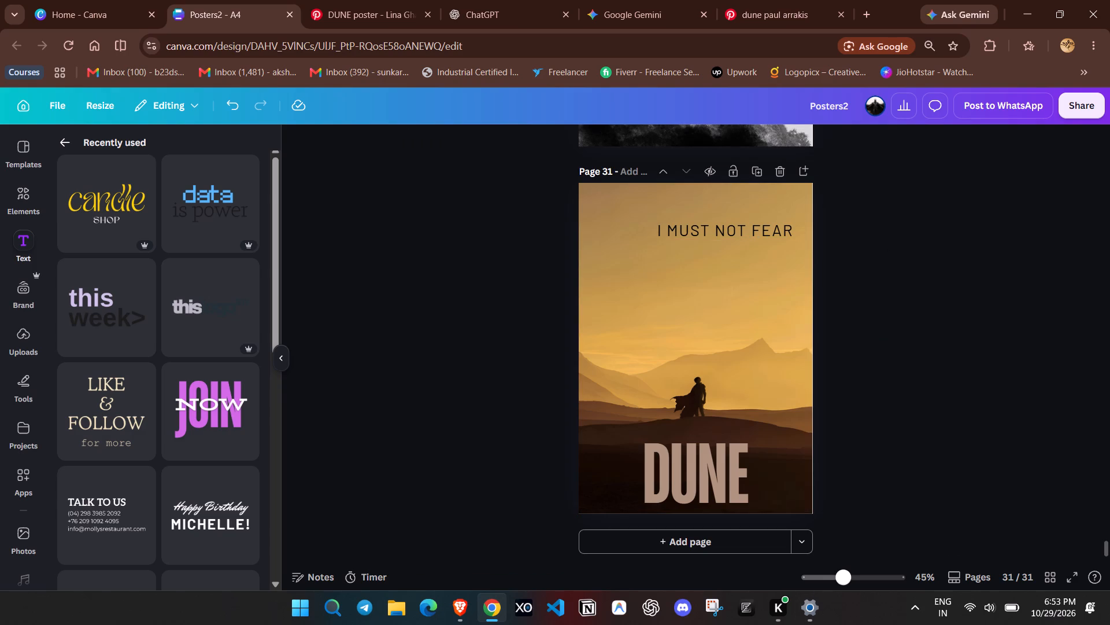
# Move the I MUST NOT FEAR line into the page's top-right corner and narrow its text box to fit the words.
pyautogui.moveTo(845, 572); pyautogui.dragTo(863, 579)
pyautogui.scroll(3, 893, 524)
pyautogui.moveTo(754, 333); pyautogui.dragTo(782, 266)
pyautogui.moveTo(614, 267); pyautogui.dragTo(643, 273)
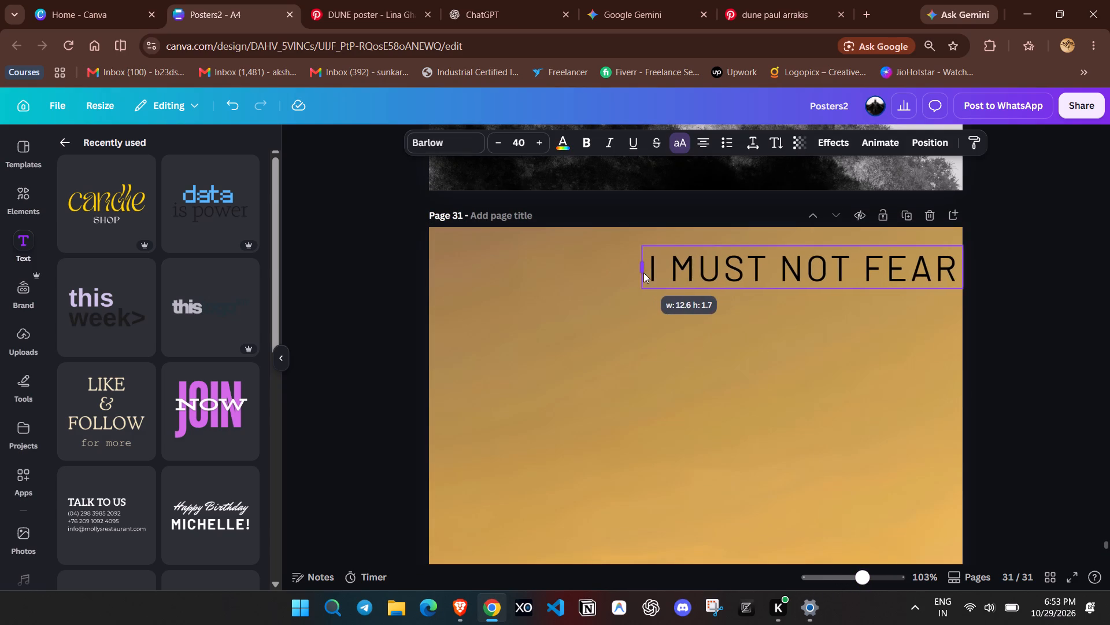
pyautogui.moveTo(643, 273); pyautogui.dragTo(647, 273)
pyautogui.click(971, 286)
pyautogui.moveTo(906, 280); pyautogui.dragTo(899, 275)
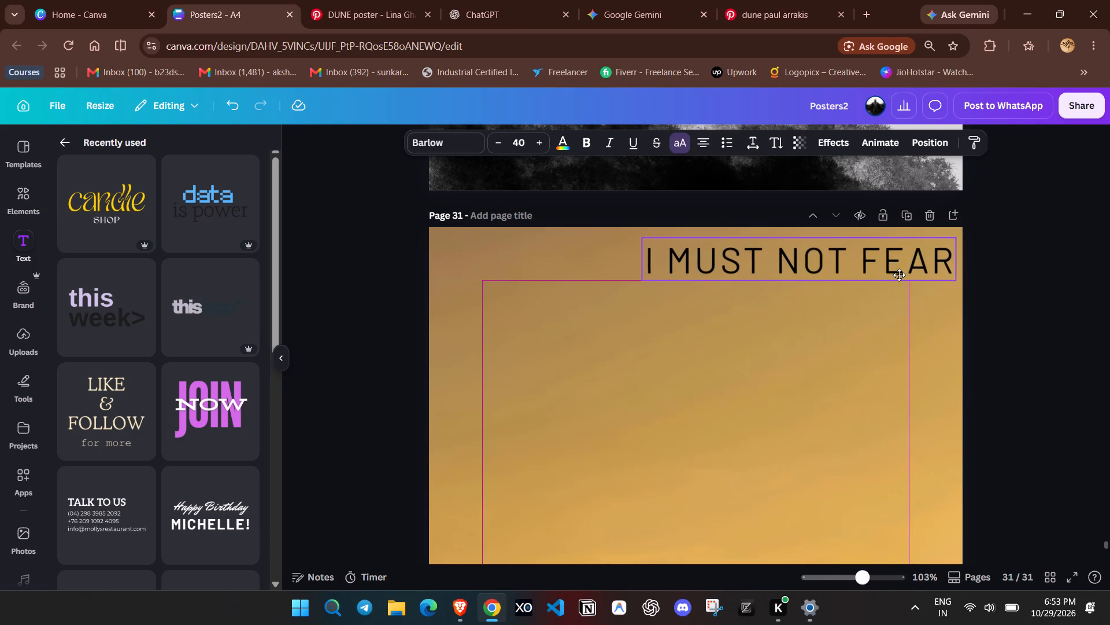
pyautogui.moveTo(899, 275); pyautogui.dragTo(897, 275)
pyautogui.click(1020, 272)
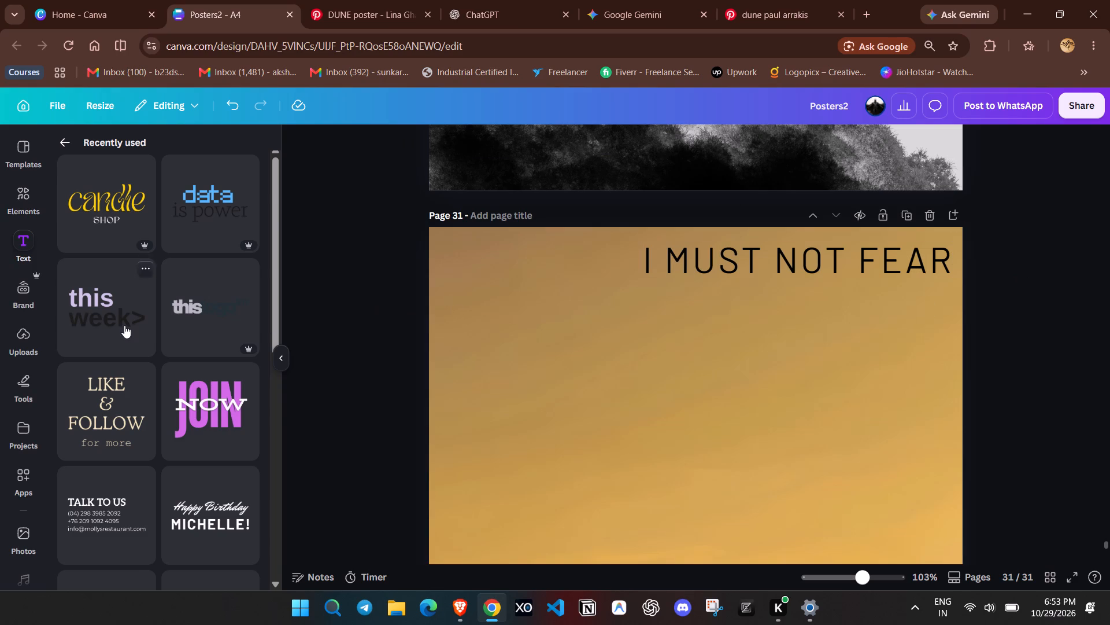
# Add the TALK TO US text combination below the quote line, ungroup it and delete its heading.
pyautogui.scroll(-2, 124, 325)
pyautogui.click(110, 367)
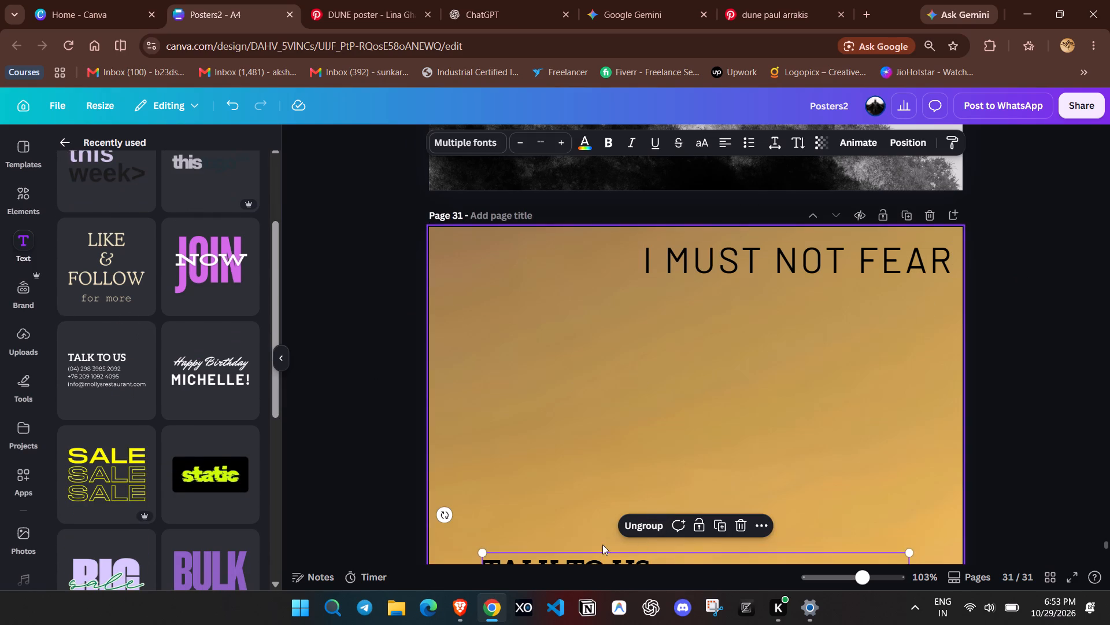
pyautogui.moveTo(603, 556); pyautogui.dragTo(584, 333)
pyautogui.click(613, 303)
pyautogui.click(567, 312)
pyautogui.click(568, 339)
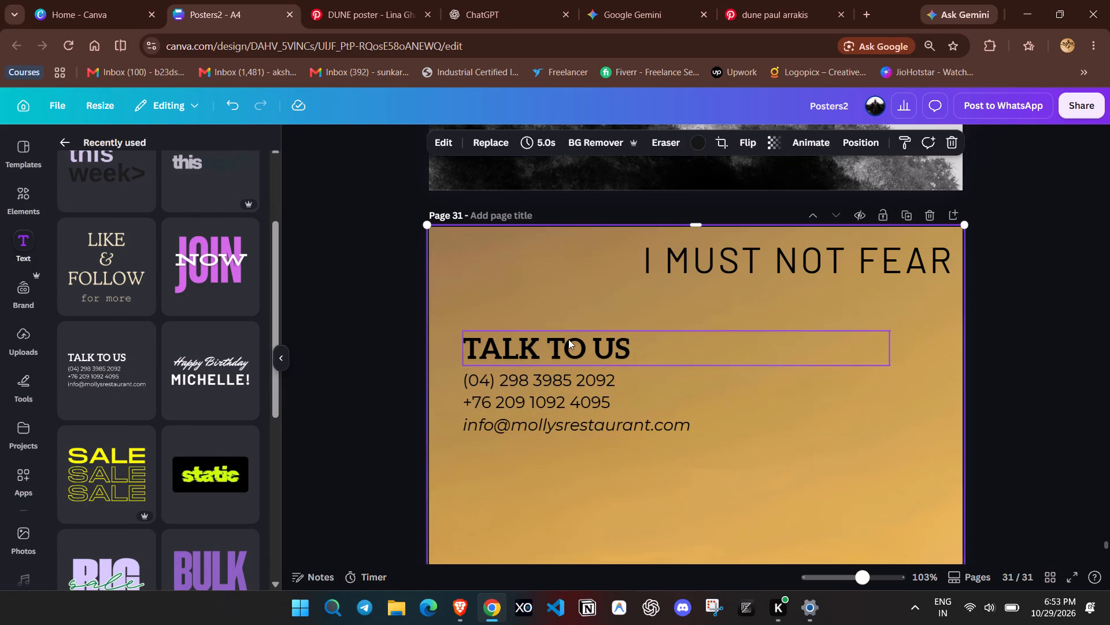
pyautogui.click(692, 310)
pyautogui.click(548, 451)
# Replace the remaining contact details text with "Fear is the MIND KILLER".
pyautogui.doubleClick(583, 412)
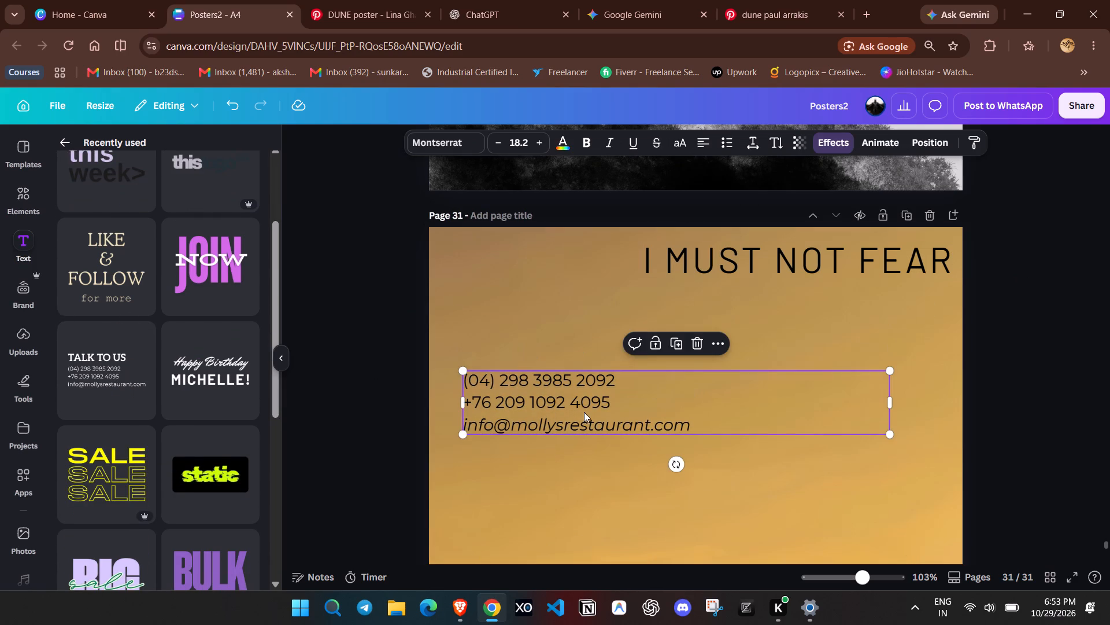
pyautogui.write('Fe')
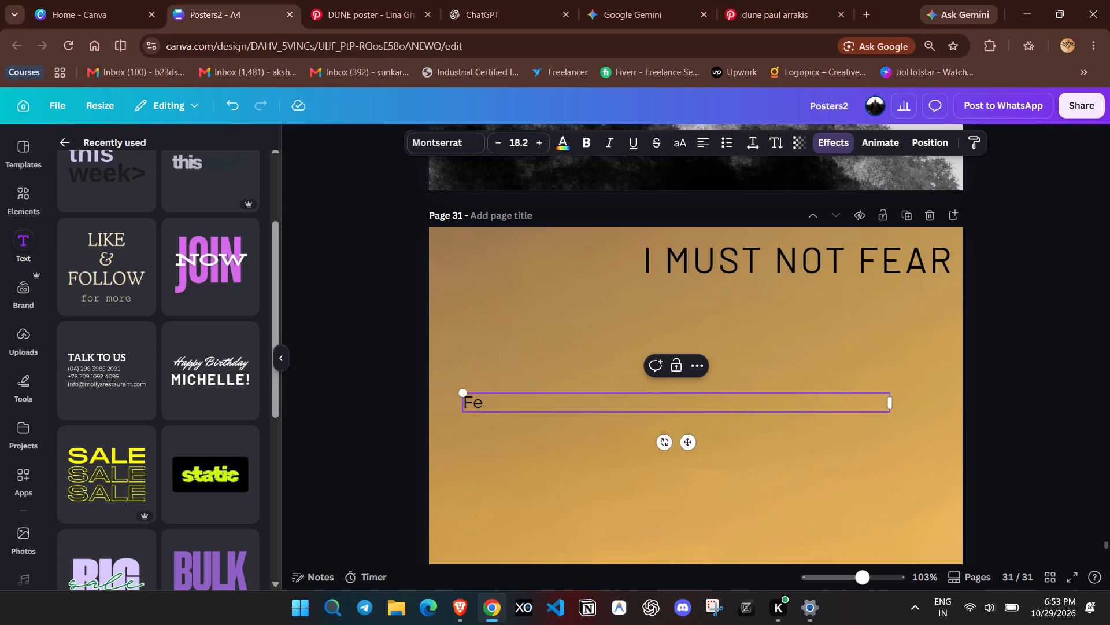
pyautogui.write('ar is the MIND KILLER')
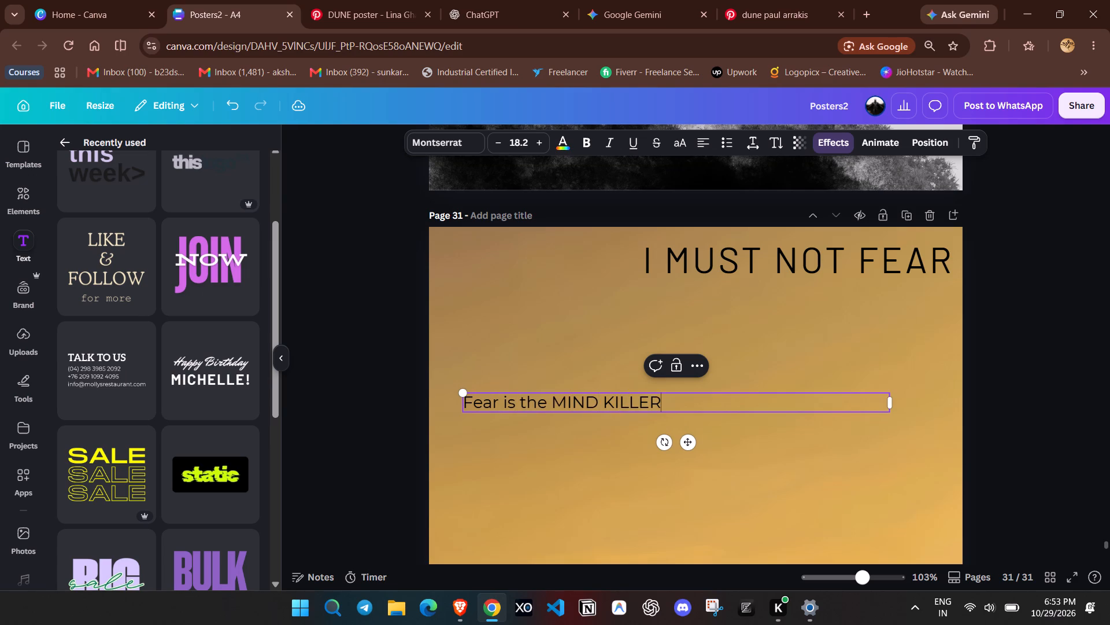
# Check the Dune reference poster on Pinterest, and convert the "Fear is the MIND KILLER" line on page 31 to all uppercase.
pyautogui.click(360, 0)
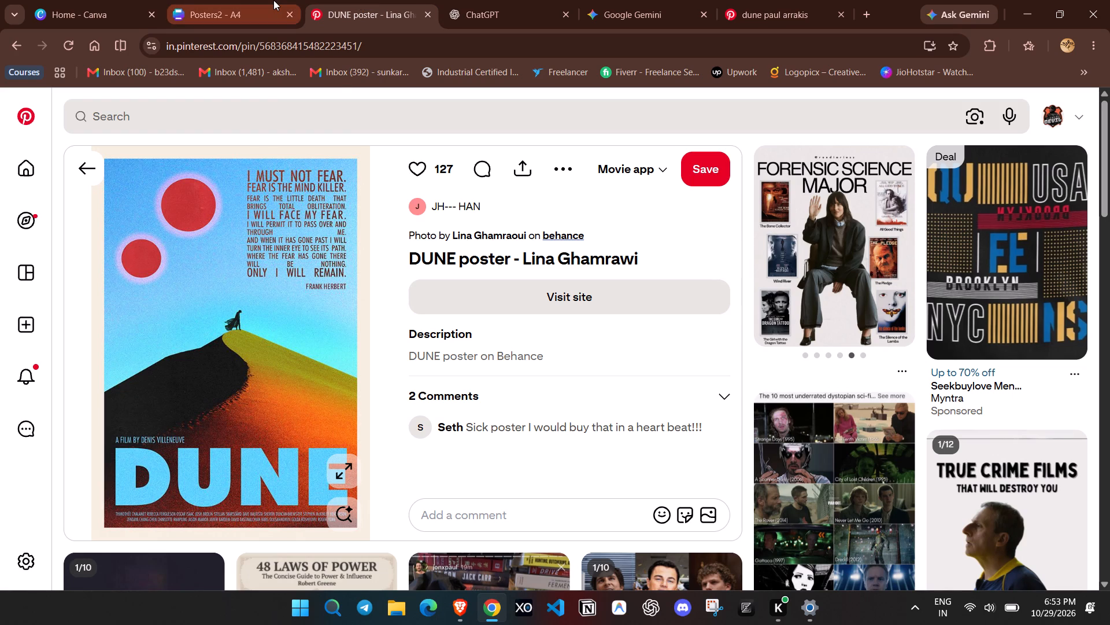
pyautogui.click(273, 0)
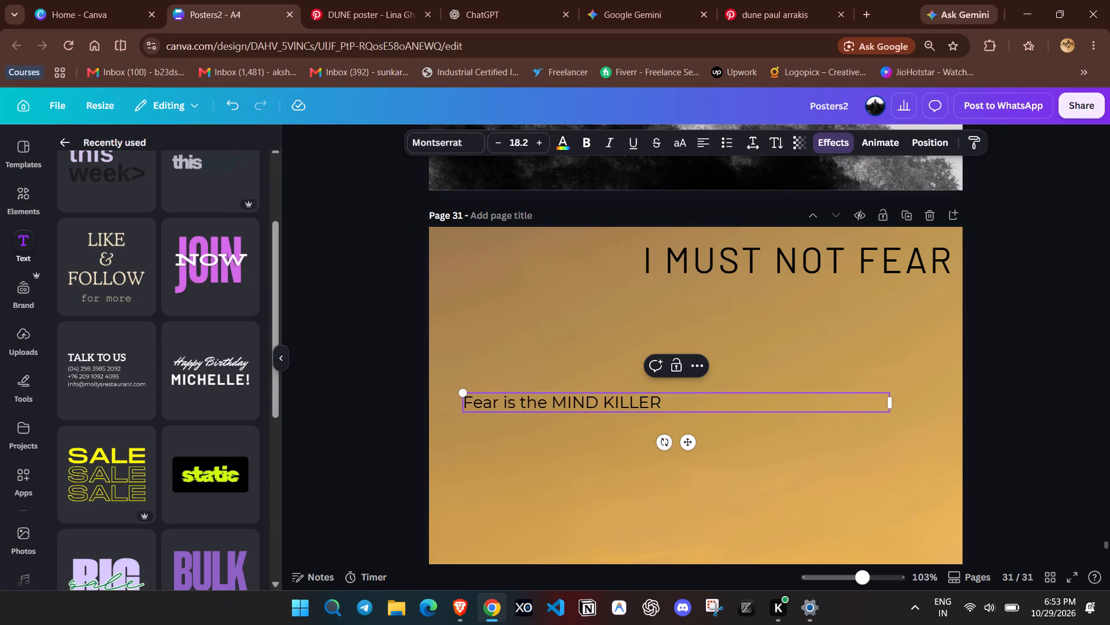
pyautogui.moveTo(549, 406); pyautogui.dragTo(438, 406)
pyautogui.click(550, 399)
pyautogui.moveTo(545, 405); pyautogui.dragTo(465, 406)
pyautogui.click(679, 141)
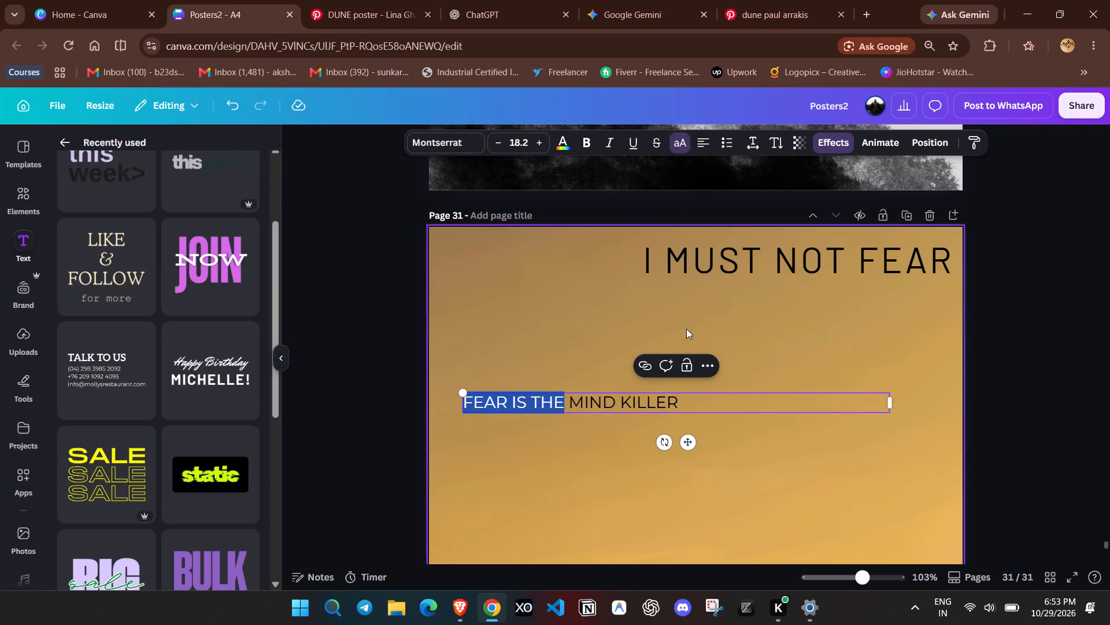
# Narrow the FEAR IS THE MIND KILLER text box until it just fits the words on a single line.
pyautogui.click(611, 432)
pyautogui.click(631, 395)
pyautogui.moveTo(893, 402); pyautogui.dragTo(660, 406)
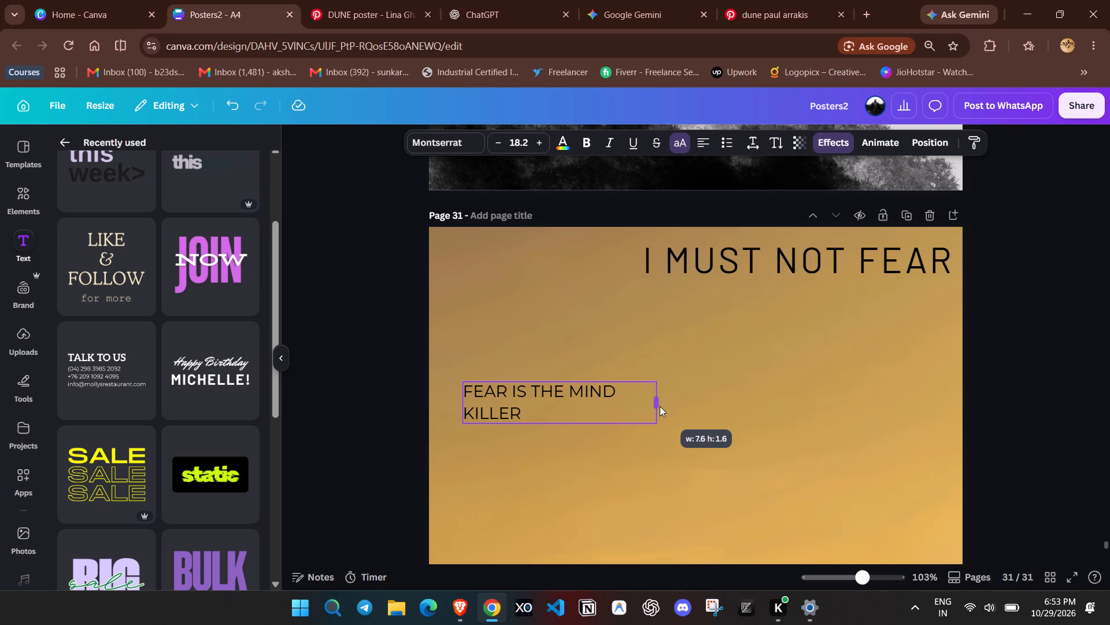
pyautogui.moveTo(660, 406); pyautogui.dragTo(686, 406)
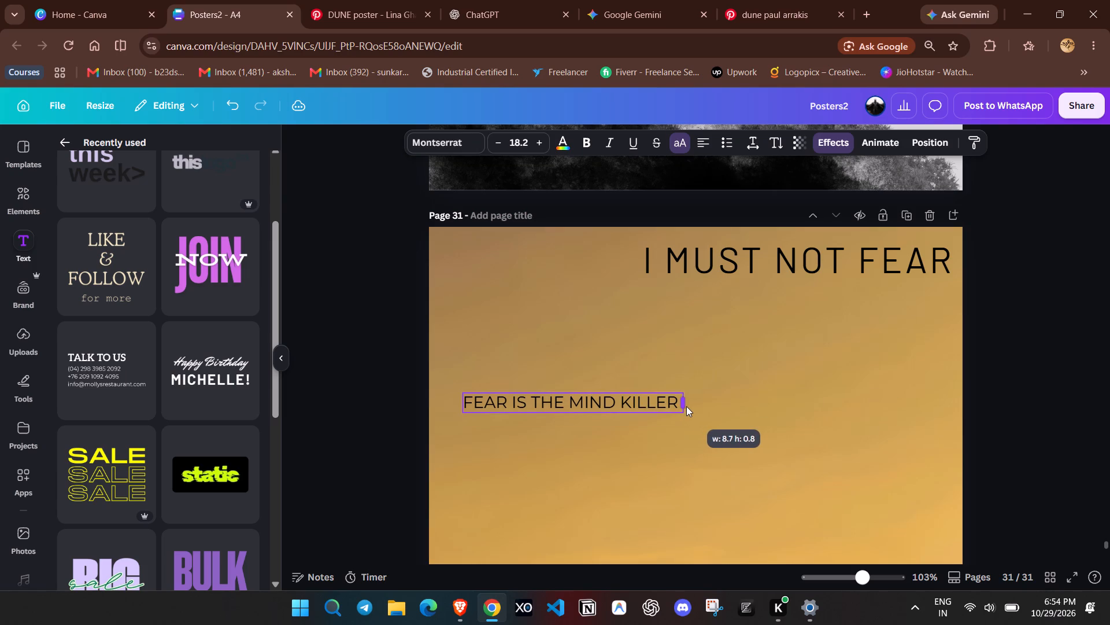
pyautogui.moveTo(686, 406); pyautogui.dragTo(684, 406)
# Set the font size of the FEAR IS THE MIND KILLER line to 17.
pyautogui.click(521, 141)
pyautogui.write('176')
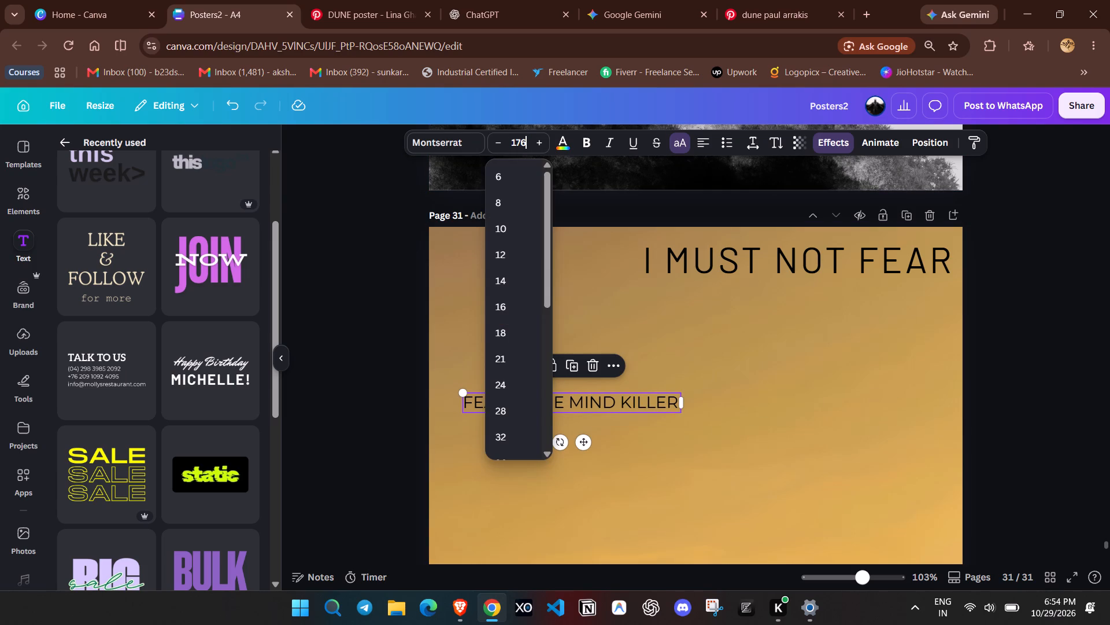
pyautogui.press('BackSpace')
pyautogui.press('Return')
pyautogui.click(376, 378)
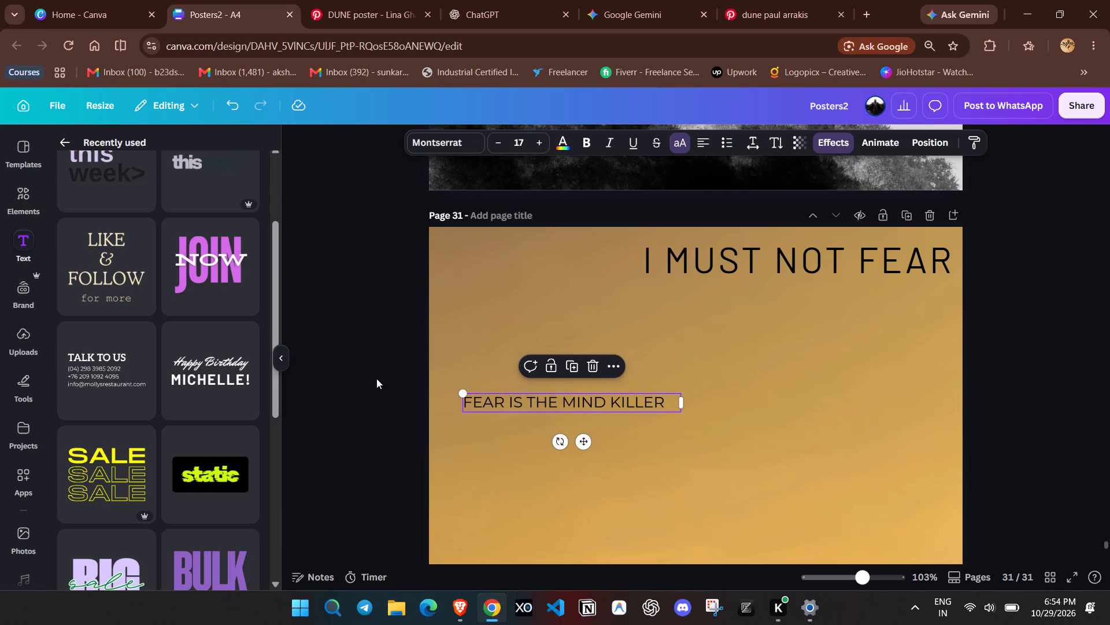
# Move the FEAR IS THE MIND KILLER line directly beneath I MUST NOT FEAR, starting near the same left edge.
pyautogui.moveTo(590, 405); pyautogui.dragTo(778, 299)
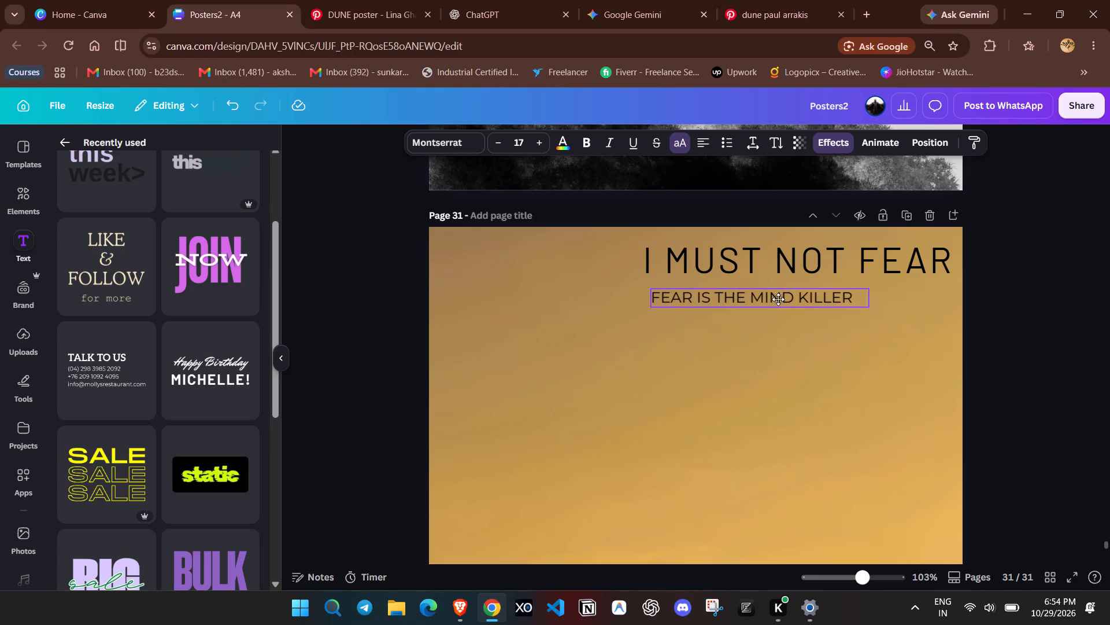
pyautogui.moveTo(778, 299); pyautogui.dragTo(772, 295)
pyautogui.click(1108, 297)
pyautogui.click(1068, 282)
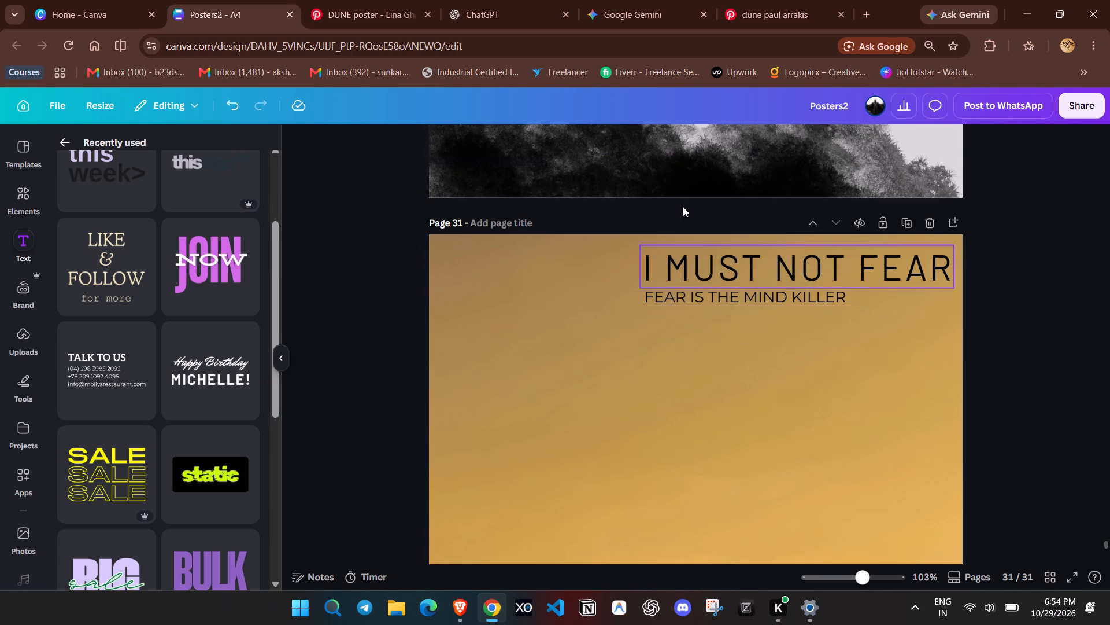
# Check the quote's punctuation on the Pinterest reference poster and add a full stop after I MUST NOT FEAR.
pyautogui.click(251, 0)
pyautogui.click(313, 0)
pyautogui.click(258, 0)
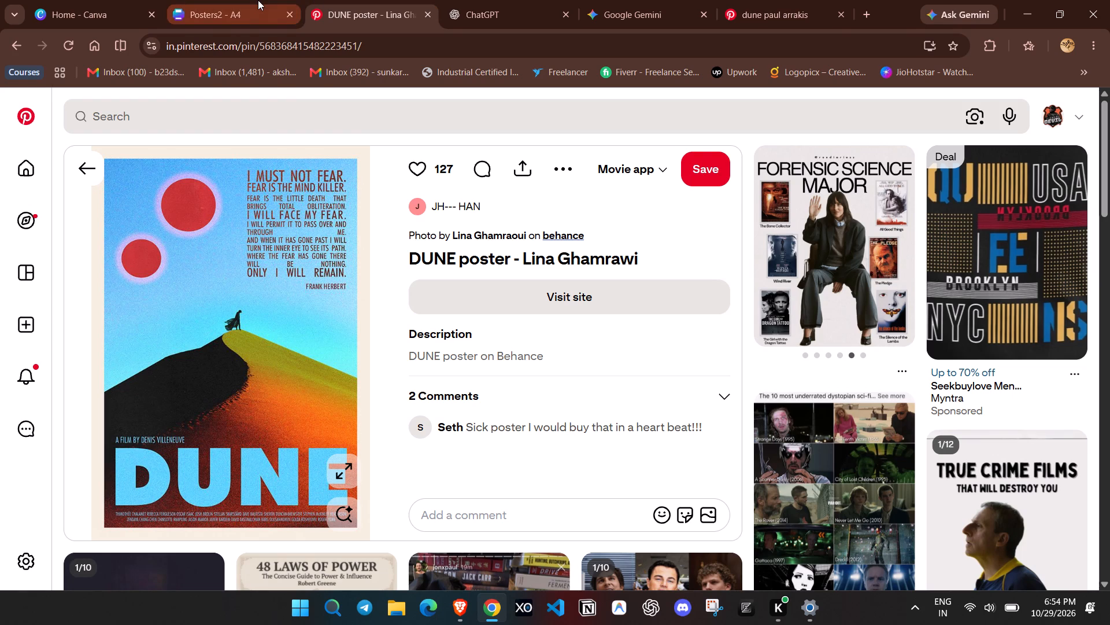
pyautogui.click(944, 277)
pyautogui.click(948, 277)
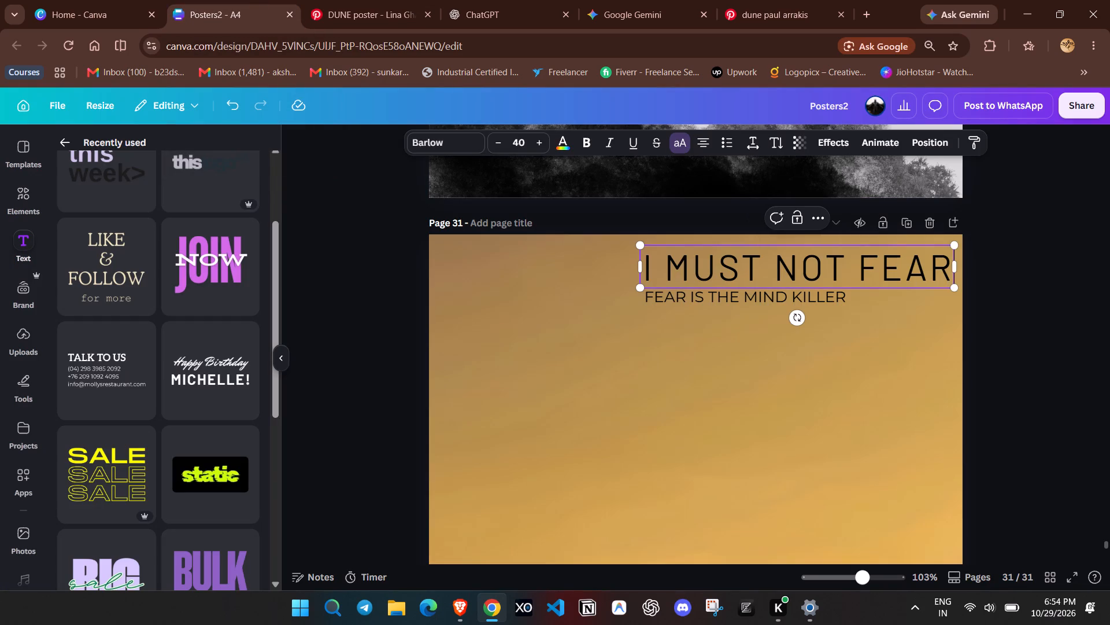
pyautogui.click(948, 277)
pyautogui.click(948, 277)
pyautogui.click(948, 277)
pyautogui.press('.')
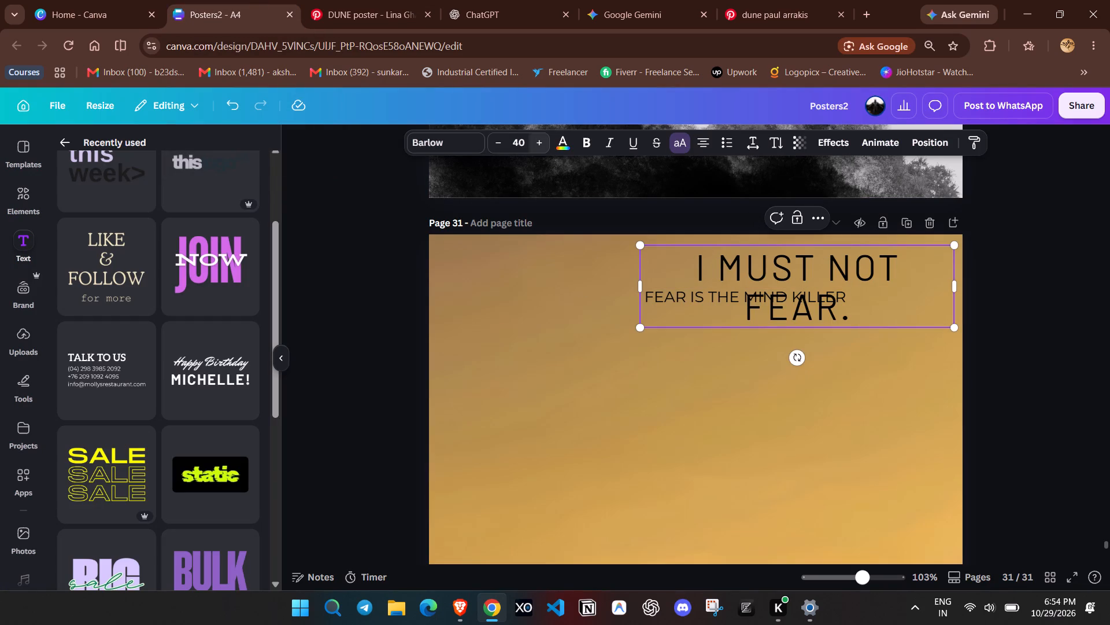
# Reduce the font size of the I MUST NOT FEAR. line to 35.
pyautogui.tripleClick(504, 141)
pyautogui.click(504, 142)
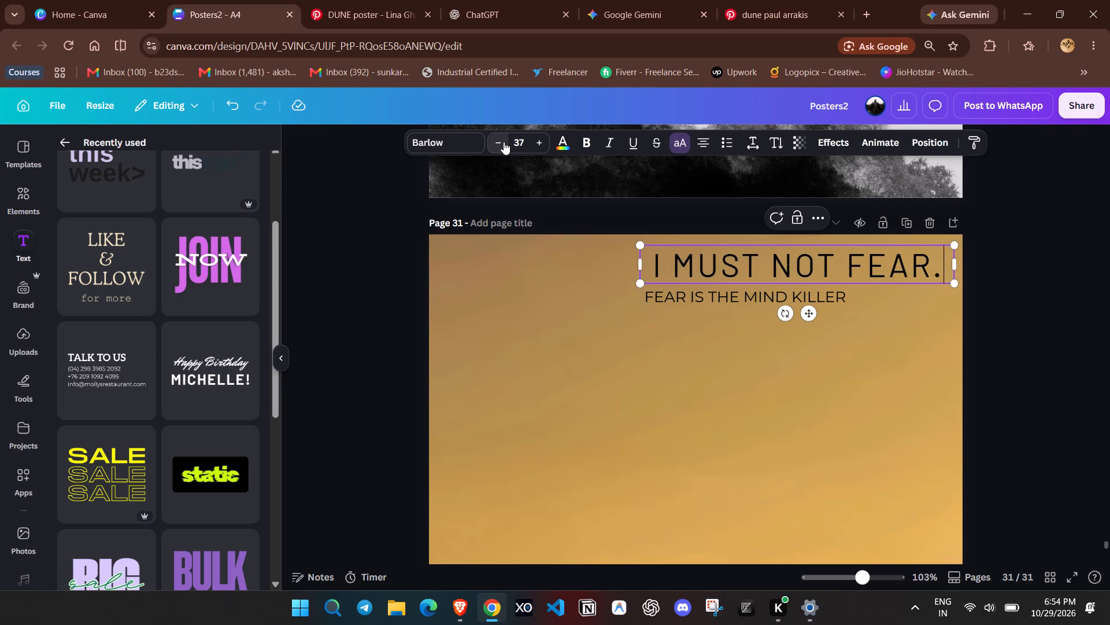
pyautogui.click(504, 142)
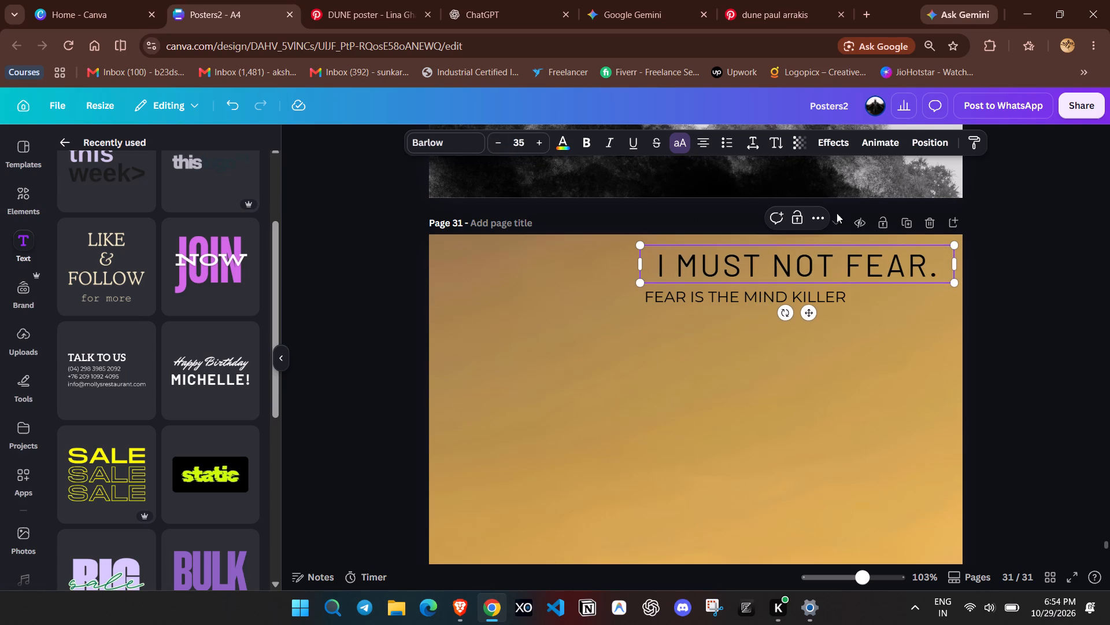
# Narrow the I MUST NOT FEAR. text box to fit its words and move it back into the page's top-right corner.
pyautogui.moveTo(958, 269); pyautogui.dragTo(948, 265)
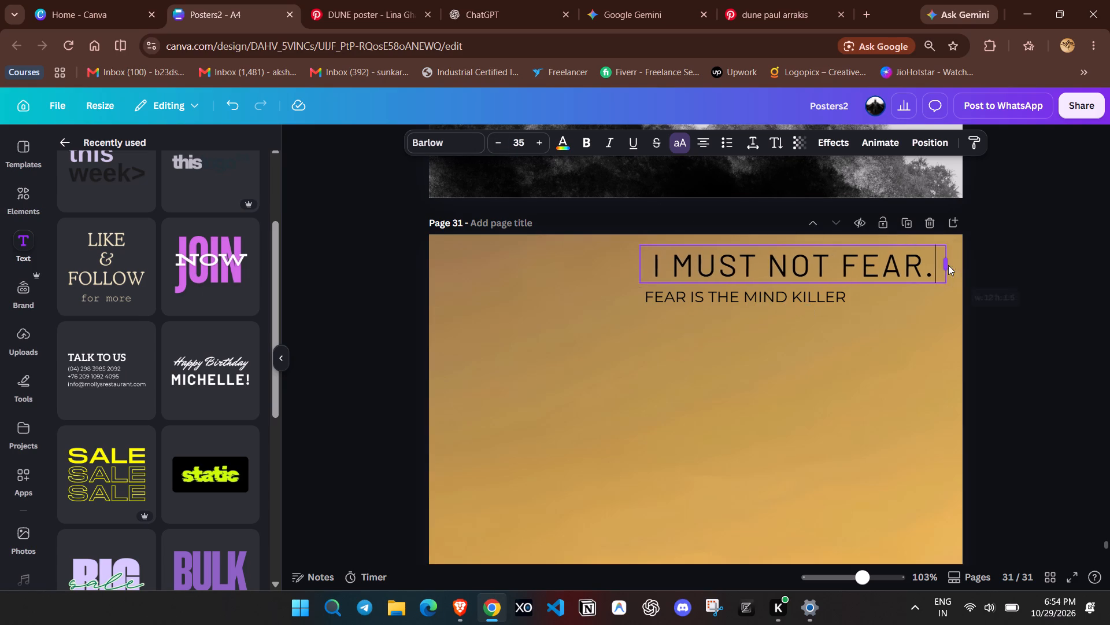
pyautogui.moveTo(948, 265); pyautogui.dragTo(927, 264)
pyautogui.click(1000, 244)
pyautogui.moveTo(781, 243); pyautogui.dragTo(793, 249)
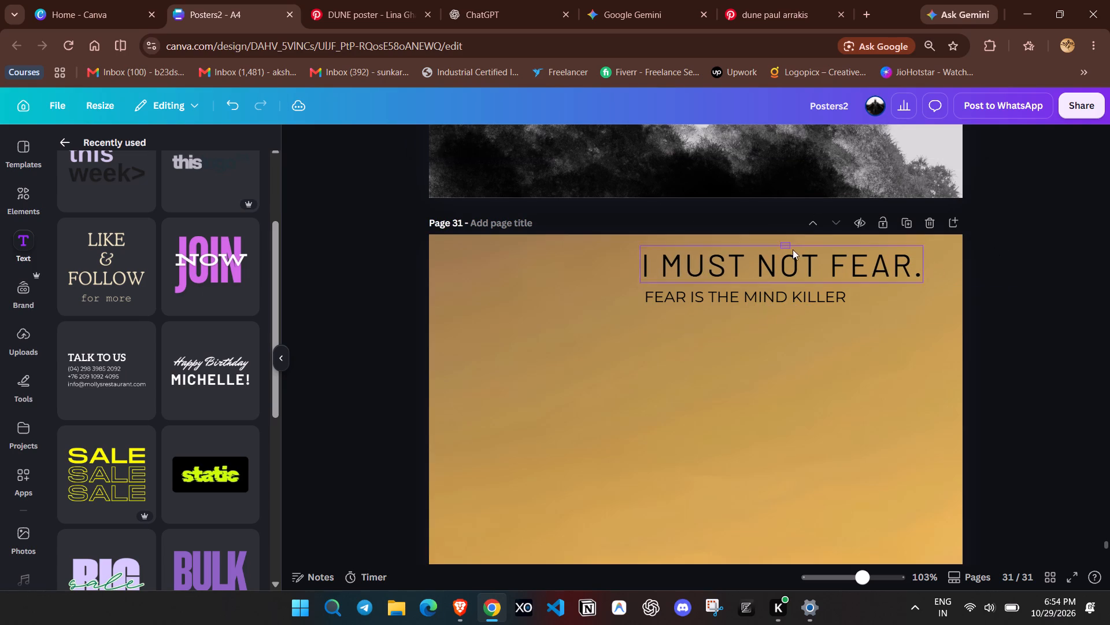
pyautogui.moveTo(793, 249); pyautogui.dragTo(797, 252)
pyautogui.moveTo(802, 257); pyautogui.dragTo(827, 254)
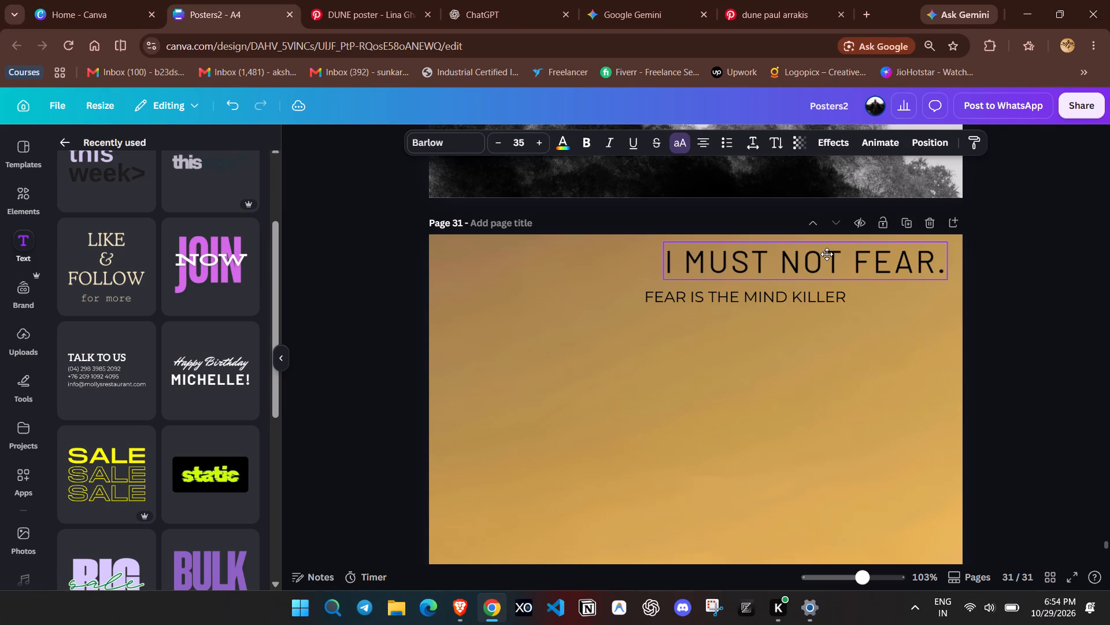
pyautogui.moveTo(827, 254); pyautogui.dragTo(829, 256)
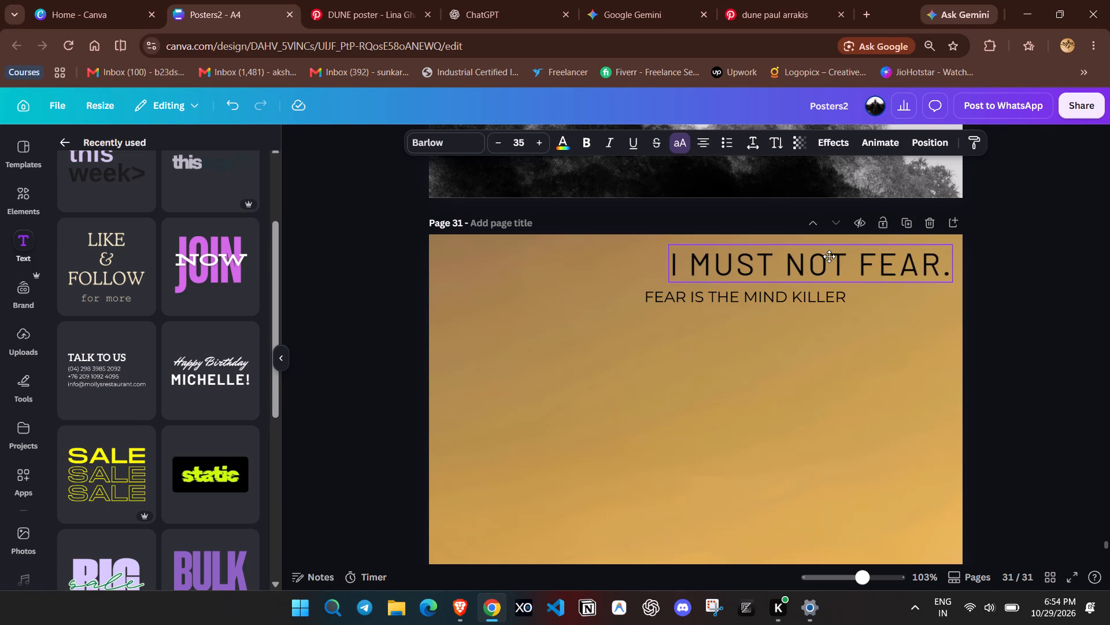
pyautogui.moveTo(829, 256); pyautogui.dragTo(830, 258)
pyautogui.click(1019, 274)
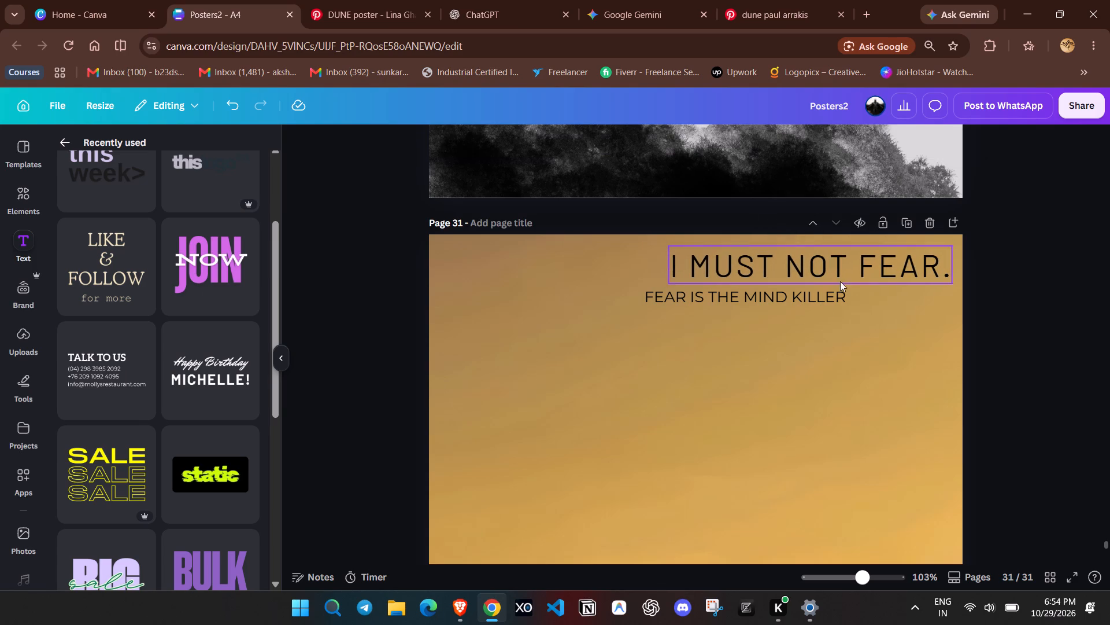
# Trim the FEAR IS THE MIND KILLER text box to its words and align its left edge with the first letter of the line above.
pyautogui.moveTo(737, 296); pyautogui.dragTo(769, 292)
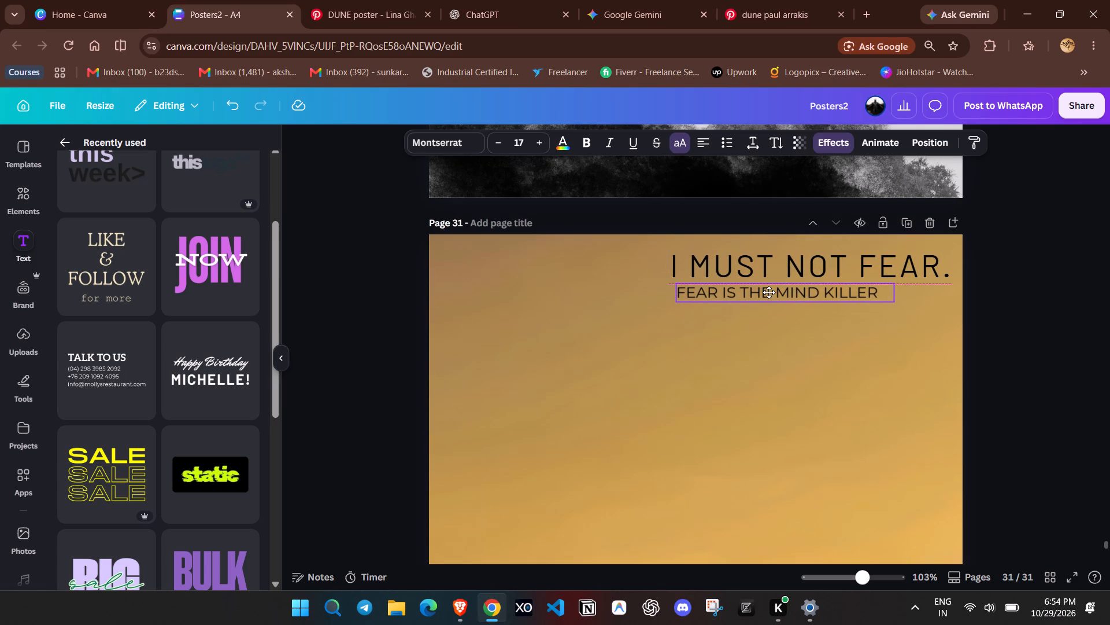
pyautogui.moveTo(769, 292); pyautogui.dragTo(767, 292)
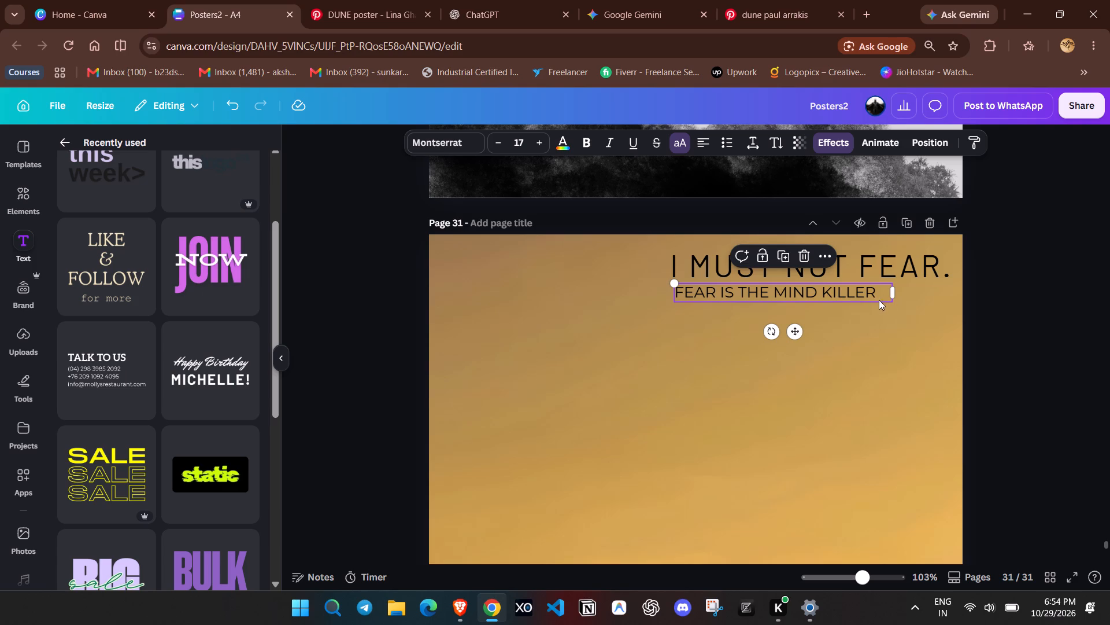
pyautogui.moveTo(896, 296); pyautogui.dragTo(879, 291)
pyautogui.click(1023, 315)
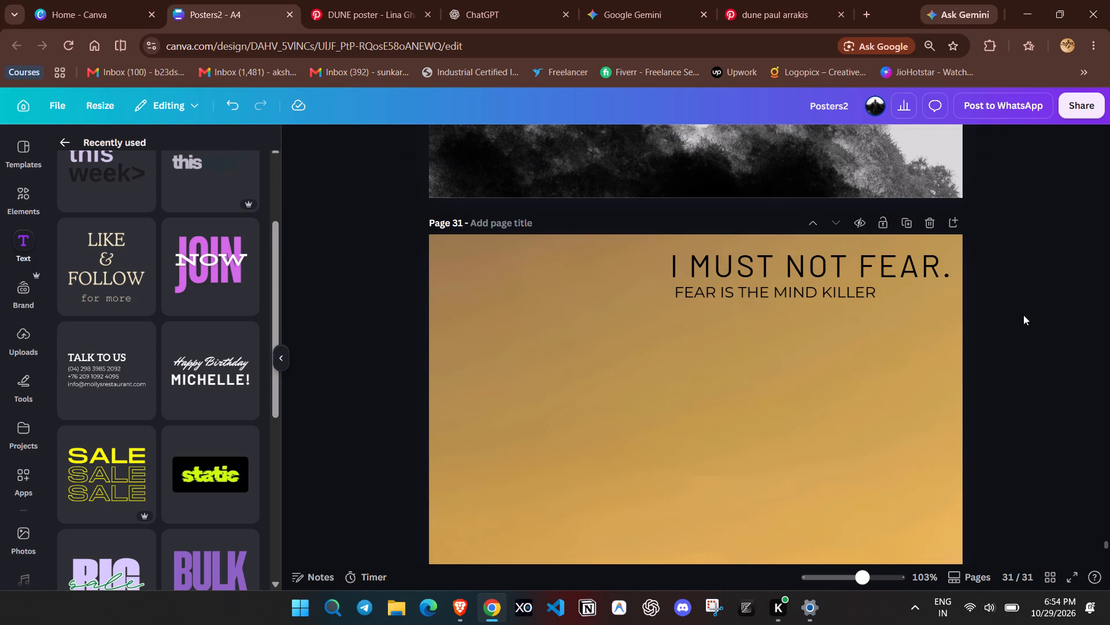
pyautogui.moveTo(861, 577); pyautogui.dragTo(878, 587)
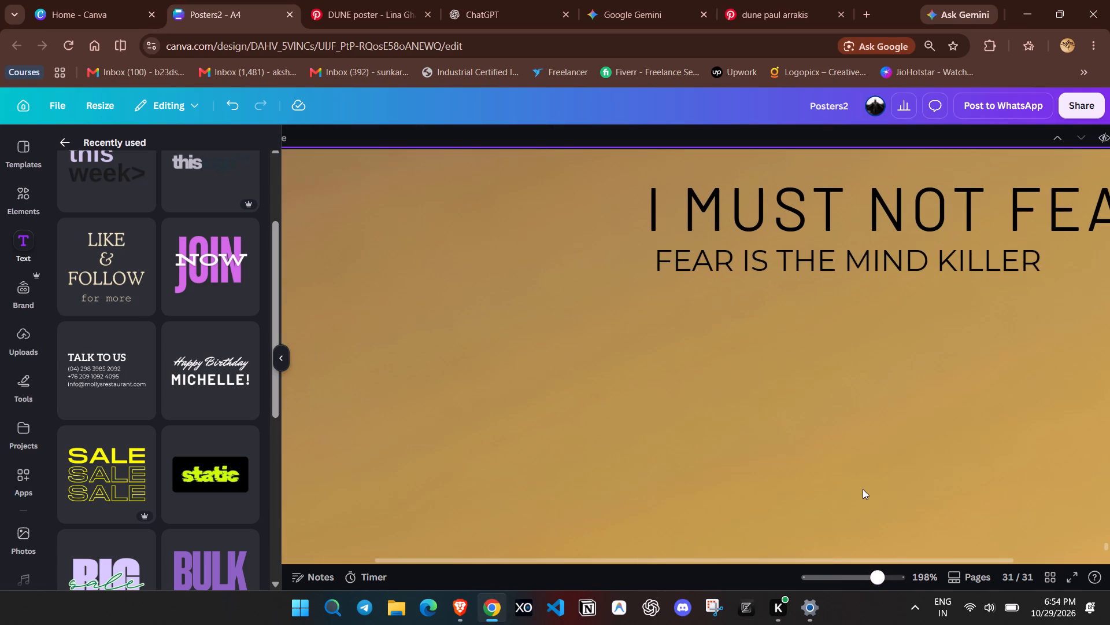
pyautogui.scroll(1, 863, 489)
pyautogui.click(757, 340)
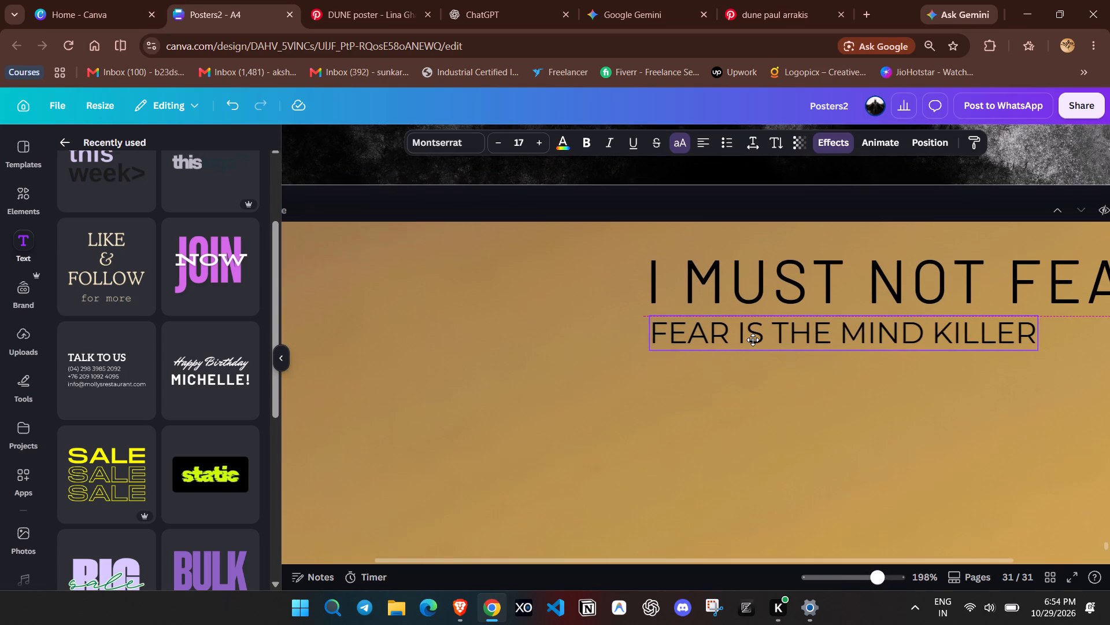
pyautogui.click(754, 408)
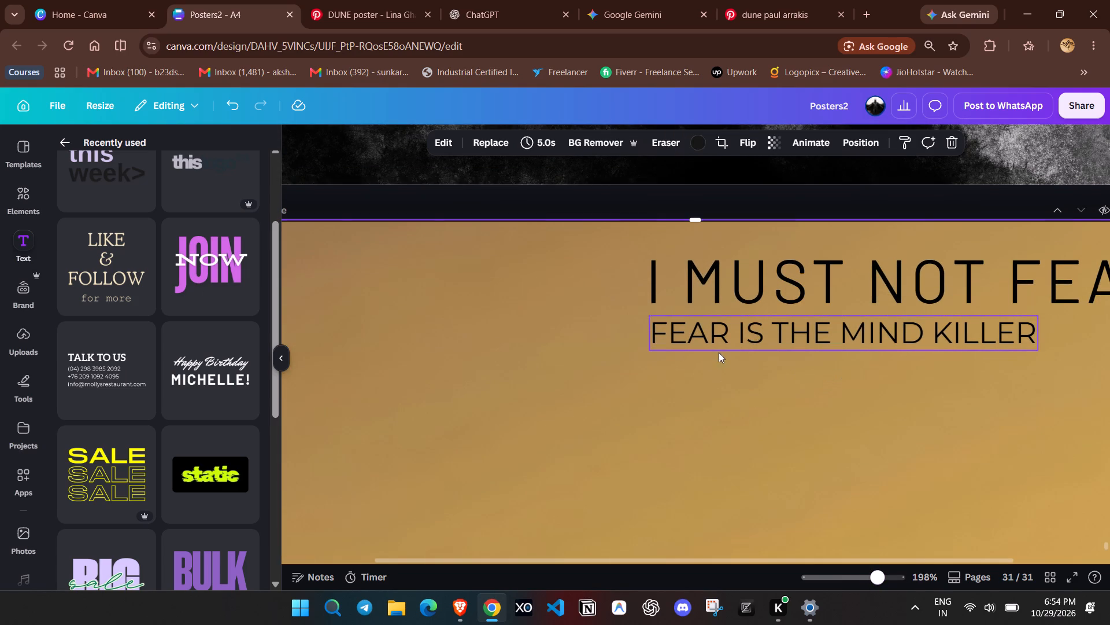
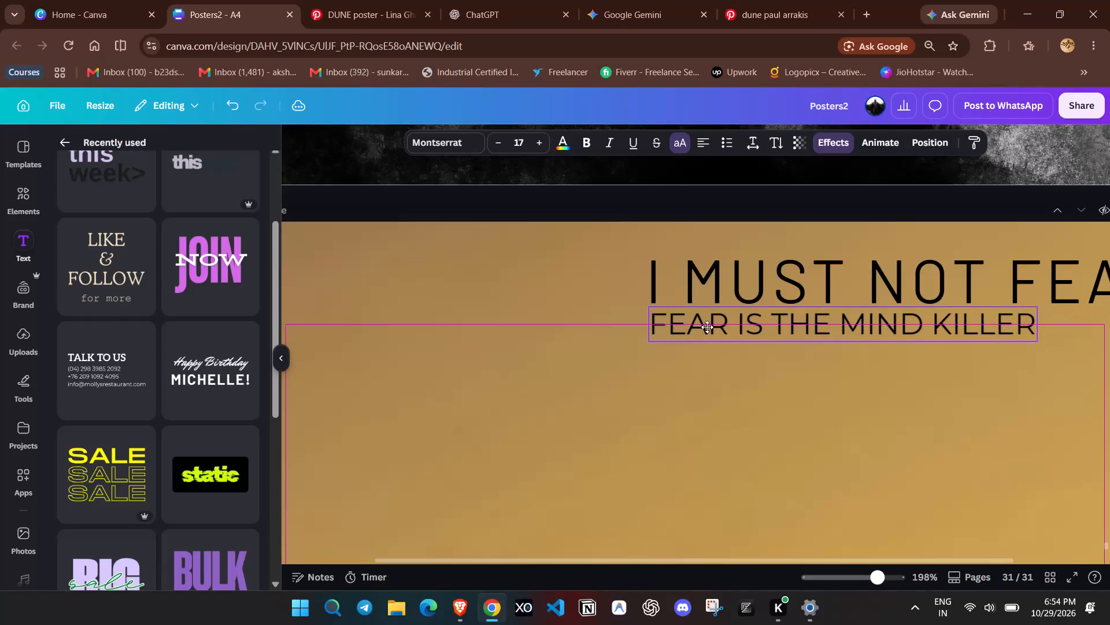
# Check the quote's third line on the Pinterest reference poster and insert the 30% OFF ON ALL PRODUCTS text combination on page 31.
pyautogui.click(554, 414)
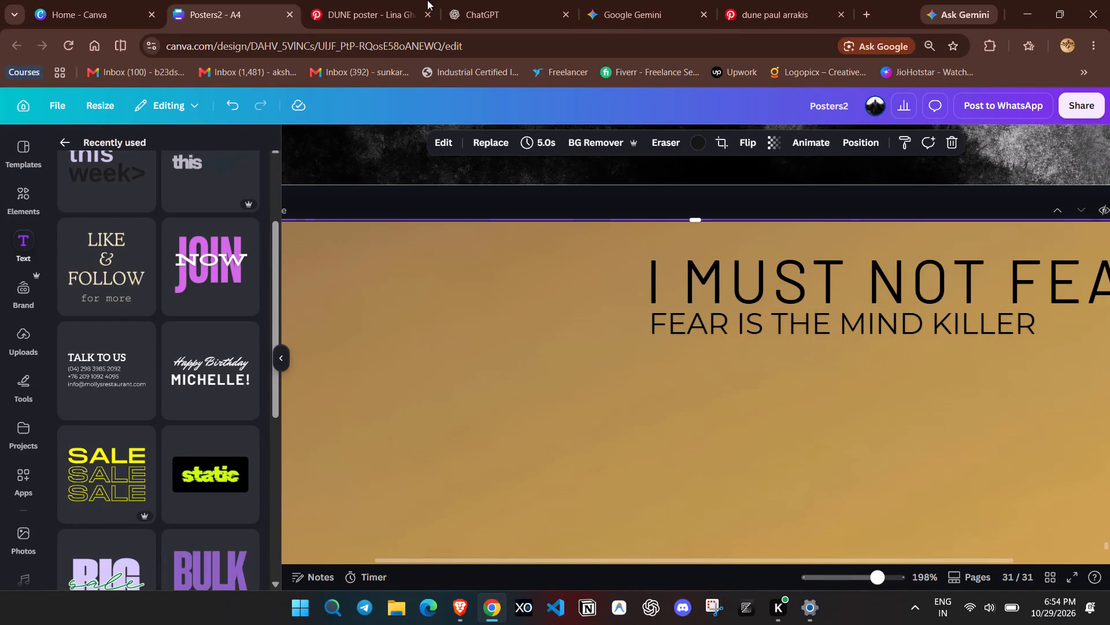
pyautogui.click(365, 0)
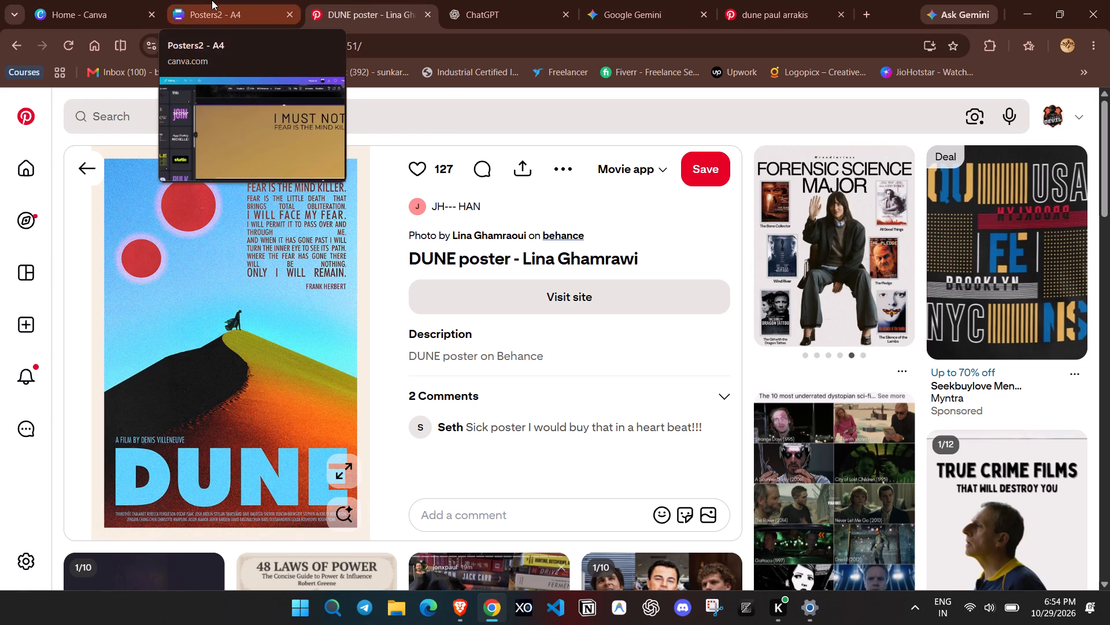
pyautogui.click(212, 0)
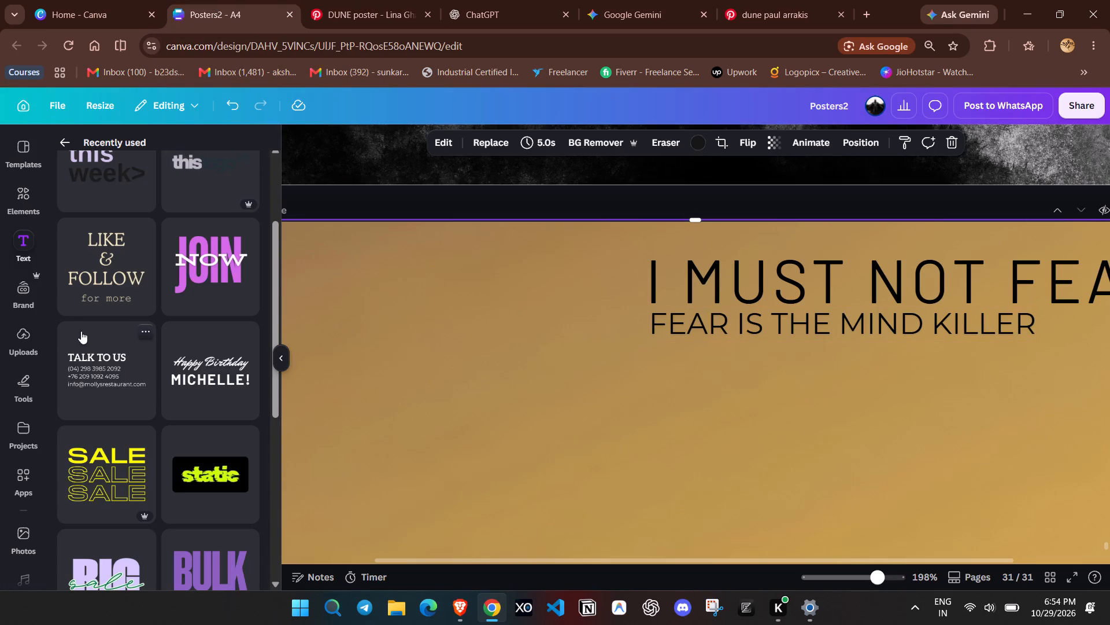
pyautogui.scroll(-4, 210, 387)
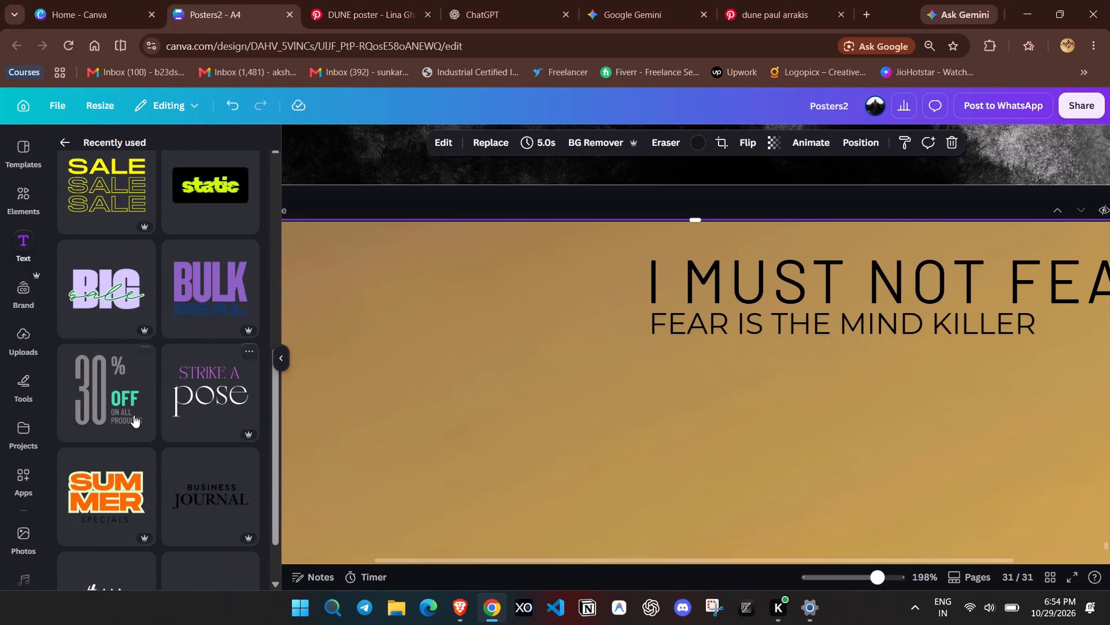
pyautogui.click(134, 415)
pyautogui.scroll(-2, 704, 479)
pyautogui.scroll(-3, 575, 500)
pyautogui.moveTo(617, 454); pyautogui.dragTo(566, 285)
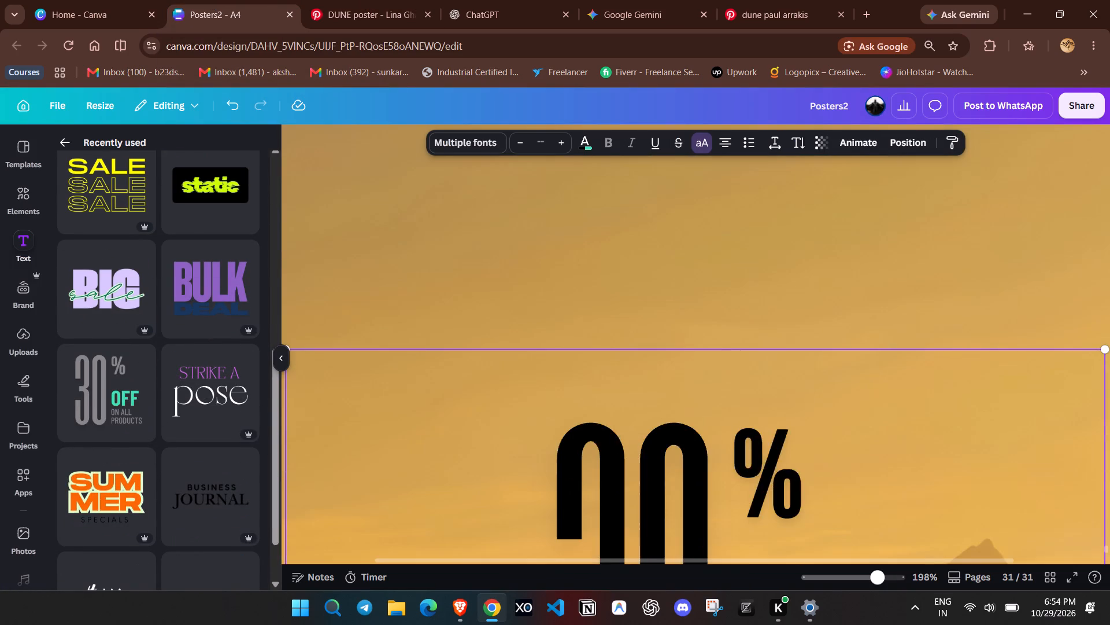
pyautogui.moveTo(566, 285); pyautogui.dragTo(524, 76)
# Ungroup the 30% OFF text combination and delete the 30, % and OFF parts, keeping only ON ALL PRODUCTS.
pyautogui.scroll(2, 575, 237)
pyautogui.scroll(-2, 616, 438)
pyautogui.click(555, 464)
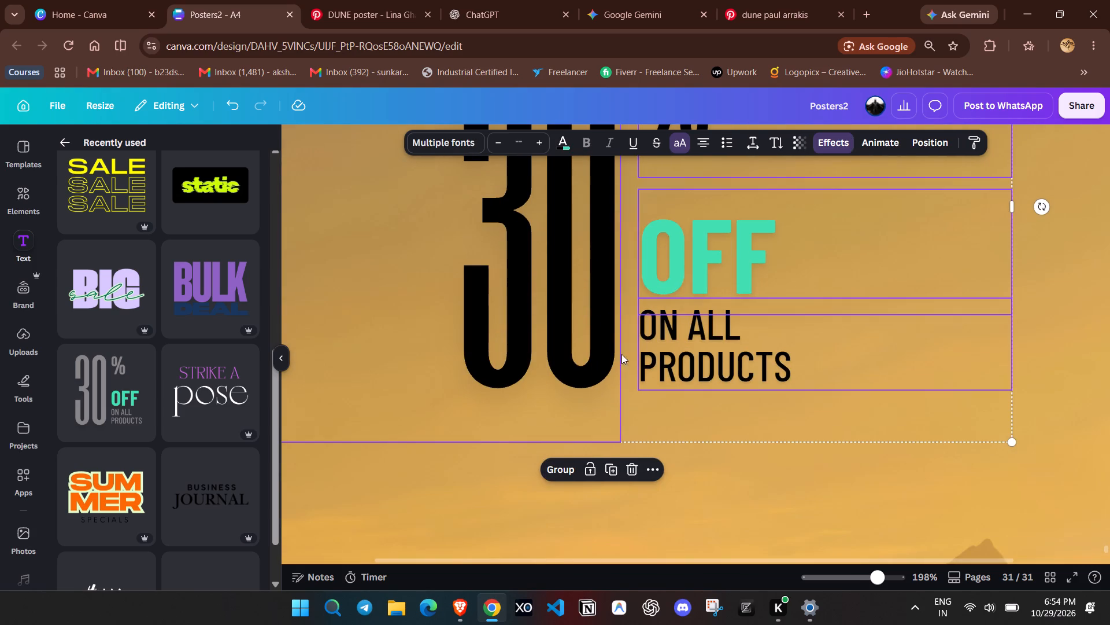
pyautogui.click(717, 514)
pyautogui.click(713, 292)
pyautogui.click(850, 347)
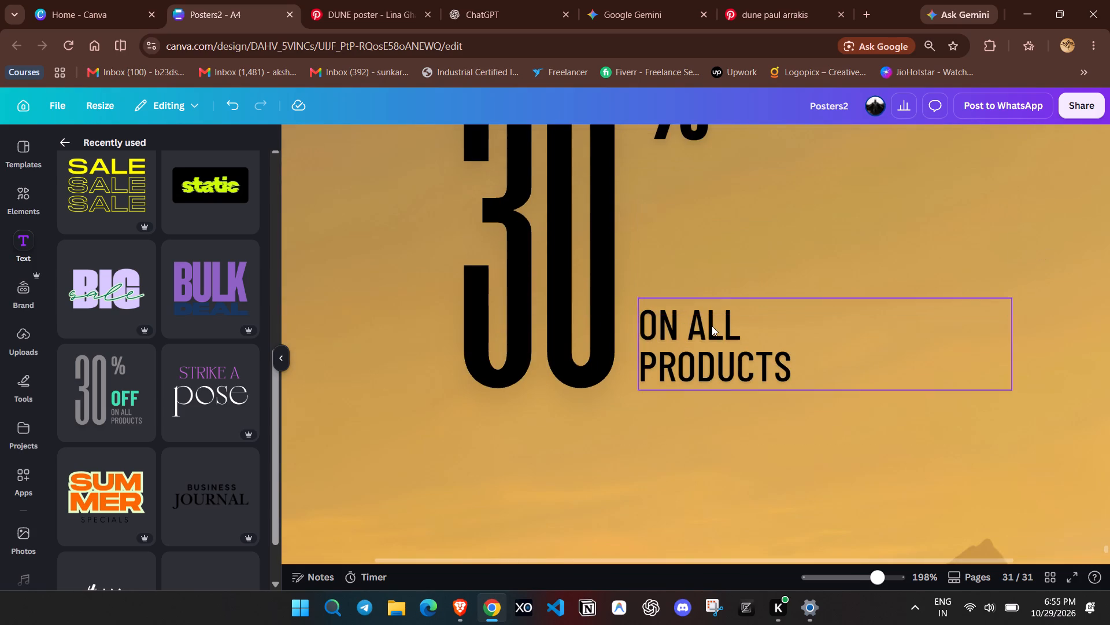
pyautogui.click(623, 326)
pyautogui.click(607, 321)
pyautogui.click(426, 470)
pyautogui.scroll(1, 636, 462)
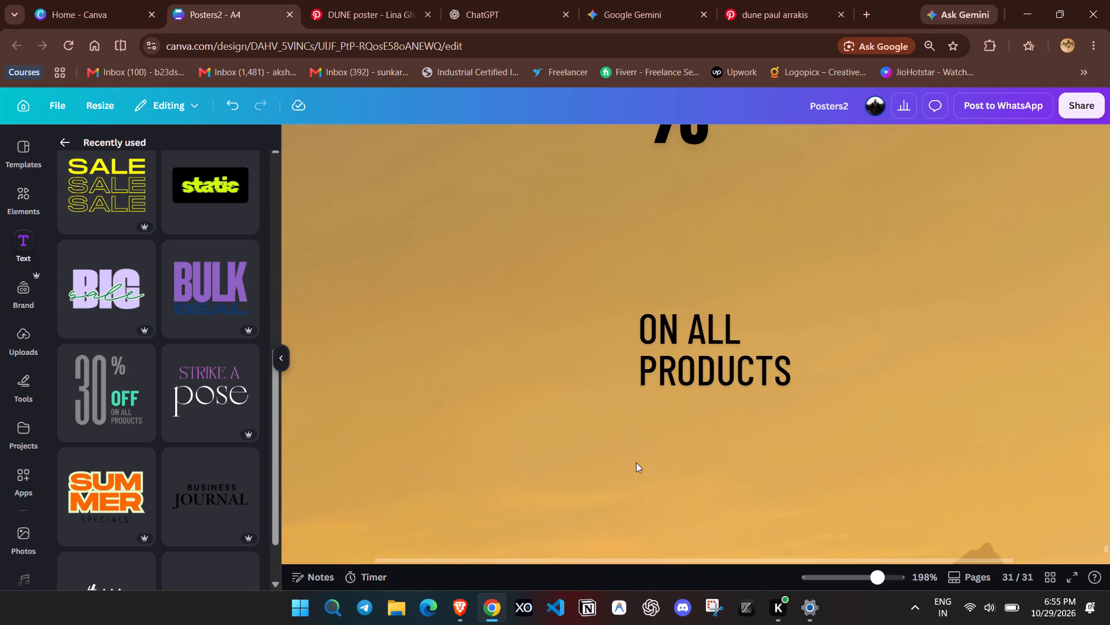
pyautogui.click(693, 202)
pyautogui.click(850, 286)
# Move the ON ALL PRODUCTS text directly beneath FEAR IS THE MIND KILLER, lined up with its left edge.
pyautogui.moveTo(742, 412); pyautogui.dragTo(775, 199)
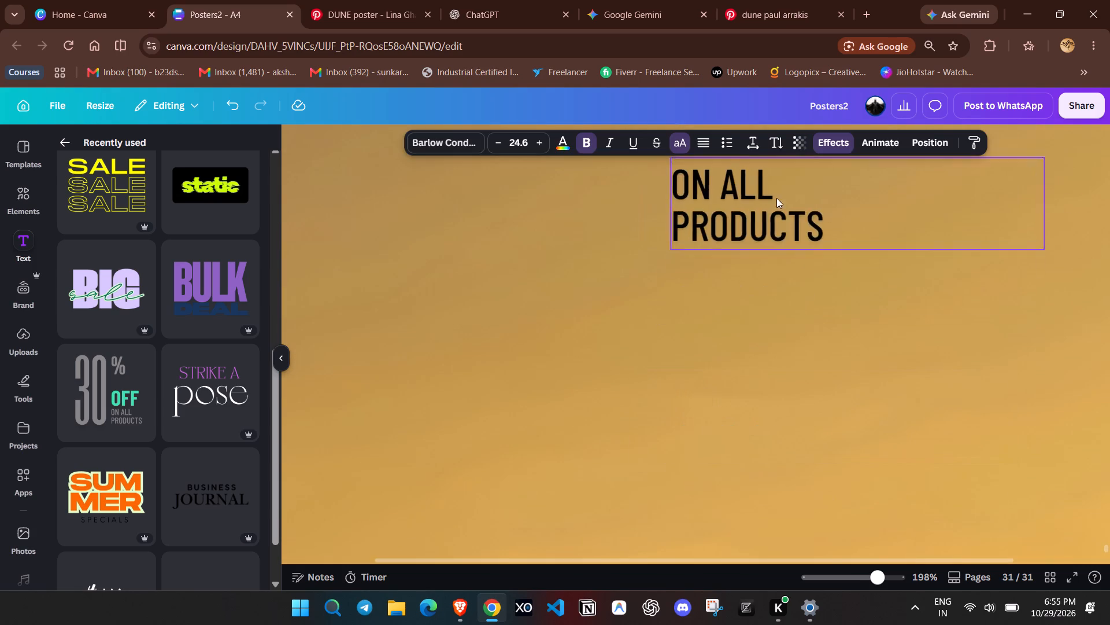
pyautogui.scroll(3, 750, 226)
pyautogui.scroll(-1, 782, 479)
pyautogui.moveTo(719, 532); pyautogui.dragTo(700, 430)
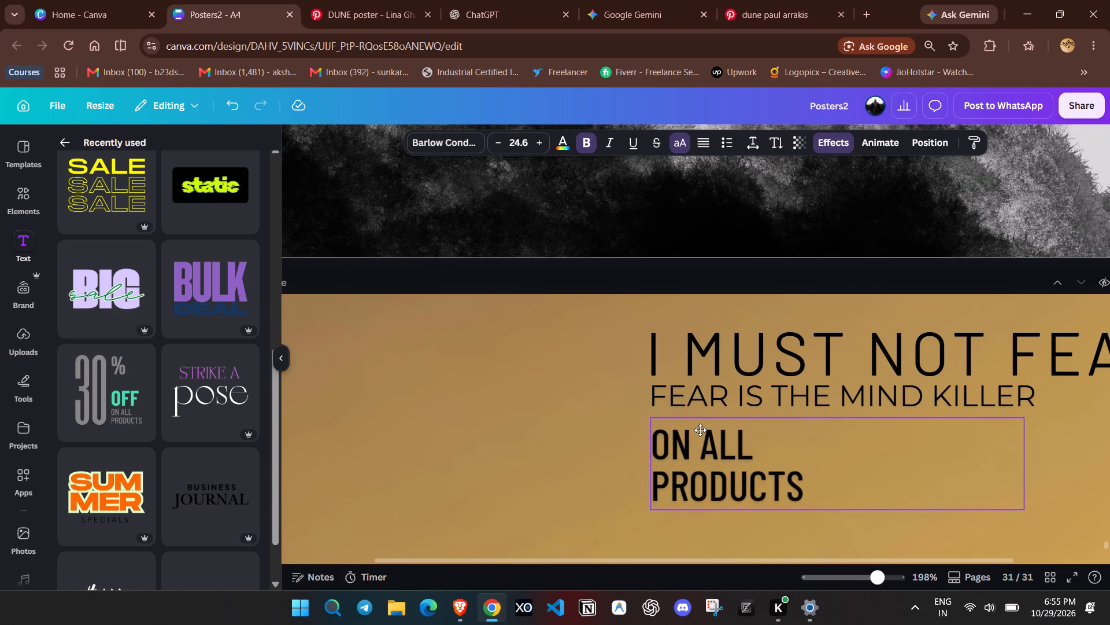
pyautogui.moveTo(700, 430); pyautogui.dragTo(700, 429)
# Remove the bold from ON ALL PRODUCTS and replace its words with FEAR IS THE LITTLE DEATH THAT.
pyautogui.click(584, 150)
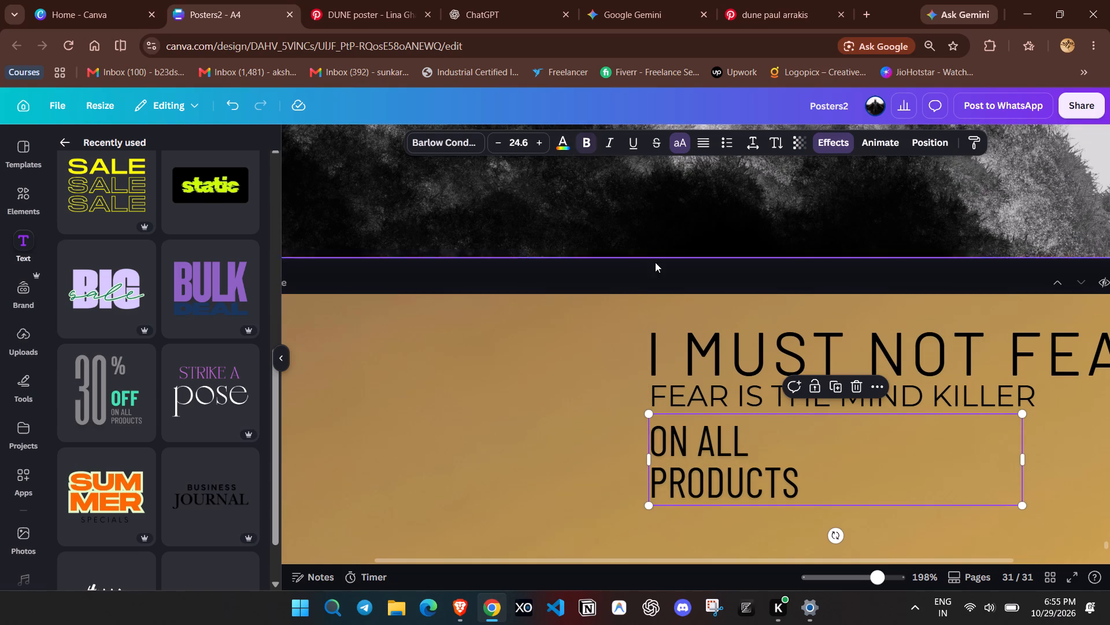
pyautogui.click(791, 473)
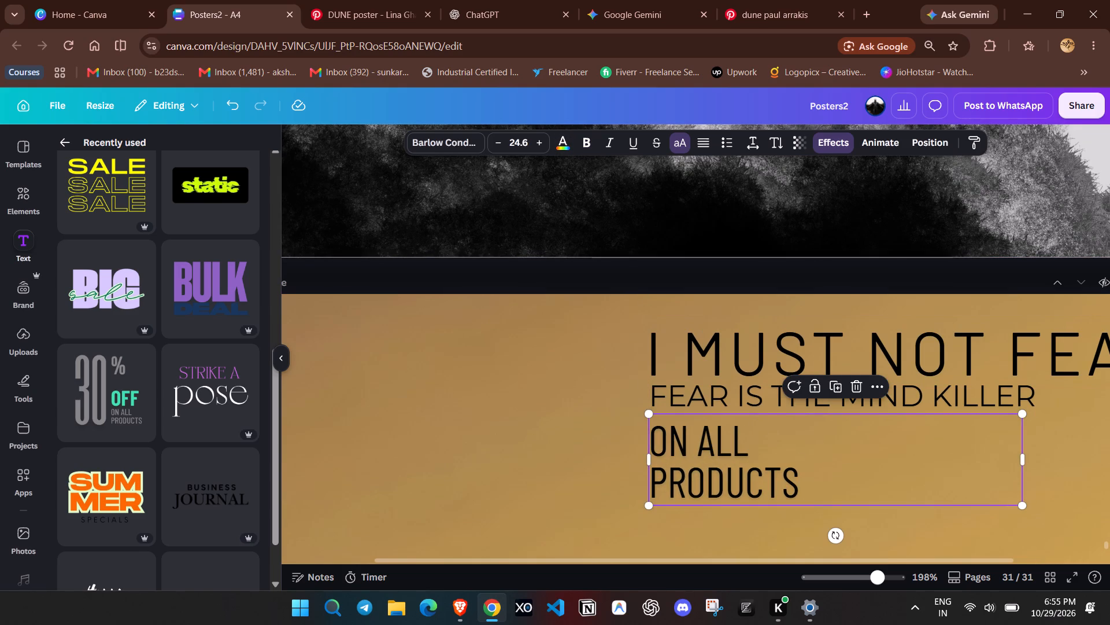
pyautogui.write('fear is the little death that')
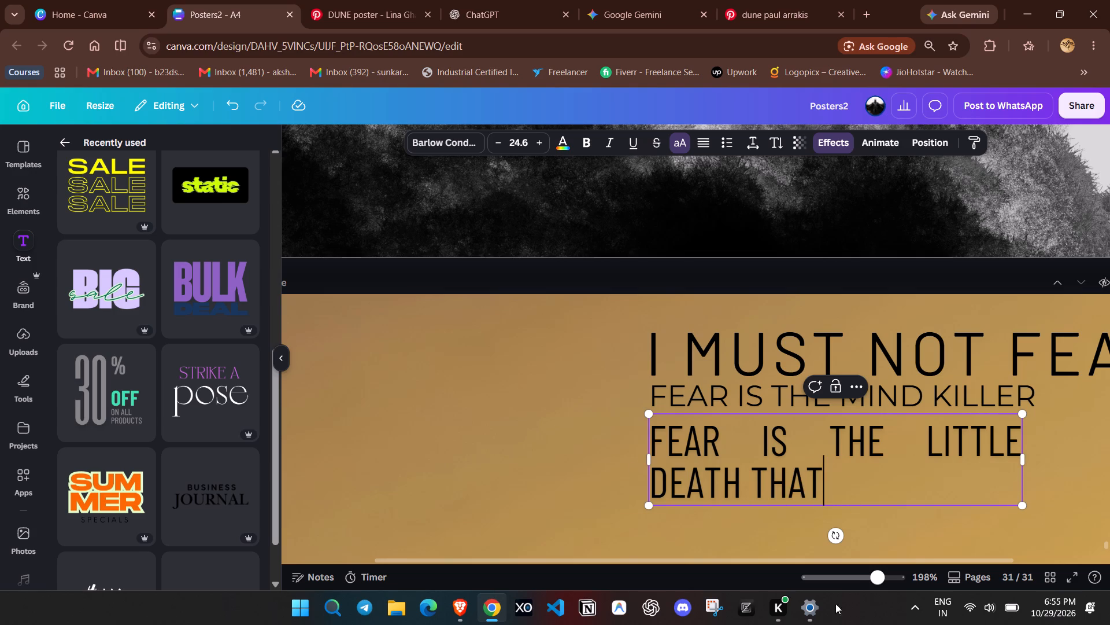
# Widen the FEAR IS THE LITTLE DEATH THAT text box until the phrase just fits on a single line.
pyautogui.moveTo(871, 582); pyautogui.dragTo(864, 581)
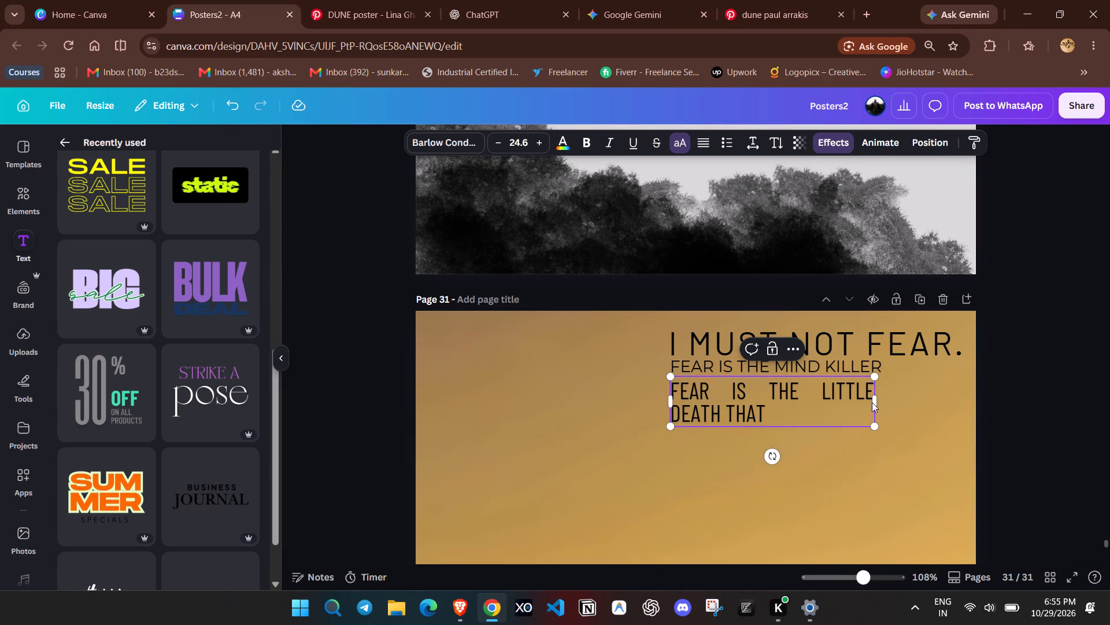
pyautogui.moveTo(876, 403); pyautogui.dragTo(933, 406)
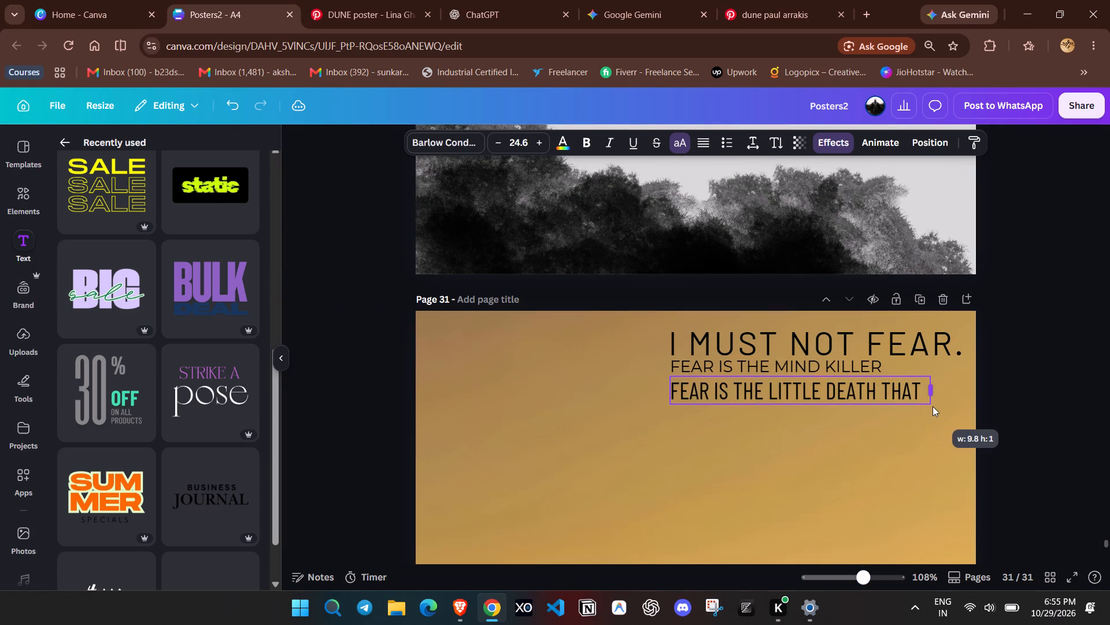
pyautogui.moveTo(933, 406); pyautogui.dragTo(924, 406)
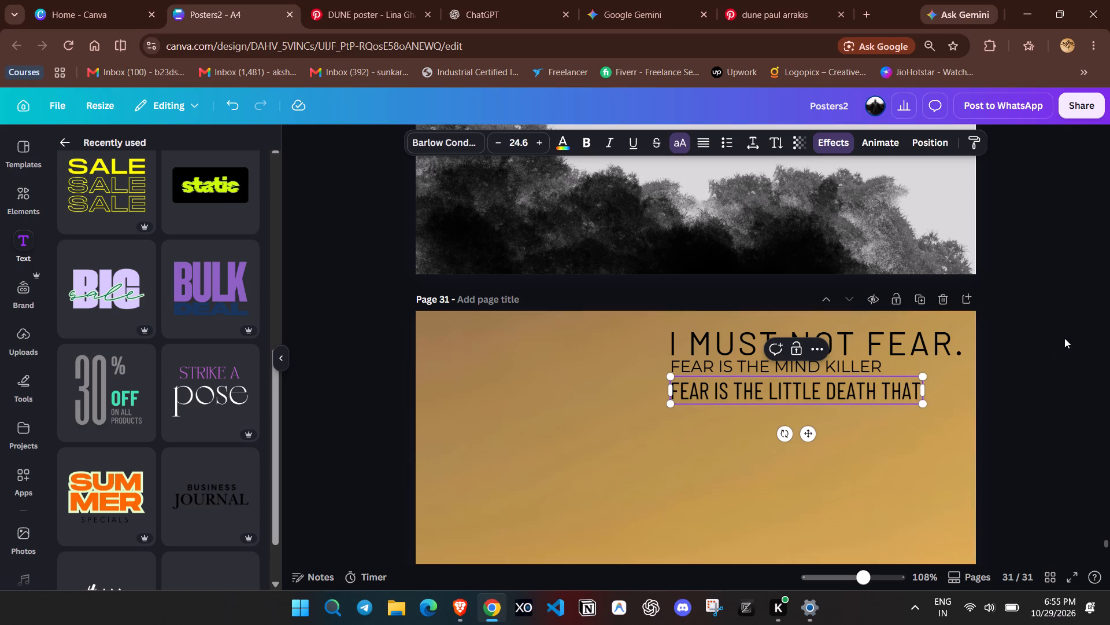
pyautogui.click(1065, 338)
# Move FEAR IS THE LITTLE DEATH THAT up close under FEAR IS THE MIND KILLER and align both lines' left edges with the top line.
pyautogui.moveTo(870, 573); pyautogui.dragTo(888, 580)
pyautogui.scroll(-1, 882, 537)
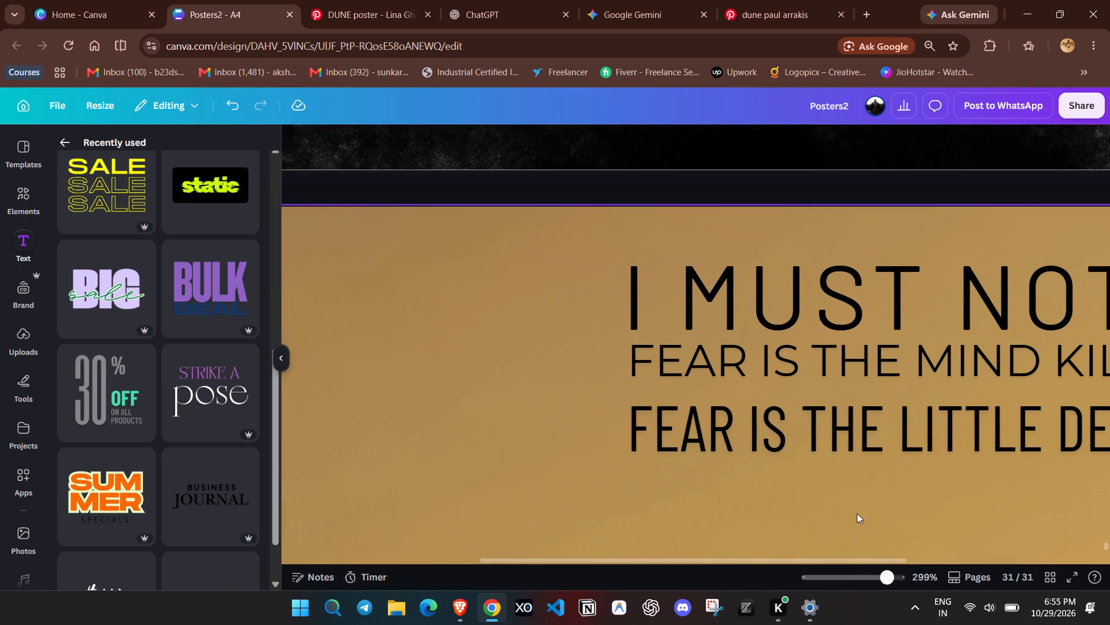
pyautogui.moveTo(830, 447); pyautogui.dragTo(828, 436)
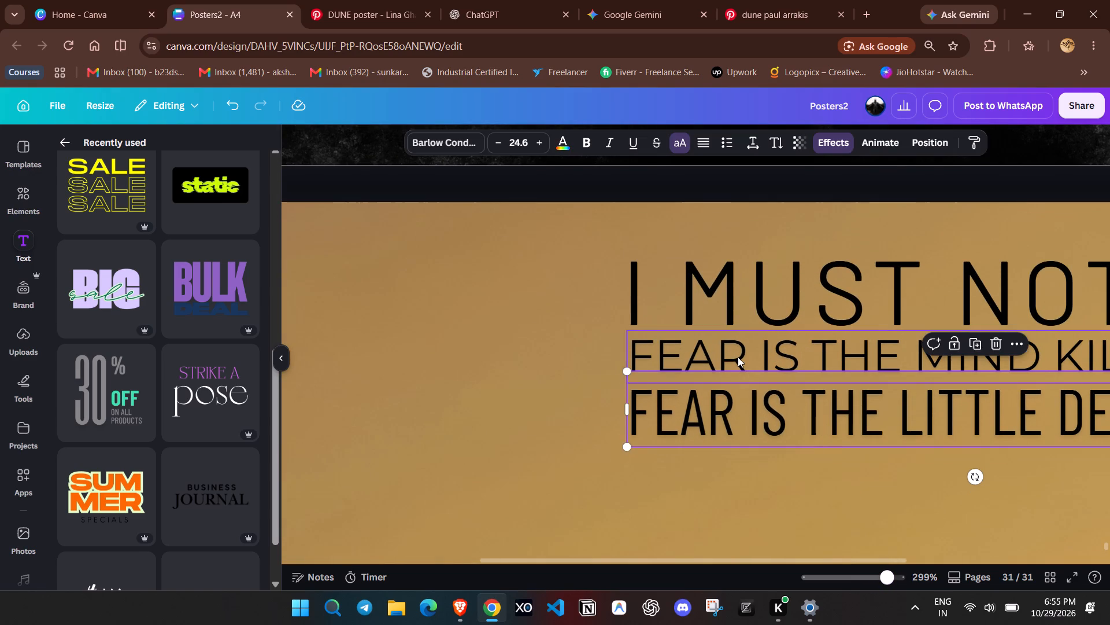
pyautogui.click(738, 357)
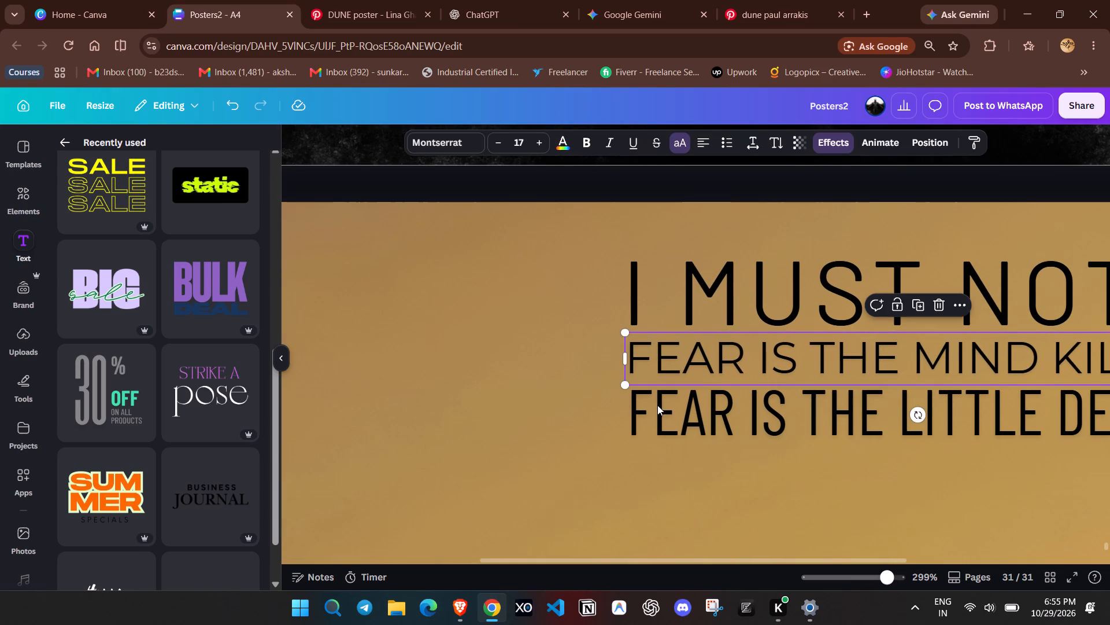
pyautogui.click(530, 425)
pyautogui.click(686, 412)
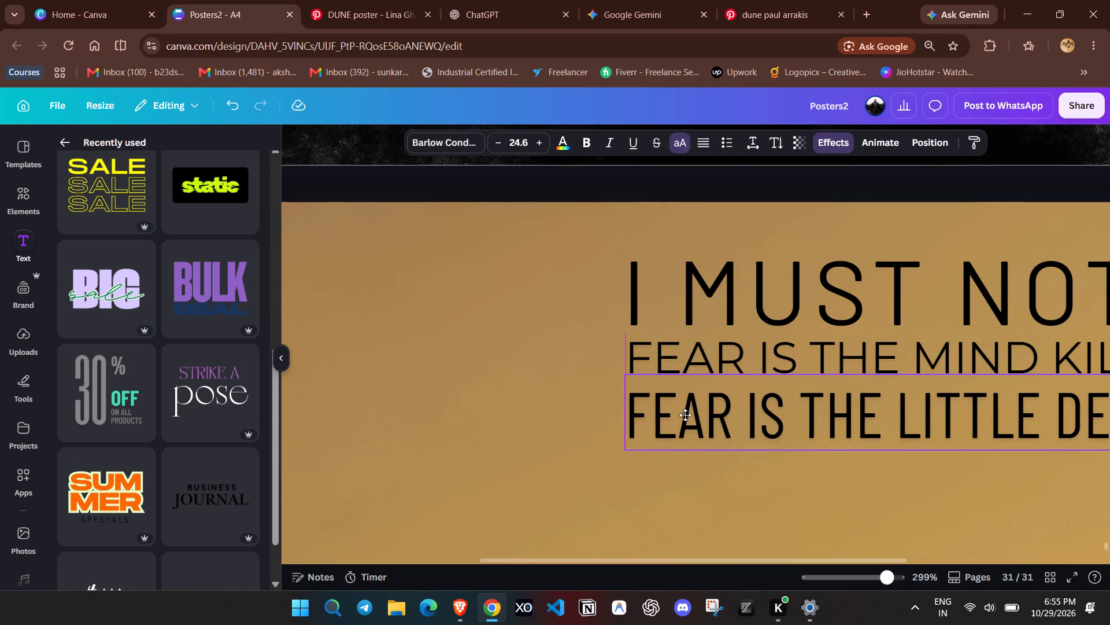
pyautogui.click(691, 491)
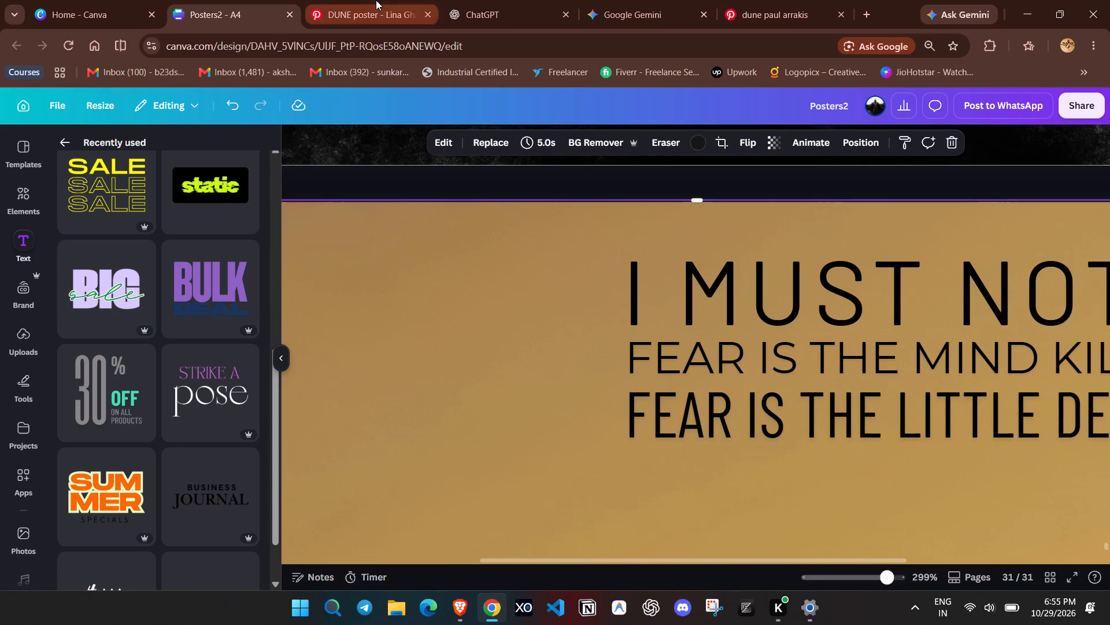
# Add a second line reading BRINGS TOTAL OBLITERATION. beneath FEAR IS THE LITTLE DEATH THAT, checking the wording on the Pinterest reference poster.
pyautogui.click(376, 0)
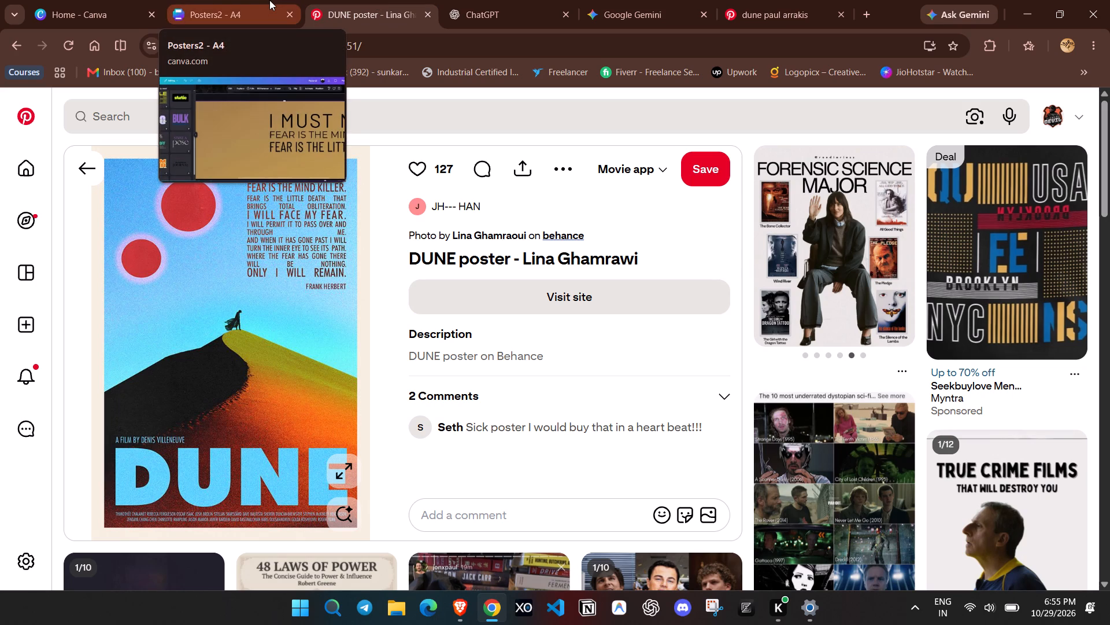
pyautogui.click(269, 0)
pyautogui.moveTo(880, 578); pyautogui.dragTo(867, 578)
pyautogui.moveTo(867, 578); pyautogui.dragTo(878, 584)
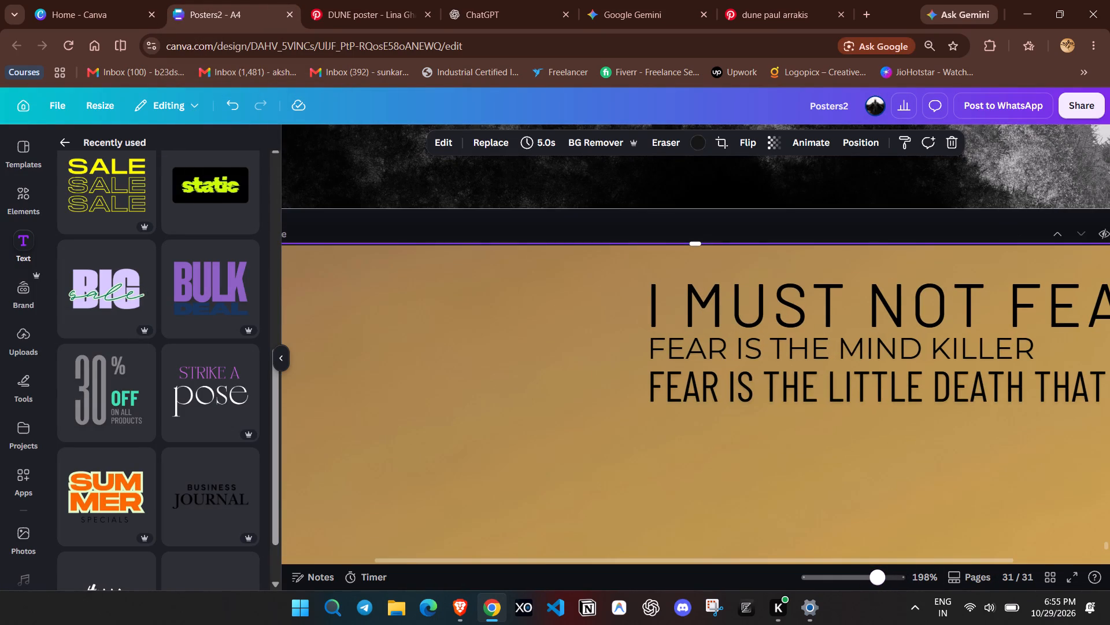
pyautogui.moveTo(882, 575); pyautogui.dragTo(869, 577)
pyautogui.click(974, 367)
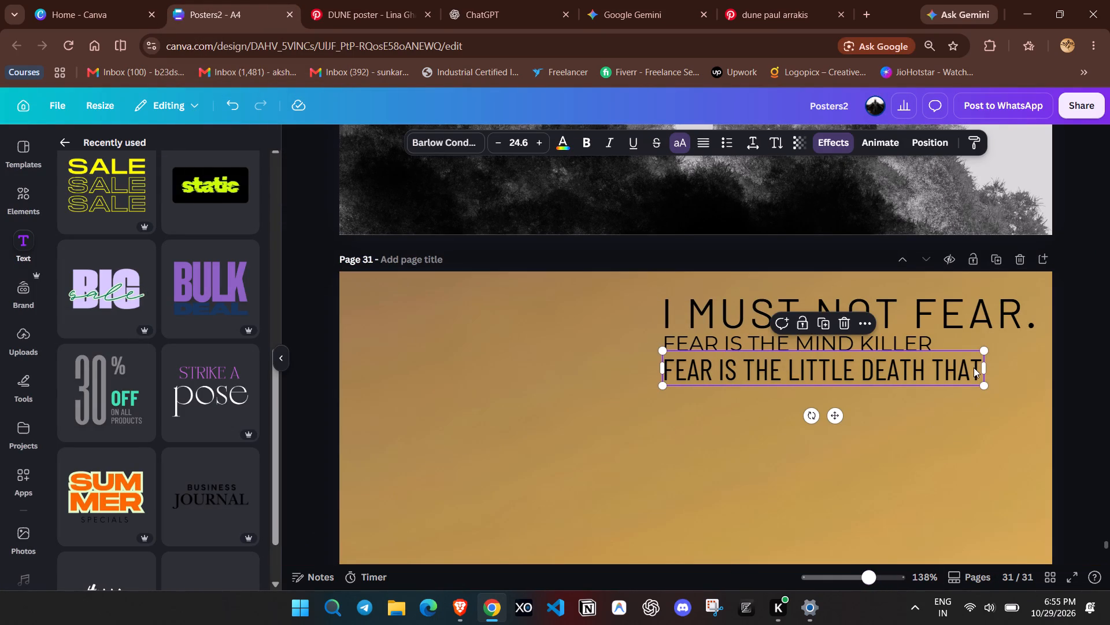
pyautogui.click(981, 371)
pyautogui.press('Return')
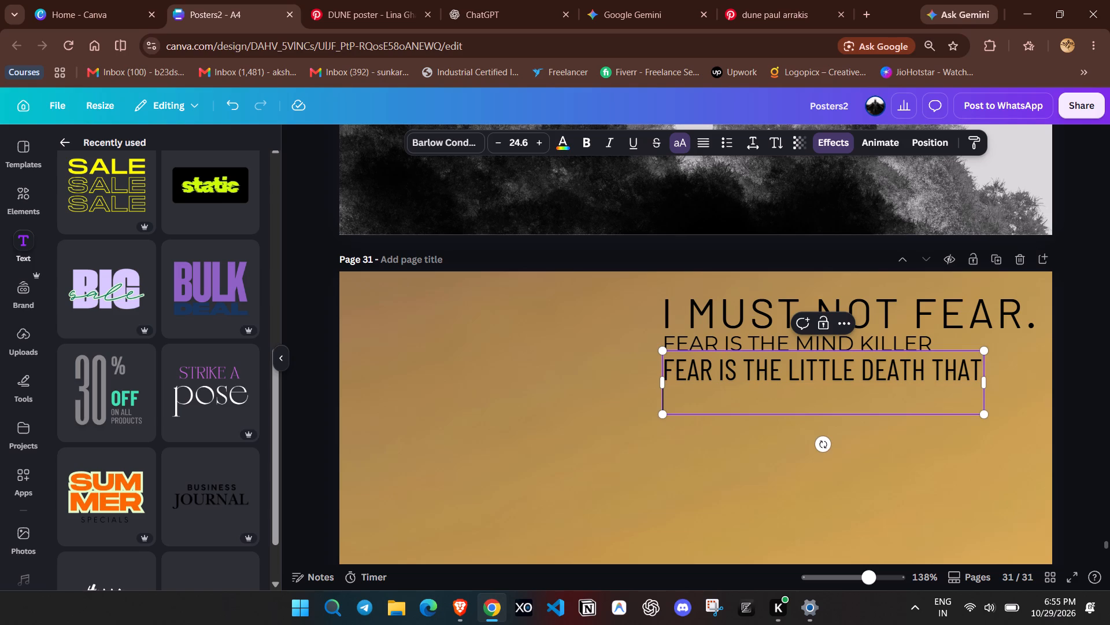
pyautogui.click(382, 0)
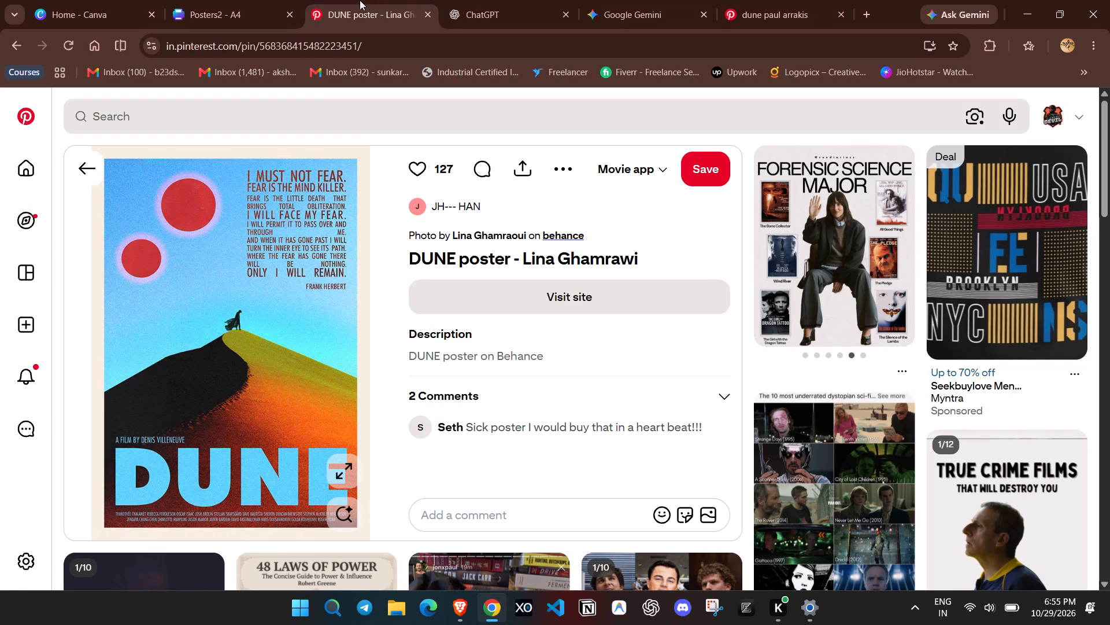
pyautogui.click(273, 0)
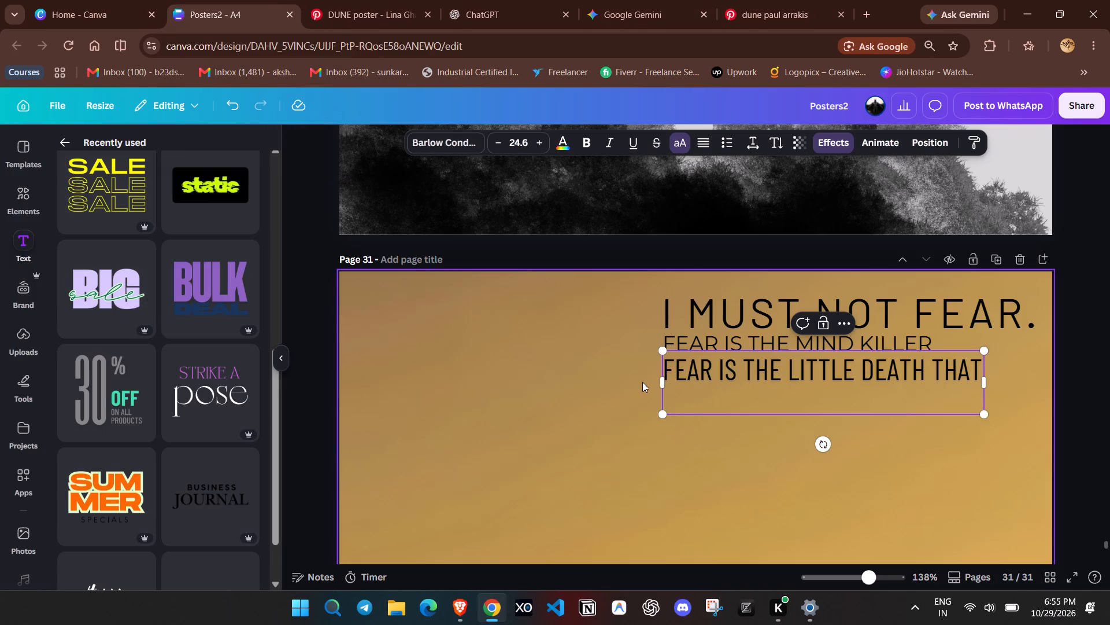
pyautogui.press('b')
pyautogui.write('rings total obli')
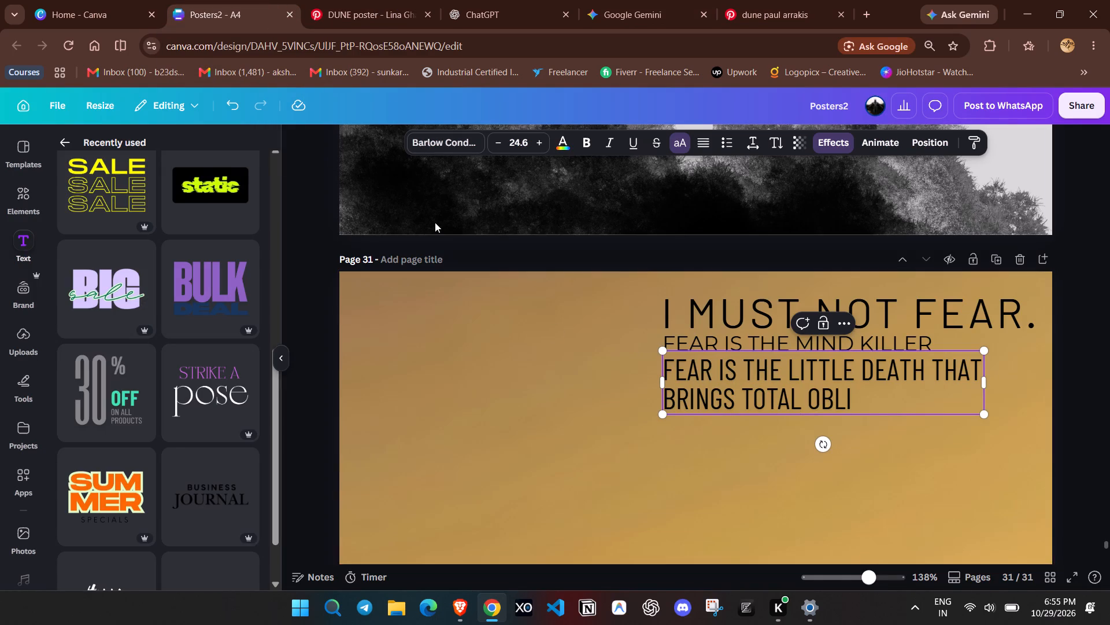
pyautogui.click(390, 0)
pyautogui.click(275, 0)
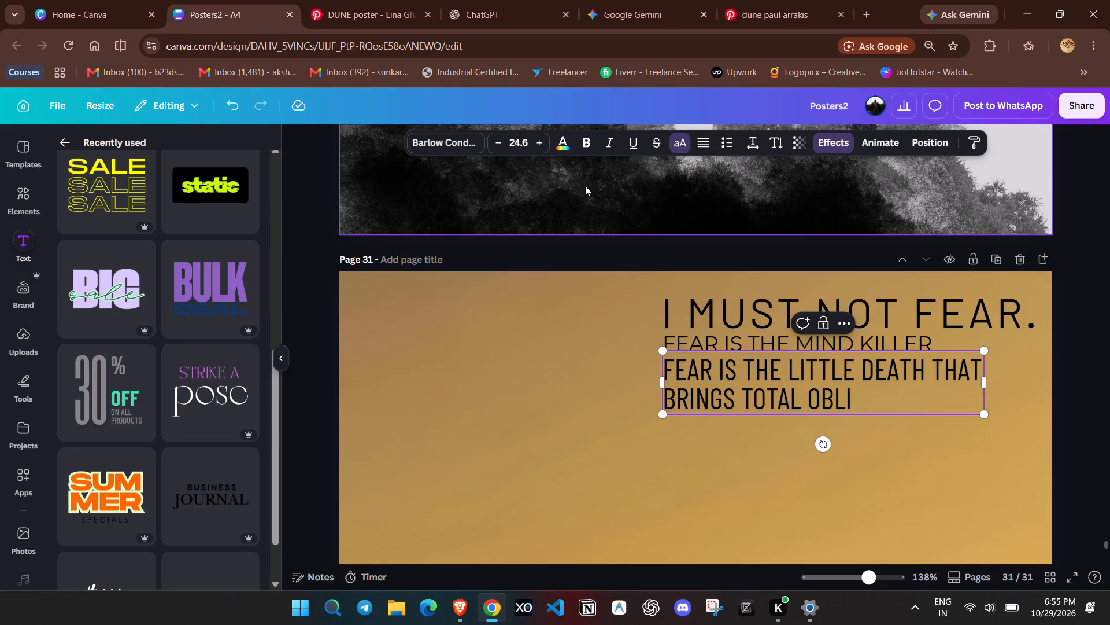
pyautogui.click(340, 0)
pyautogui.click(262, 0)
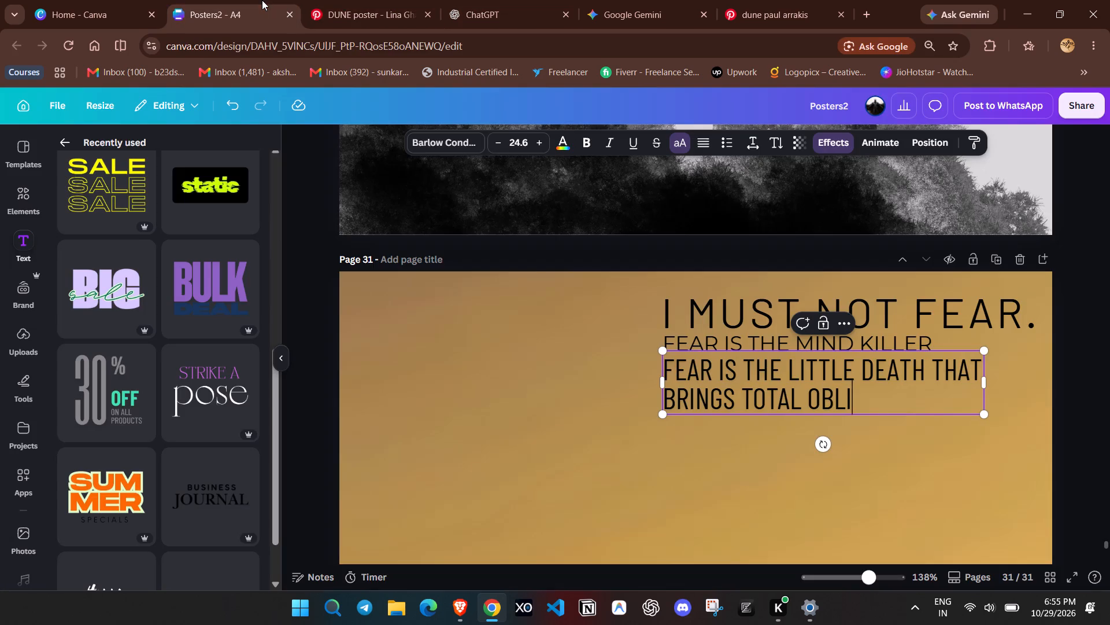
pyautogui.write('teration.')
pyautogui.click(1109, 325)
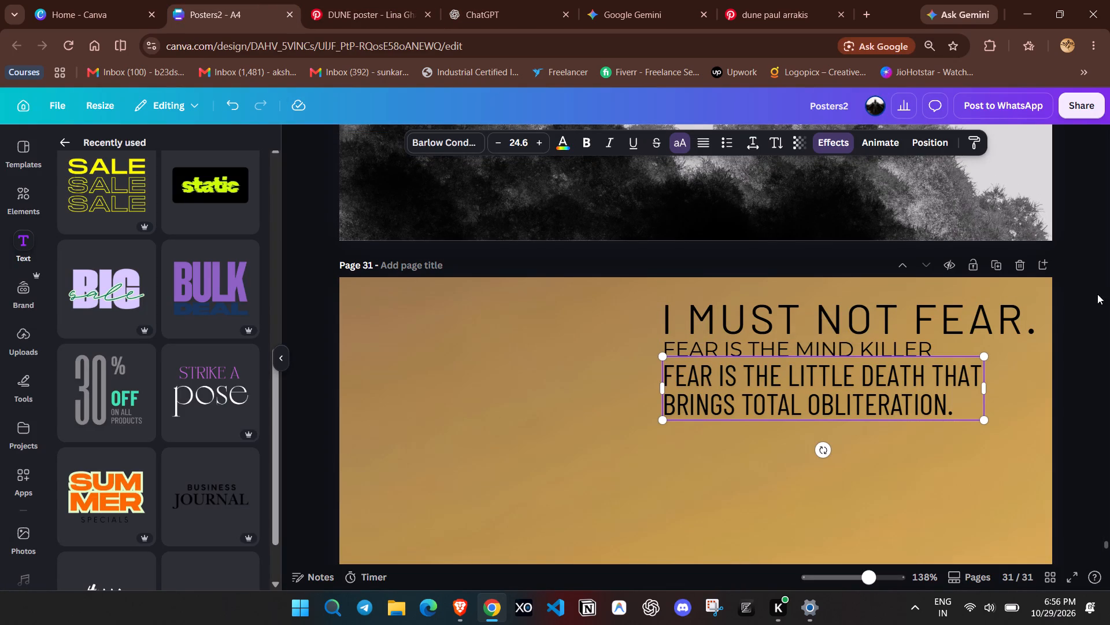
pyautogui.click(1088, 290)
# Check the reference poster's next line, then duplicate I MUST NOT FEAR. and place the copy left-aligned beneath BRINGS TOTAL OBLITERATION.
pyautogui.click(351, 0)
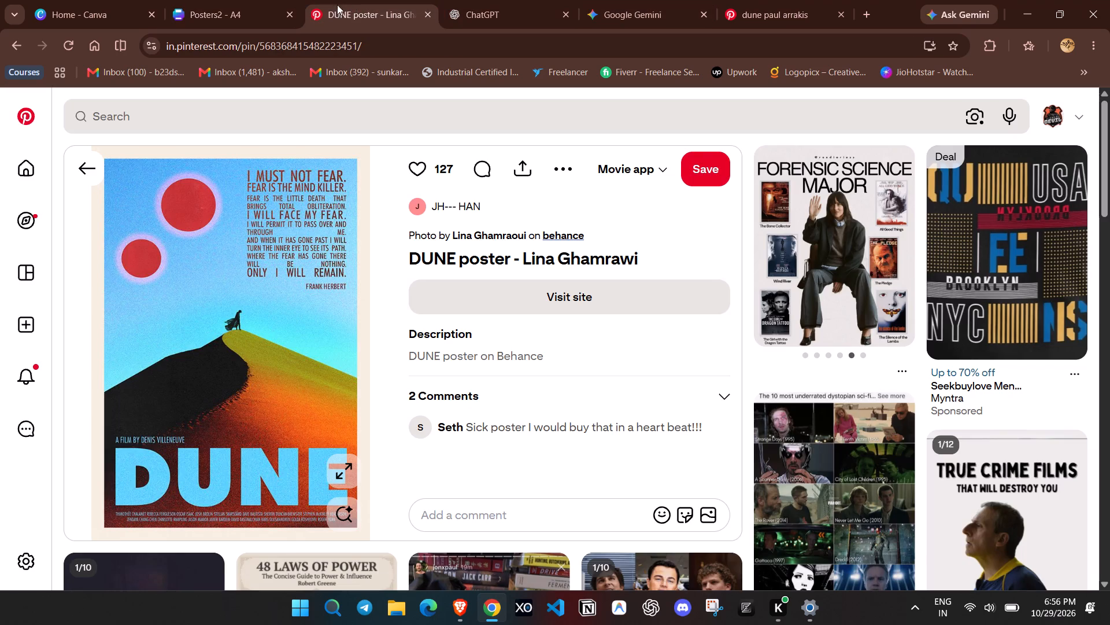
pyautogui.click(224, 0)
pyautogui.click(731, 329)
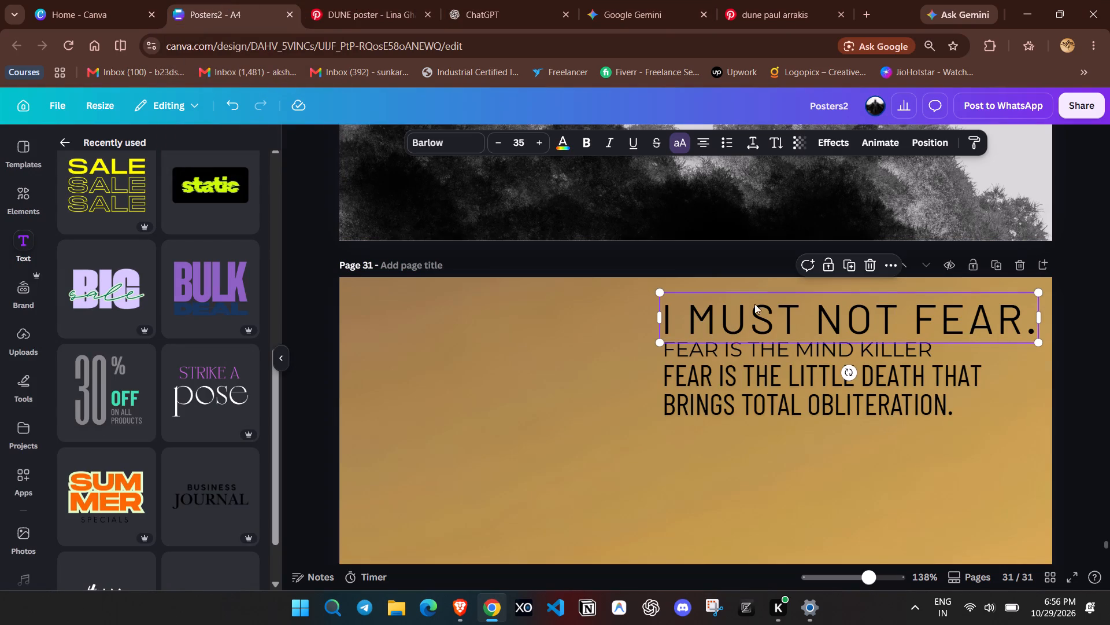
pyautogui.click(843, 269)
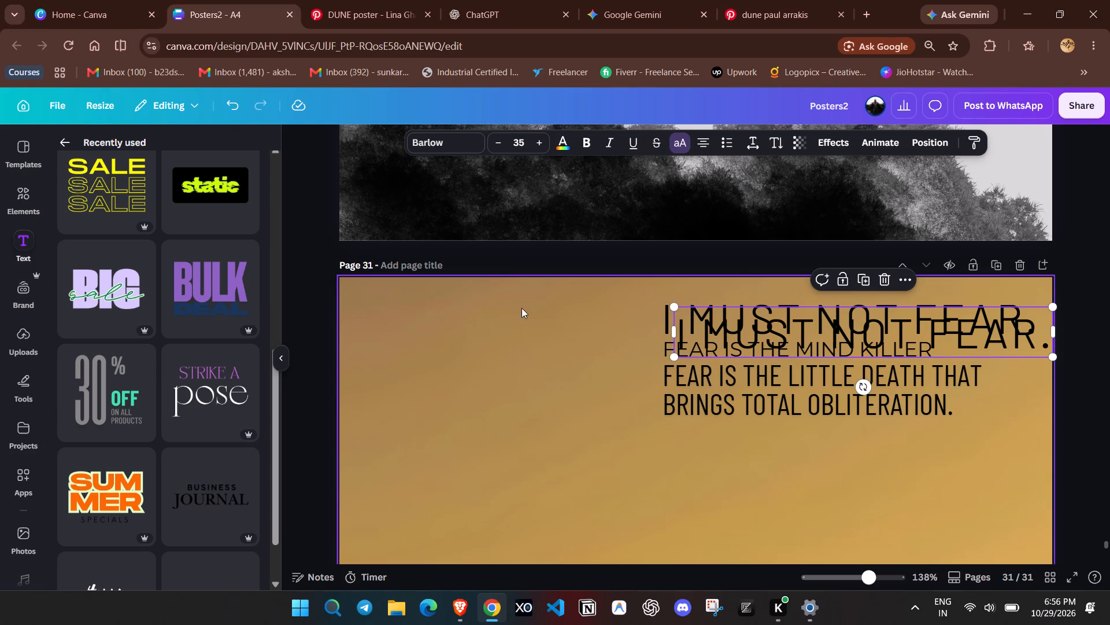
pyautogui.moveTo(747, 325); pyautogui.dragTo(734, 440)
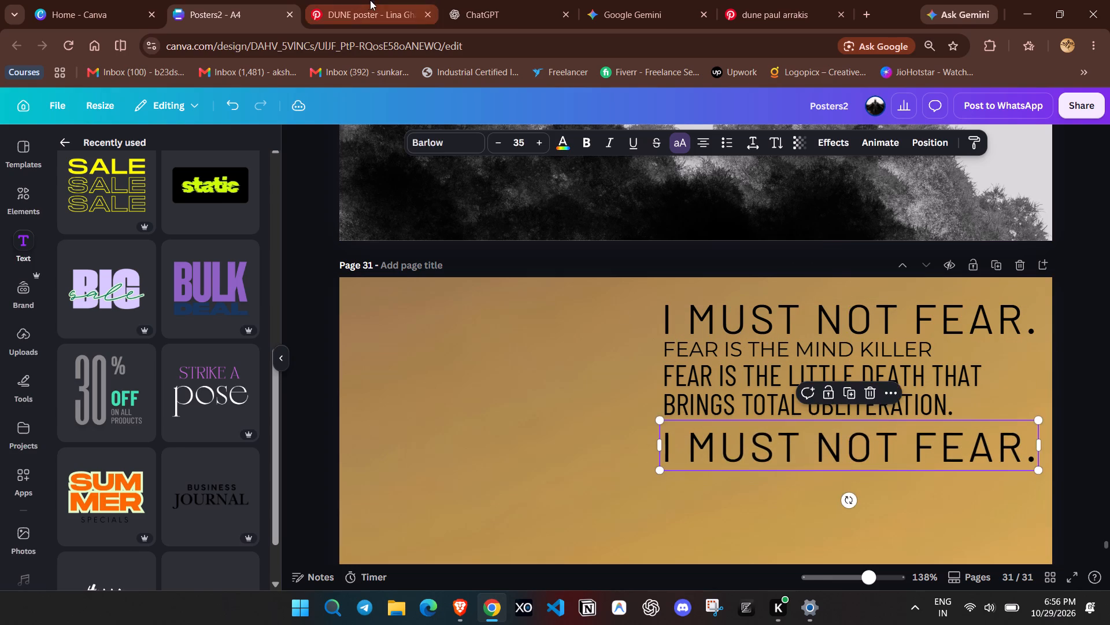
# Check the Pinterest reference poster's wording, then change the duplicated bottom line to read I WILL FACE MY FEAR.
pyautogui.click(370, 0)
pyautogui.click(249, 0)
pyautogui.click(693, 421)
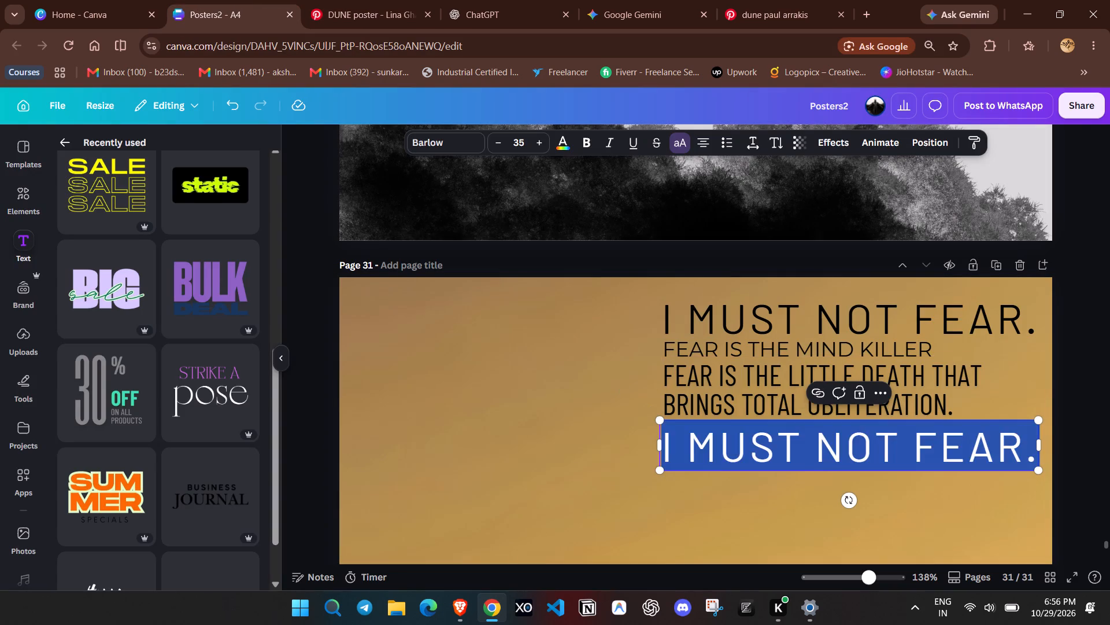
pyautogui.click(730, 459)
pyautogui.moveTo(896, 441); pyautogui.dragTo(727, 441)
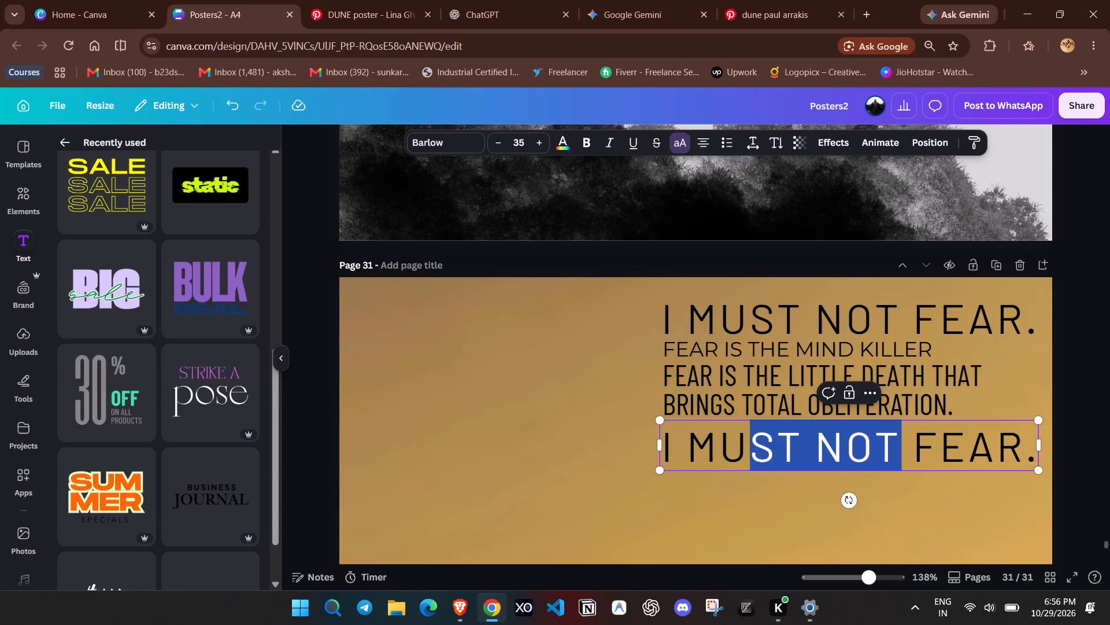
pyautogui.moveTo(727, 441); pyautogui.dragTo(696, 441)
pyautogui.write('wj,')
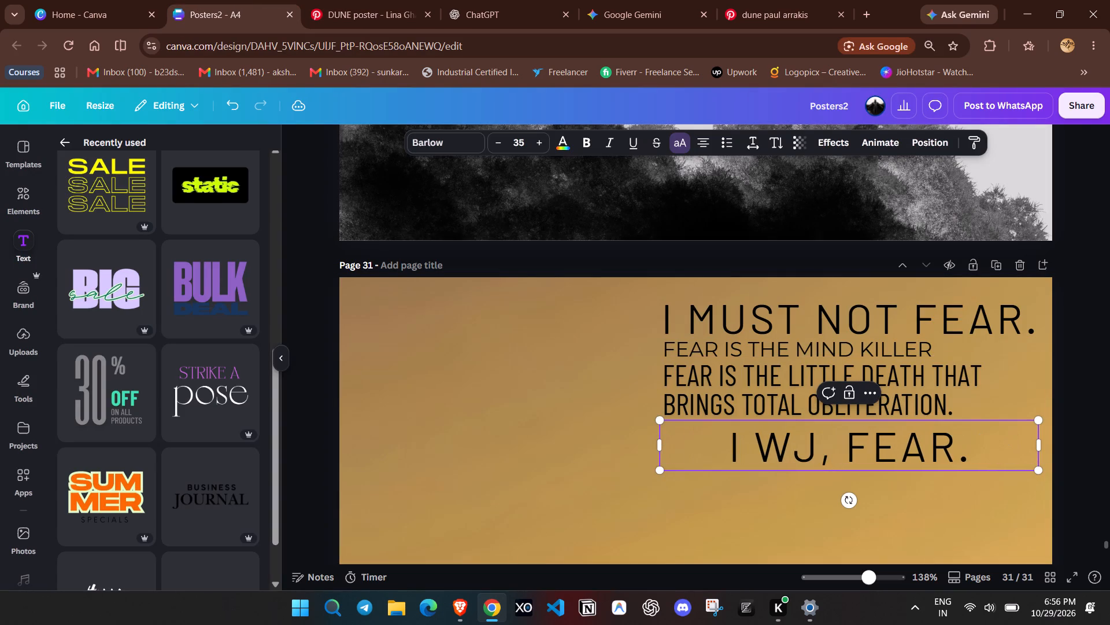
pyautogui.write('\\\\')
pyautogui.press('BackSpace')
pyautogui.press('BackSpace')
pyautogui.press('BackSpace')
pyautogui.press('BackSpace')
pyautogui.press('u')
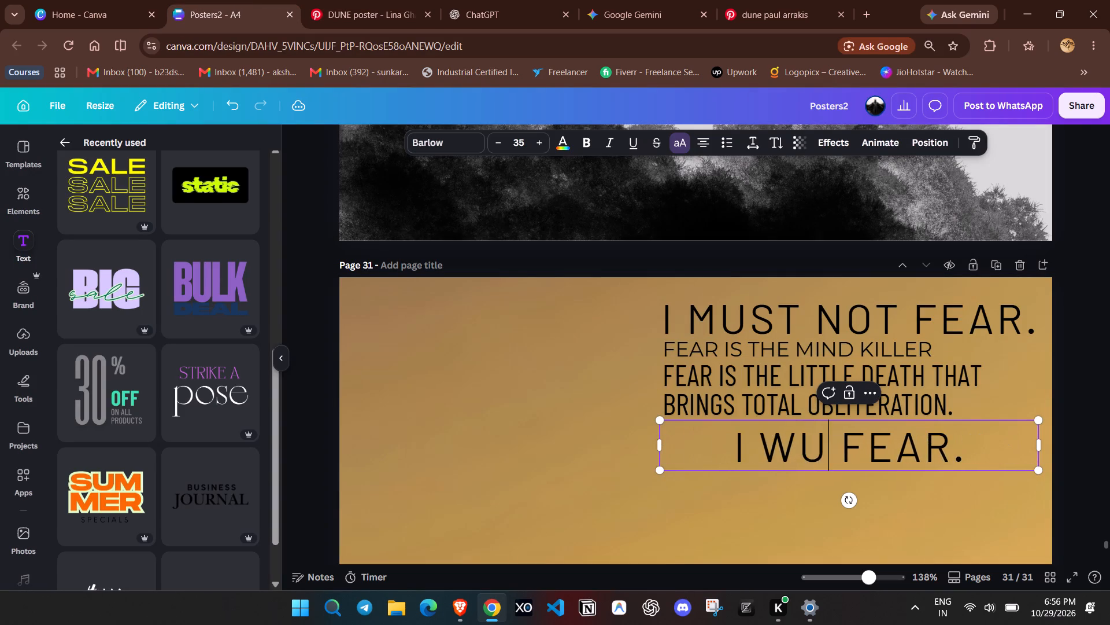
pyautogui.press('BackSpace')
pyautogui.press('BackSpace')
pyautogui.press('i')
pyautogui.press('BackSpace')
pyautogui.write('will face')
pyautogui.press('space')
pyautogui.write('my')
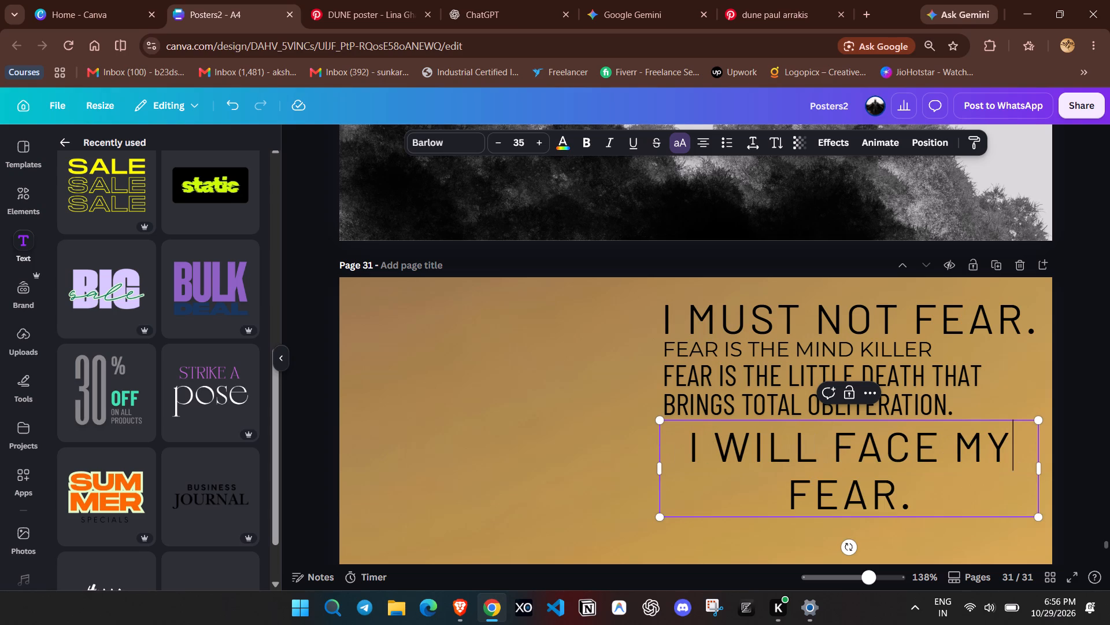
# Set I WILL FACE MY FEAR. to font size 28 so it fits on one line, and make it bold.
pyautogui.tripleClick(495, 140)
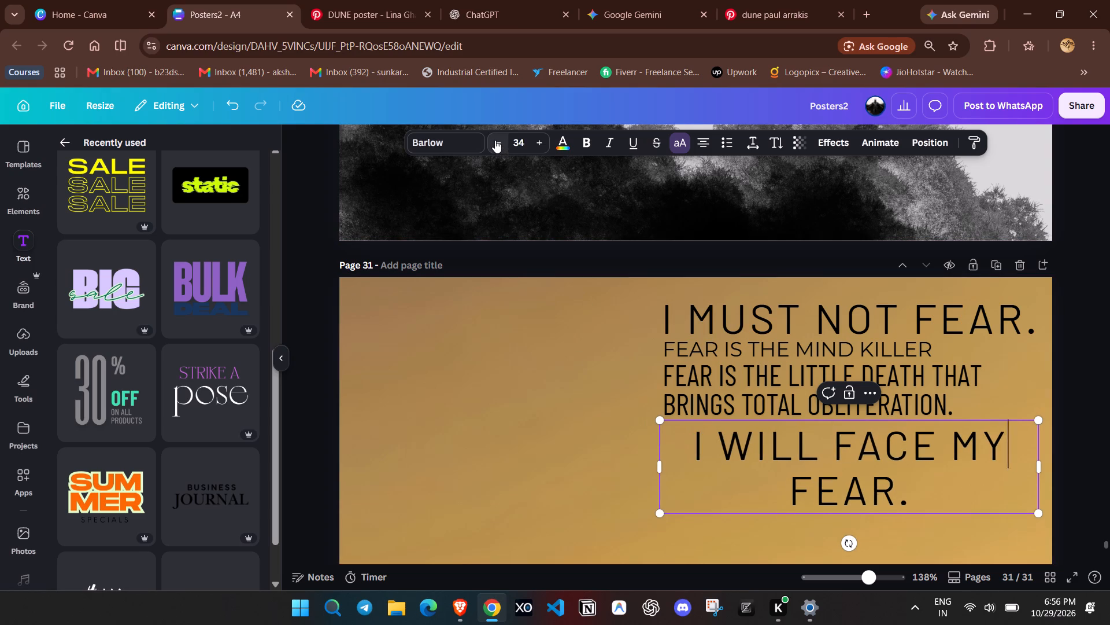
pyautogui.tripleClick(495, 140)
pyautogui.doubleClick(495, 140)
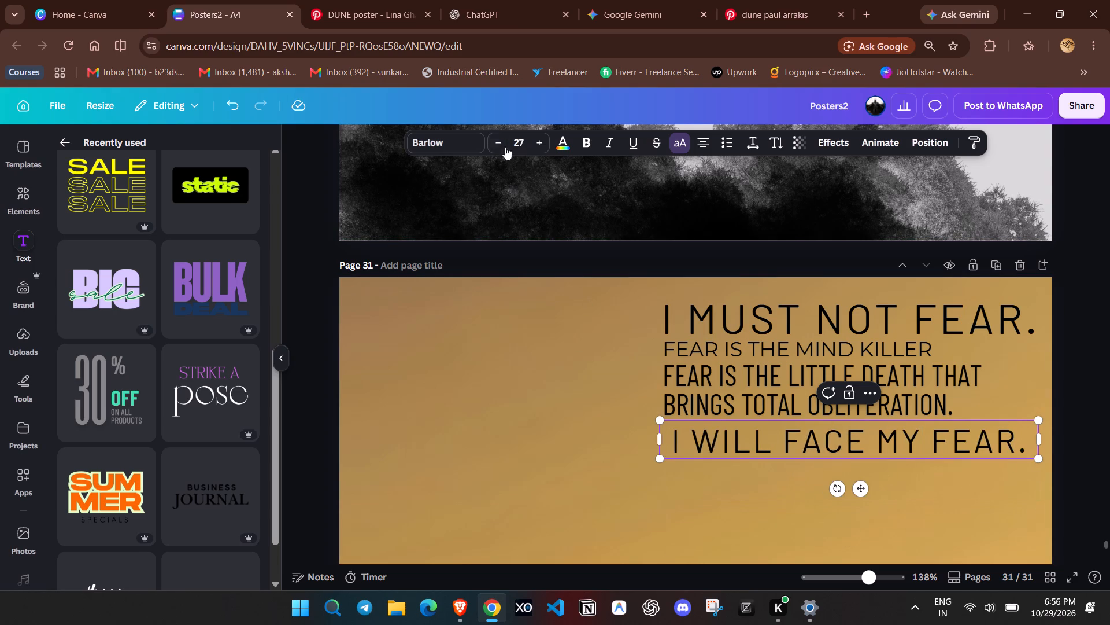
pyautogui.click(538, 141)
pyautogui.click(542, 446)
pyautogui.click(676, 438)
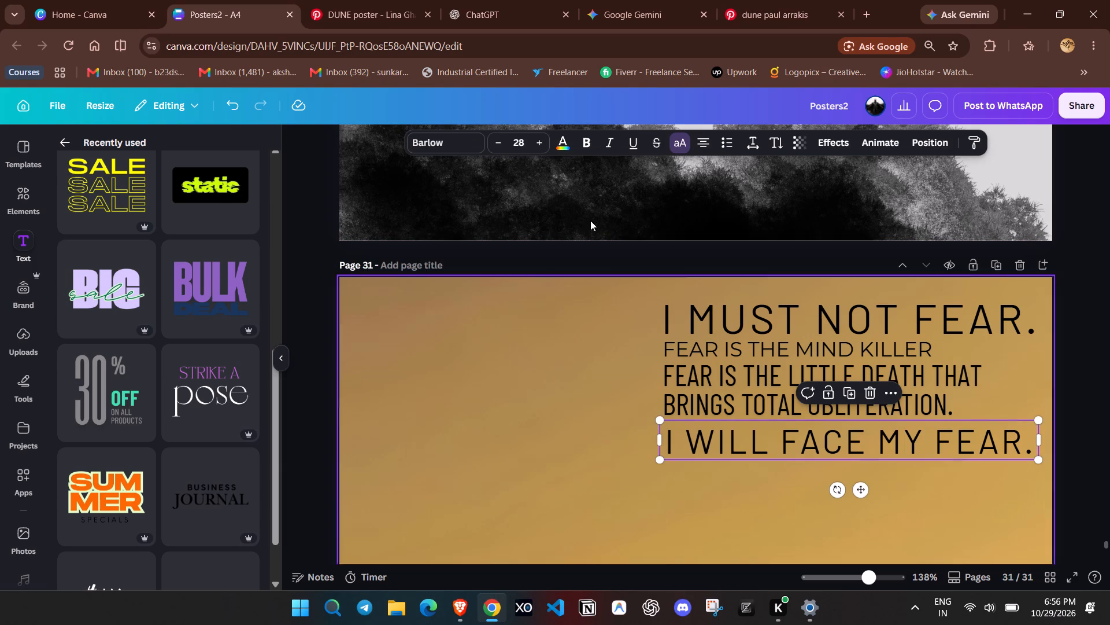
pyautogui.click(586, 141)
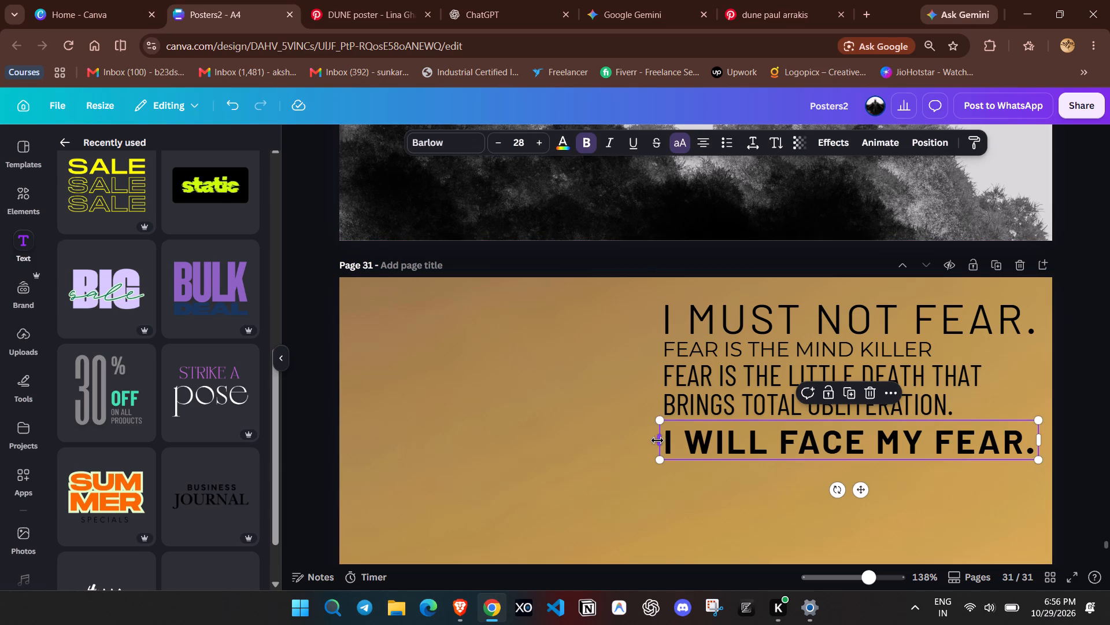
# Move I WILL FACE MY FEAR. up close beneath BRINGS TOTAL OBLITERATION., lining it up with the left edge of the lines above.
pyautogui.click(690, 494)
pyautogui.moveTo(711, 447); pyautogui.dragTo(711, 442)
pyautogui.moveTo(876, 571); pyautogui.dragTo(886, 577)
pyautogui.scroll(-1, 842, 459)
pyautogui.moveTo(693, 447); pyautogui.dragTo(690, 439)
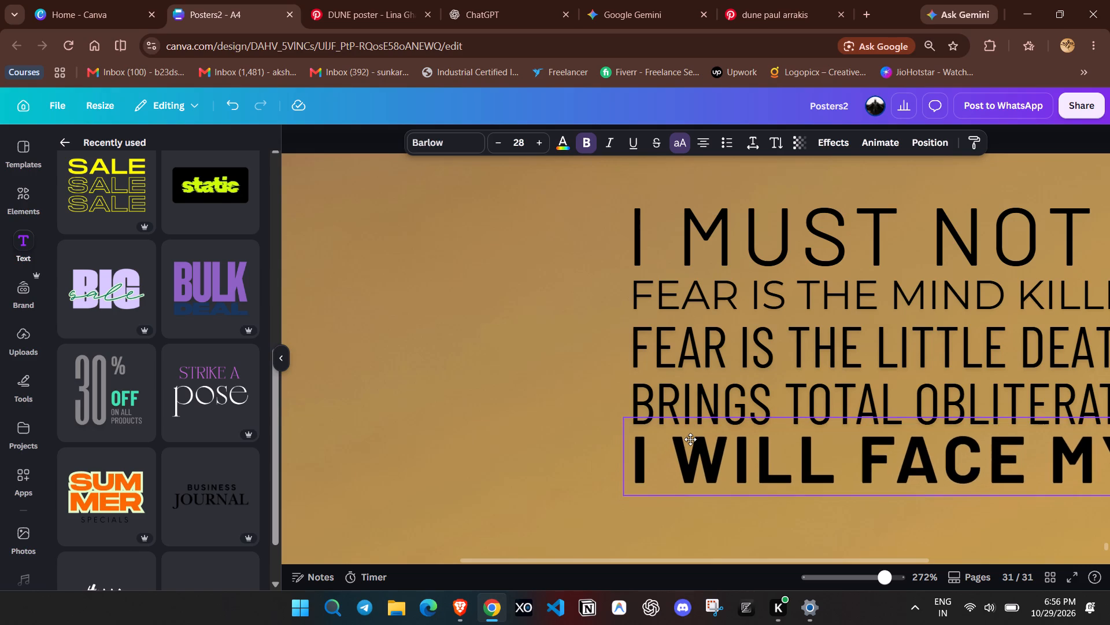
pyautogui.moveTo(690, 439); pyautogui.dragTo(689, 440)
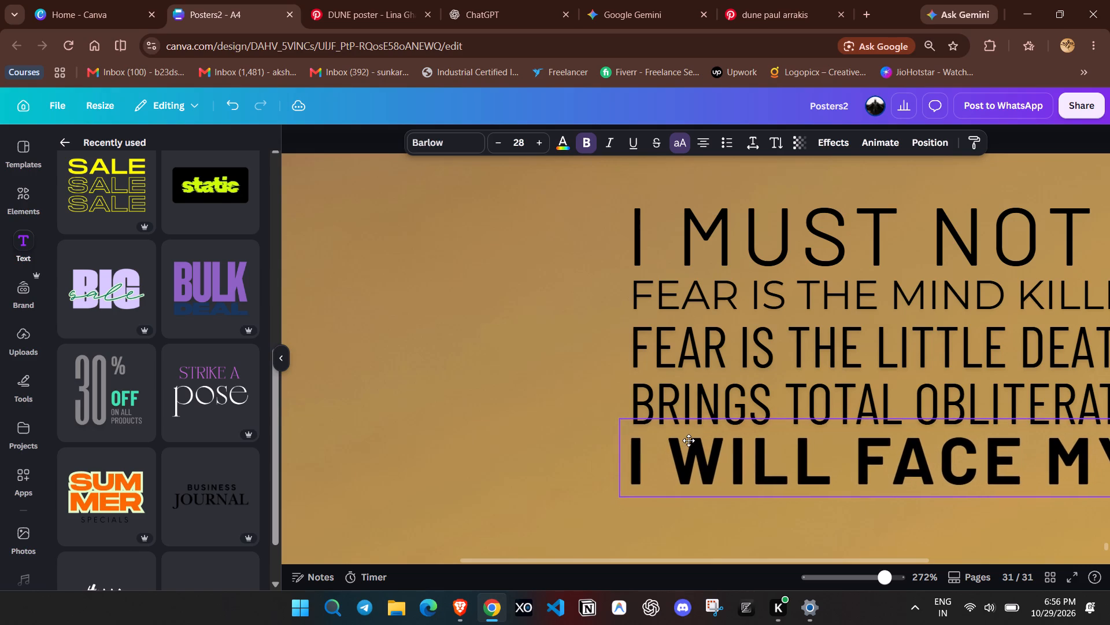
pyautogui.moveTo(689, 440); pyautogui.dragTo(689, 439)
pyautogui.click(657, 443)
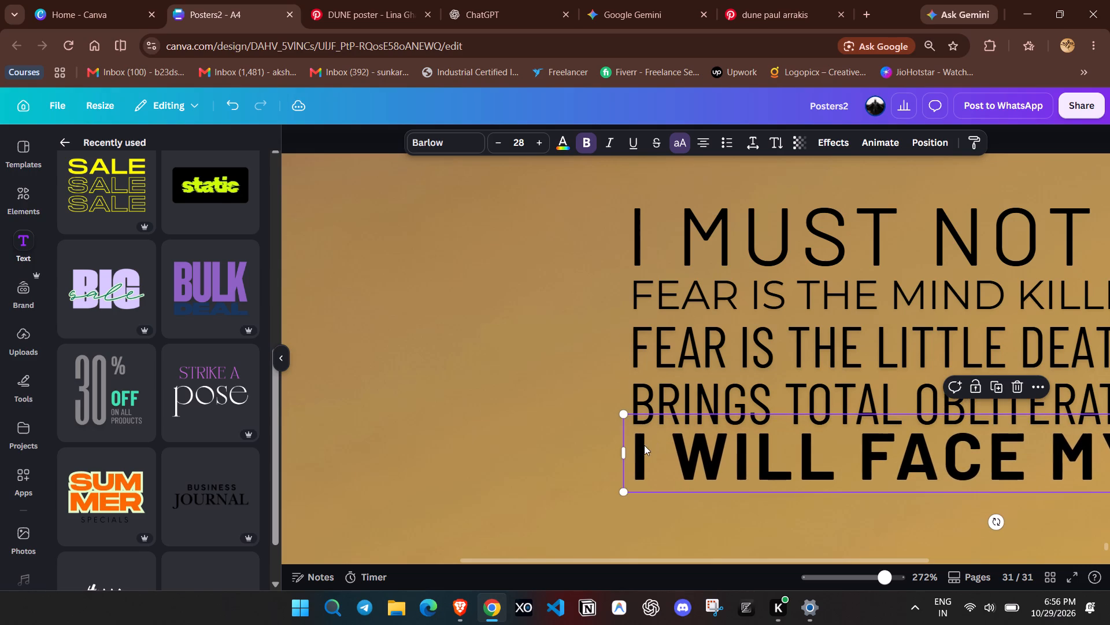
# Fine-tune the left side of the I WILL FACE MY FEAR. text box, keeping one line, and check its left alignment up close.
pyautogui.moveTo(621, 453); pyautogui.dragTo(638, 454)
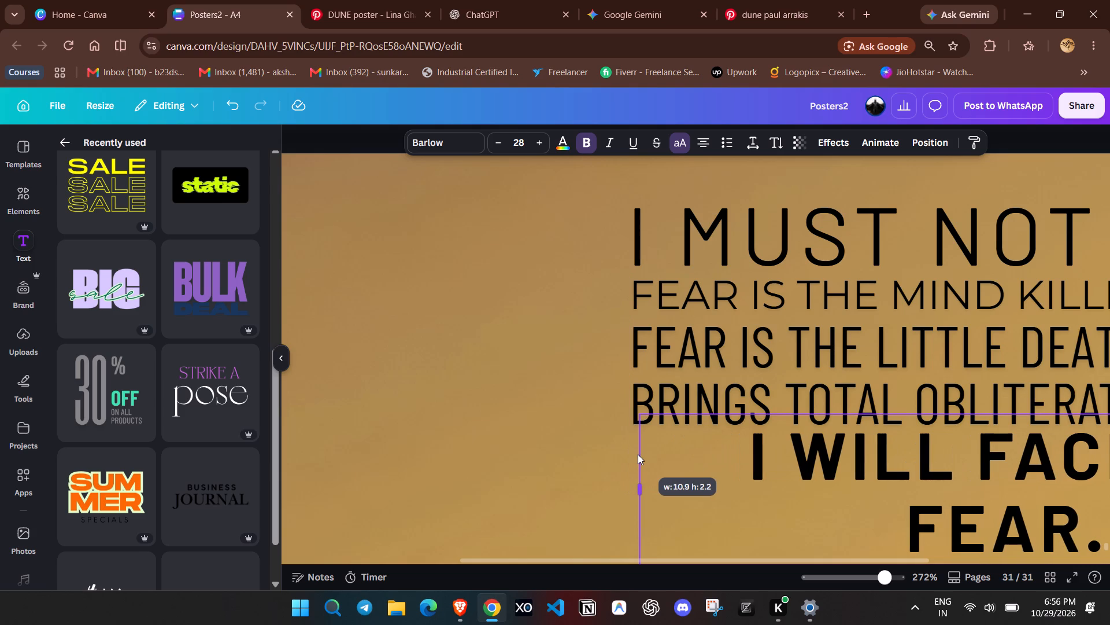
pyautogui.moveTo(638, 454); pyautogui.dragTo(631, 451)
pyautogui.click(616, 453)
pyautogui.click(683, 452)
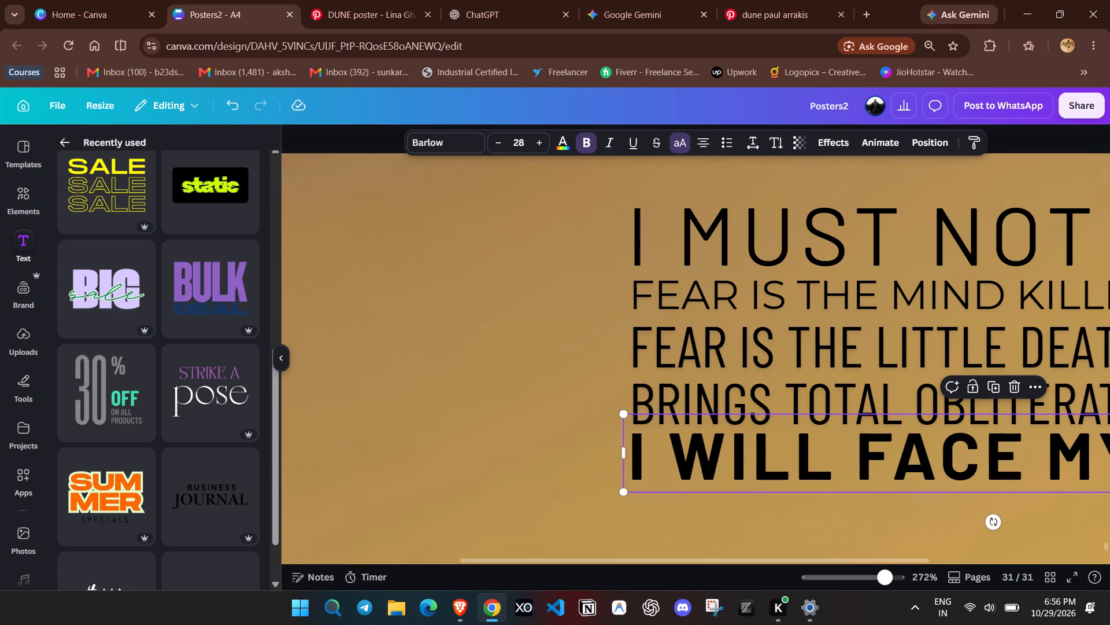
pyautogui.moveTo(880, 575); pyautogui.dragTo(900, 584)
pyautogui.scroll(-2, 789, 509)
pyautogui.click(583, 351)
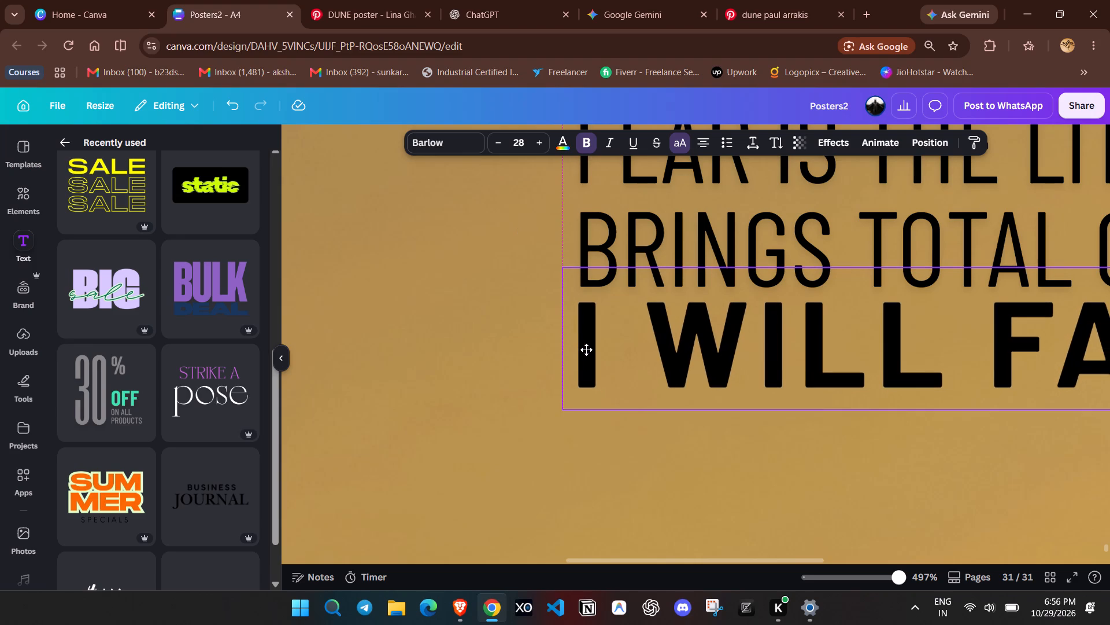
pyautogui.click(487, 354)
# Check the reference poster's next line, then duplicate FEAR IS THE MIND KILLER and place the copy beneath I WILL FACE MY FEAR.
pyautogui.moveTo(893, 577); pyautogui.dragTo(880, 579)
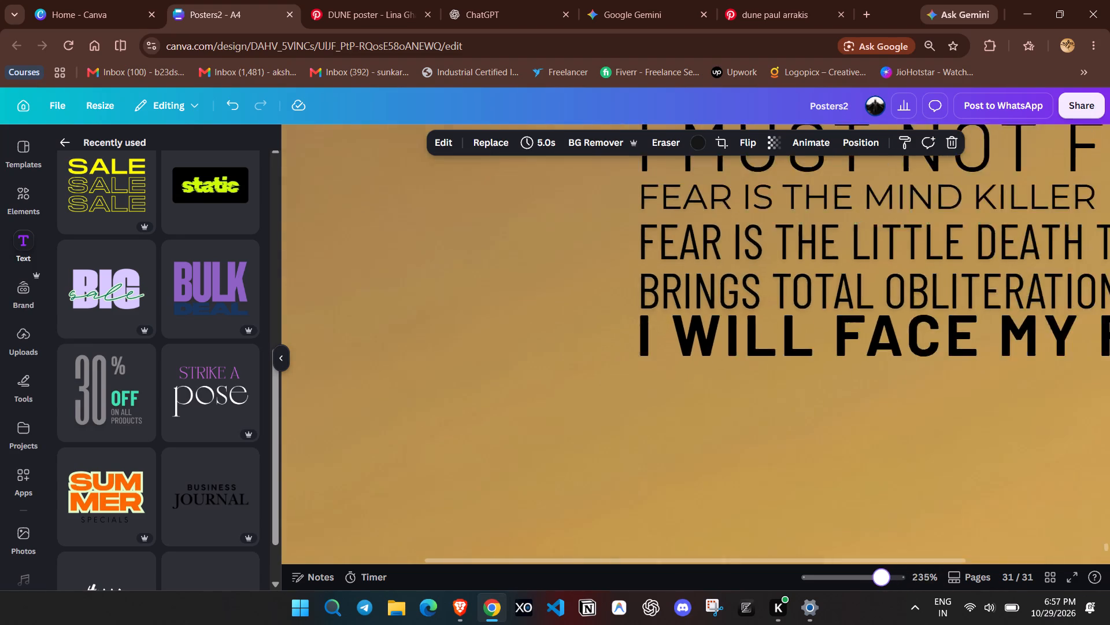
pyautogui.moveTo(880, 579); pyautogui.dragTo(857, 578)
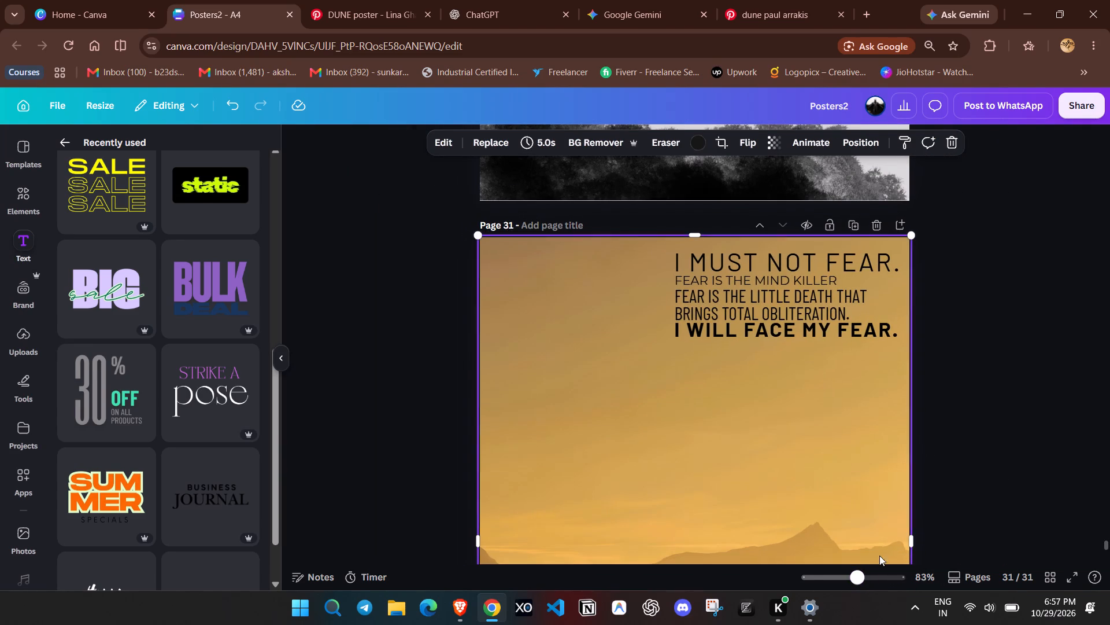
pyautogui.click(860, 581)
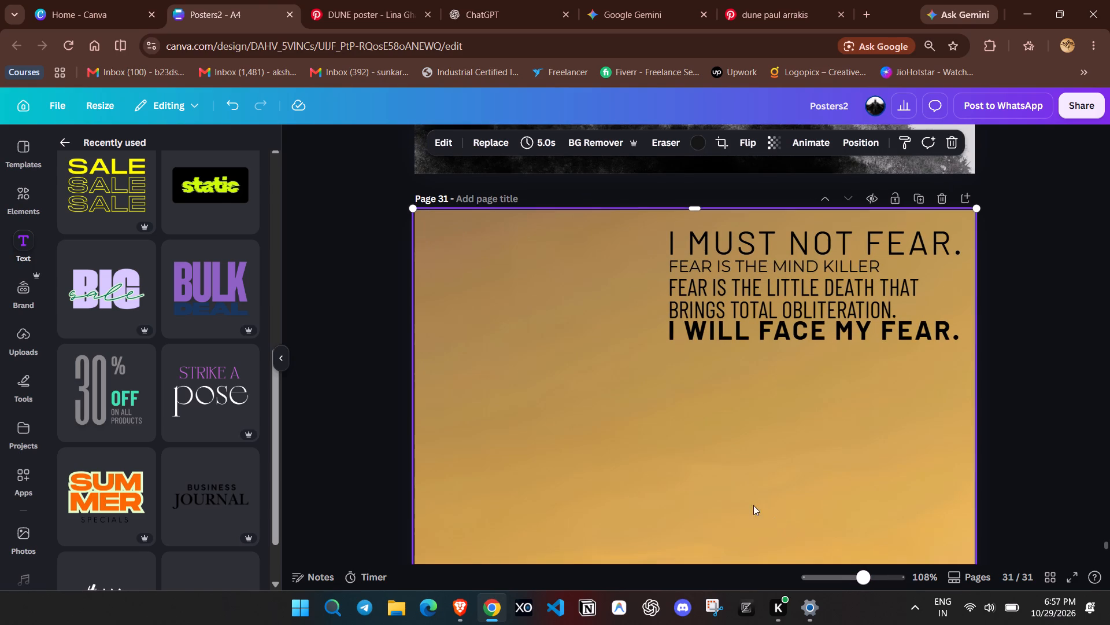
pyautogui.click(343, 0)
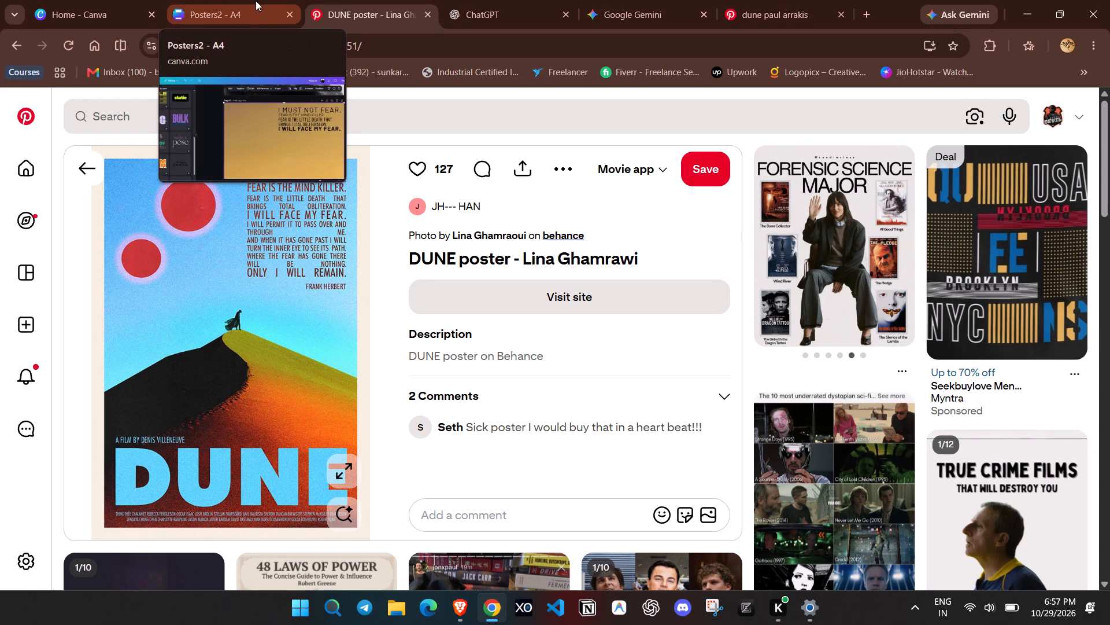
pyautogui.click(256, 1)
pyautogui.click(775, 269)
pyautogui.click(782, 225)
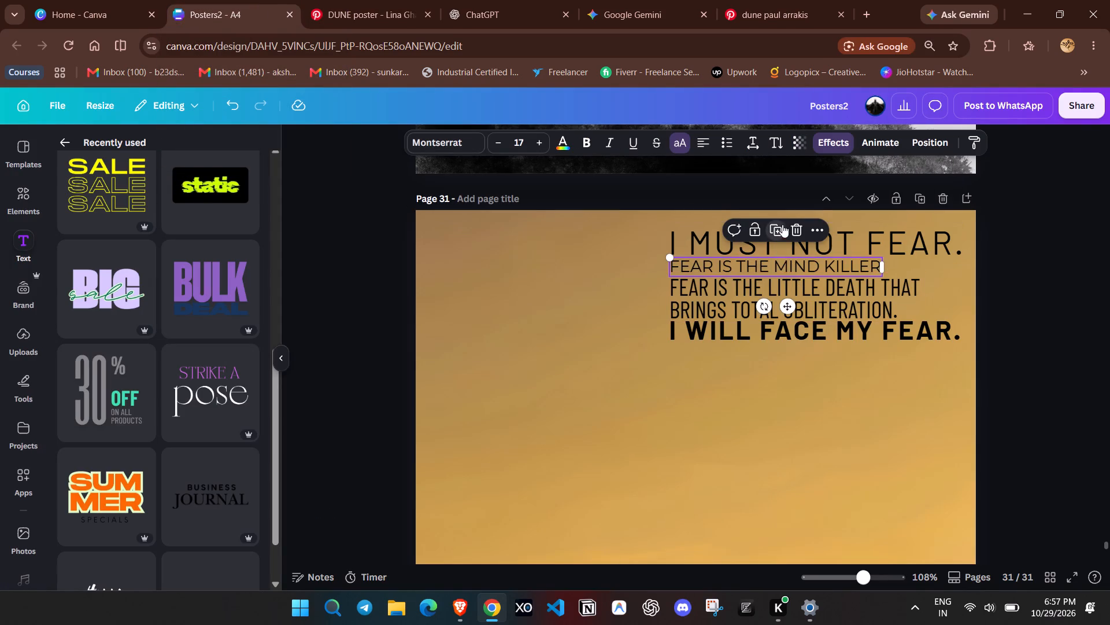
pyautogui.moveTo(785, 273); pyautogui.dragTo(782, 337)
pyautogui.moveTo(775, 341); pyautogui.dragTo(774, 368)
# Replace the copied line's text with I WILL PERMIT IT TO PASS.
pyautogui.click(774, 368)
pyautogui.write('i will permit it o')
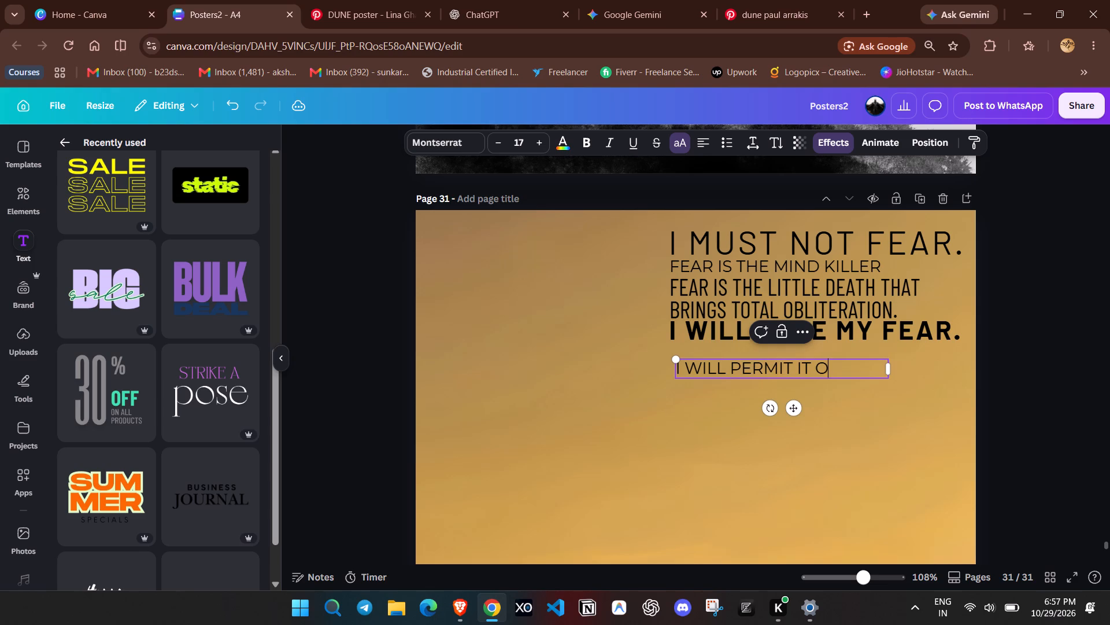
pyautogui.press('BackSpace')
pyautogui.write('to pass')
pyautogui.press('space')
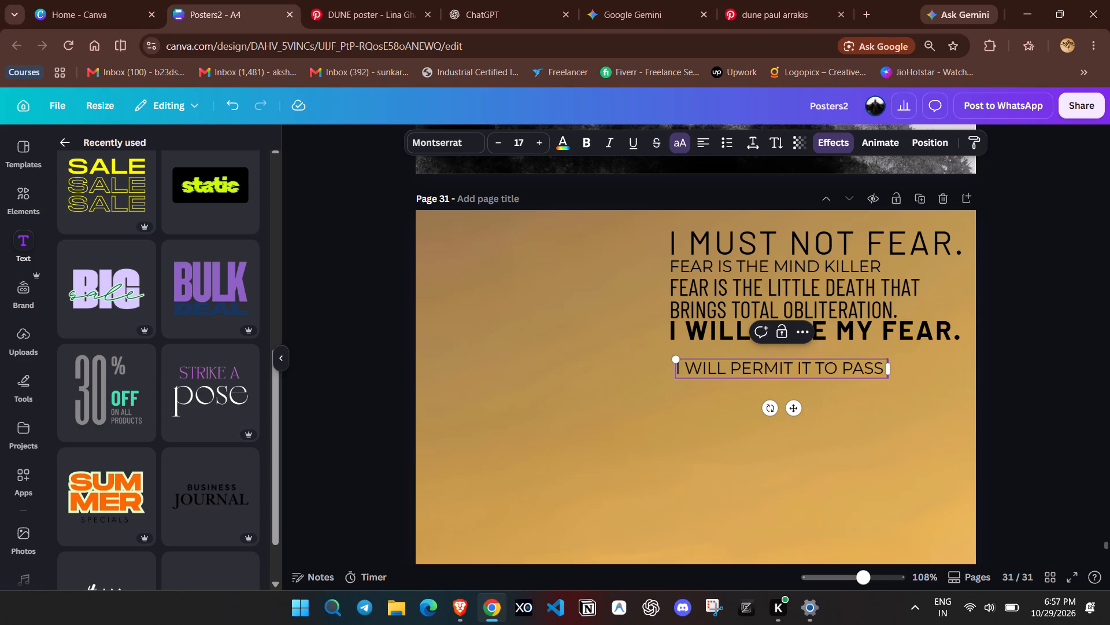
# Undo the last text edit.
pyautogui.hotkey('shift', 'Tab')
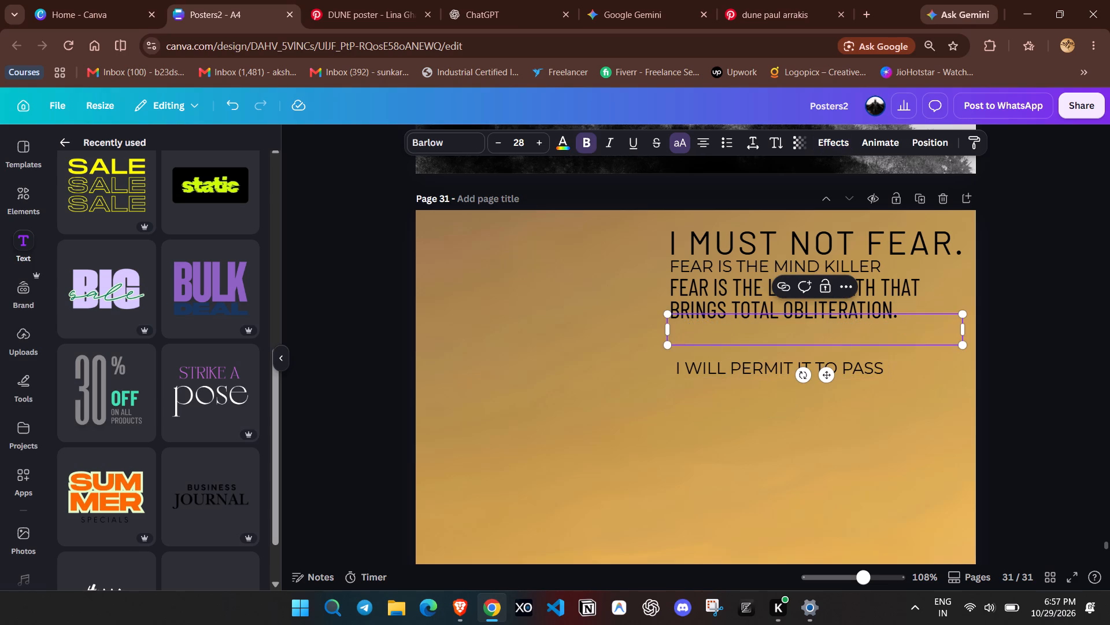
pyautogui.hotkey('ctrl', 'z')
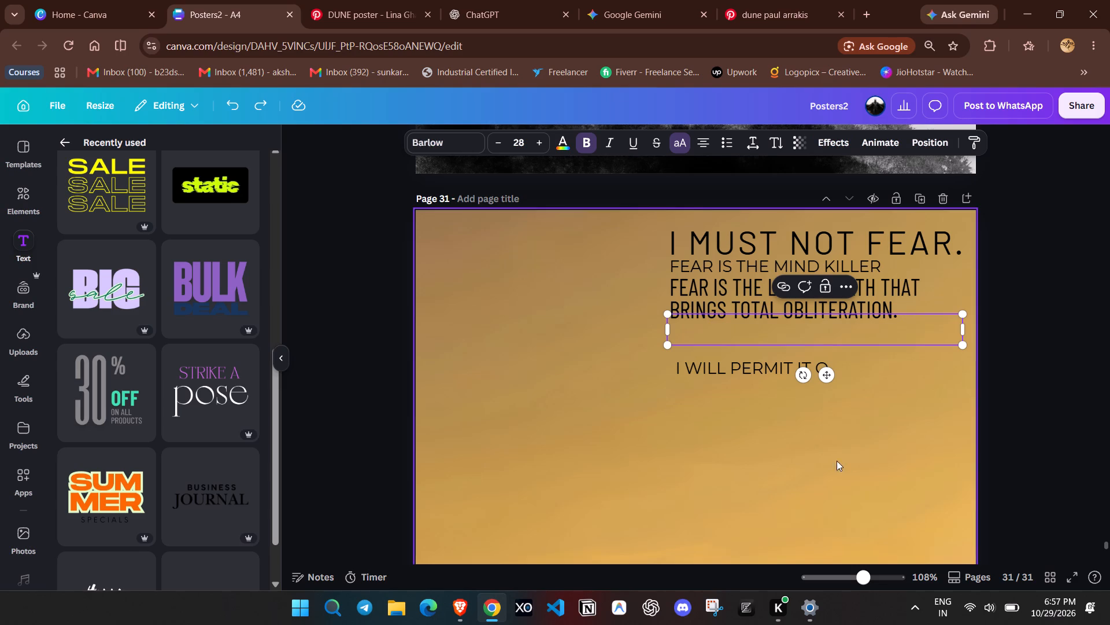
# Correct the end of the I WILL PERMIT IT line so it reads I WILL PERMIT IT TO, followed by a space.
pyautogui.click(634, 436)
pyautogui.click(705, 365)
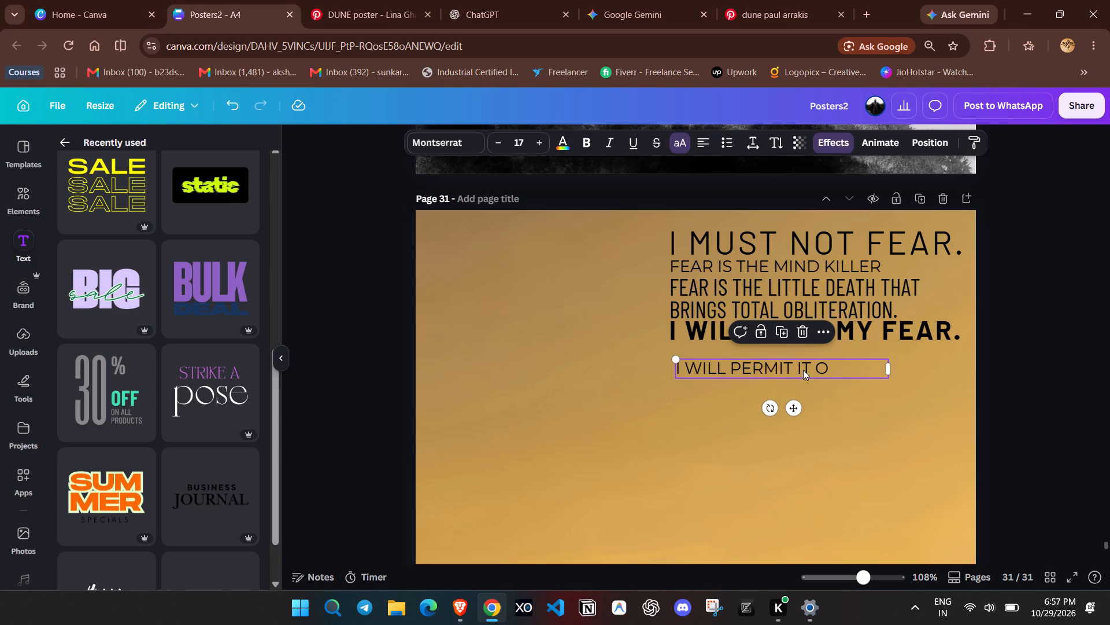
pyautogui.click(829, 370)
pyautogui.click(820, 363)
pyautogui.press('t')
pyautogui.click(848, 367)
pyautogui.press('space')
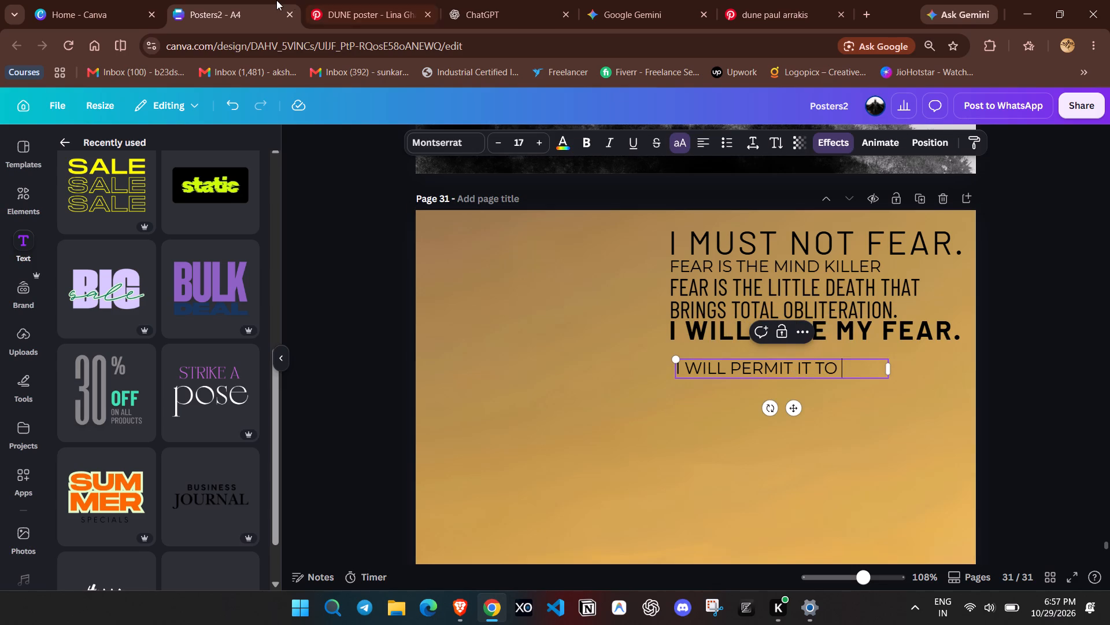
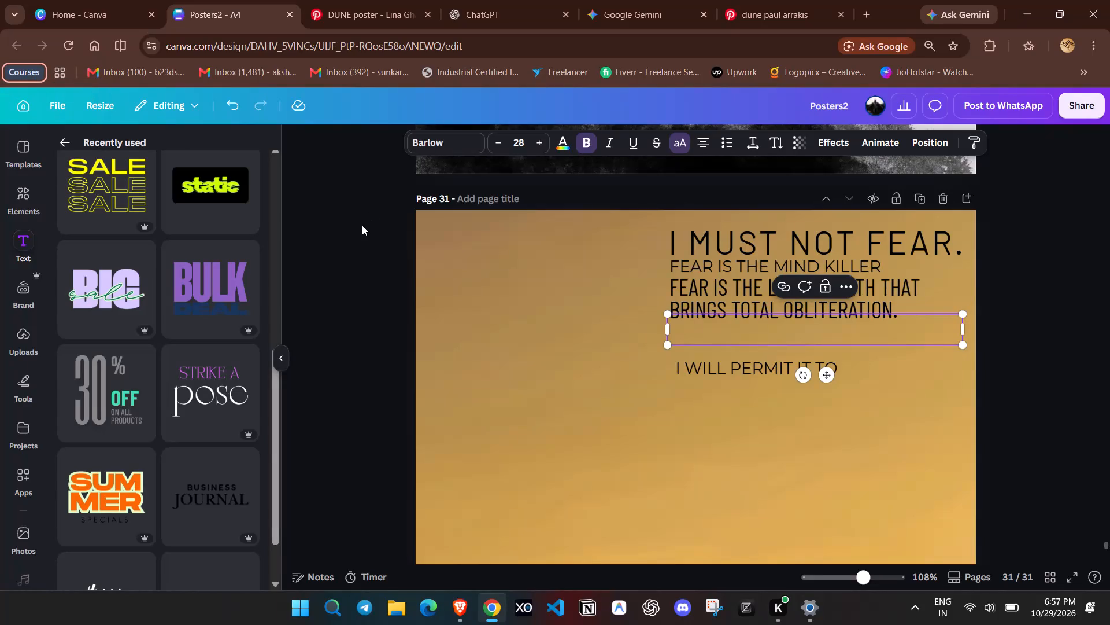
# Check the reference poster's wording, then complete the lowest quote line so it reads I WILL PERMIT IT TO PASS OVER AND.
pyautogui.hotkey('ctrl', 'shift', 'Tab')
pyautogui.hotkey('ctrl', 'Tab')
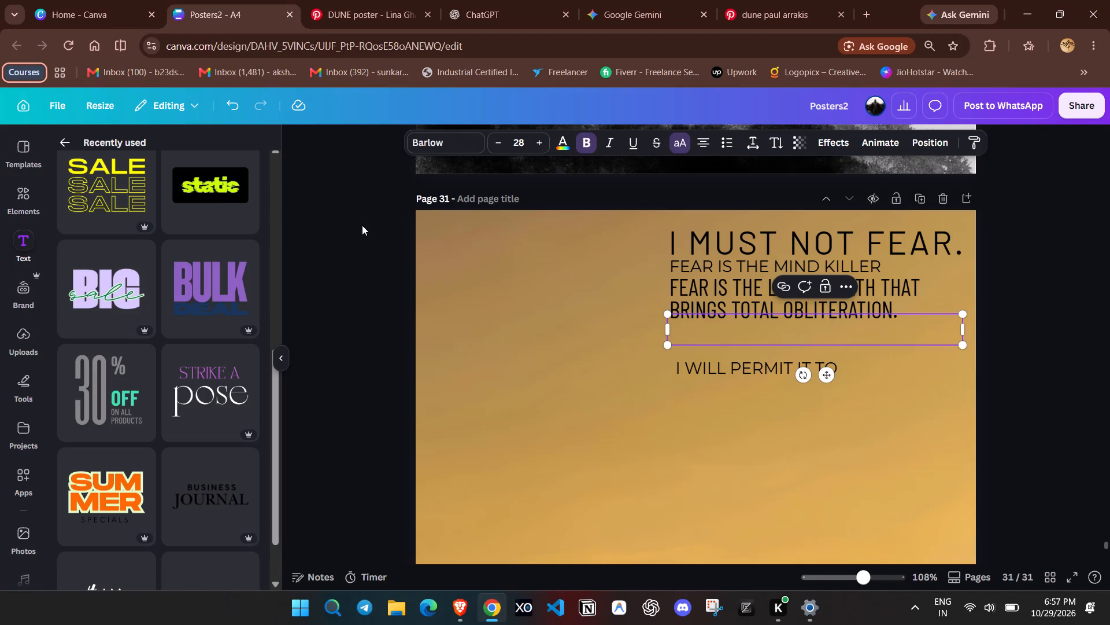
pyautogui.click(371, 217)
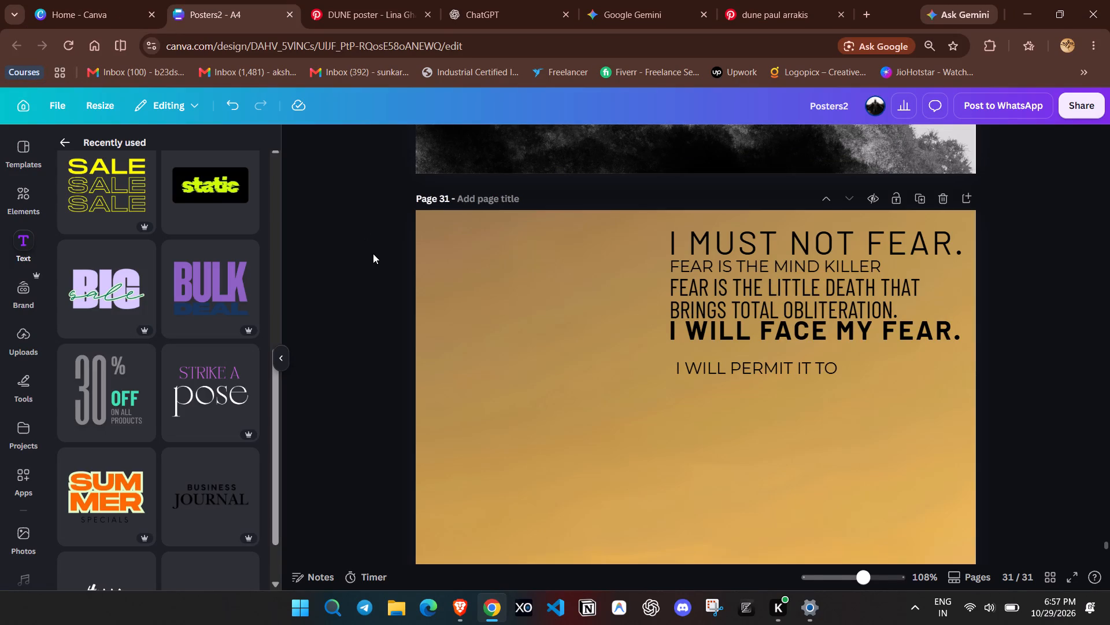
pyautogui.hotkey('ctrl', 'Tab')
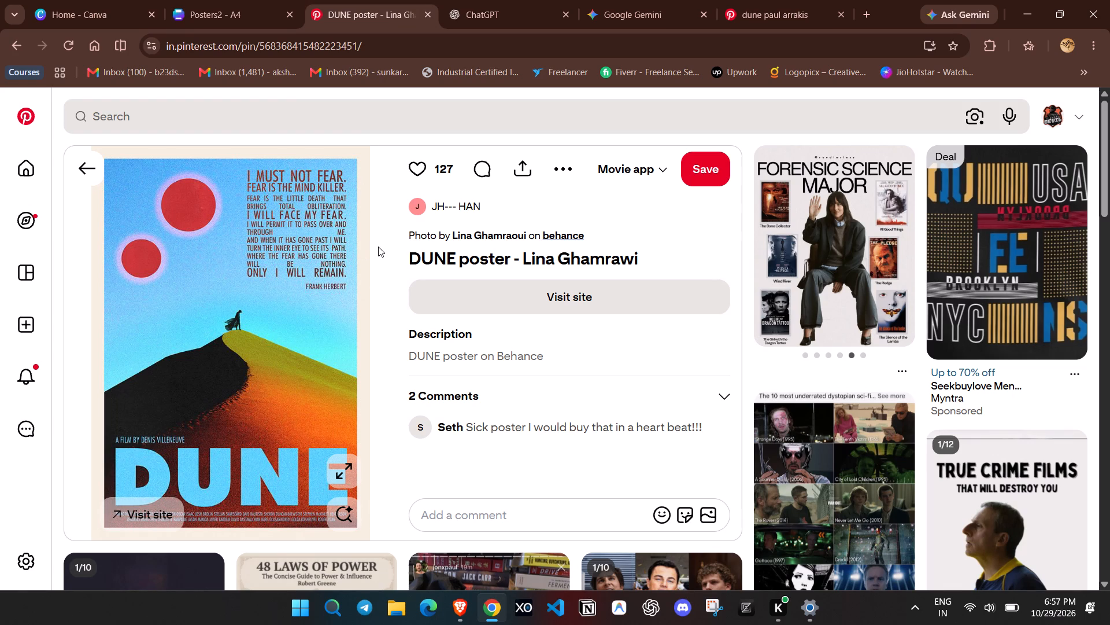
pyautogui.hotkey('ctrl', 'shift', 'Tab')
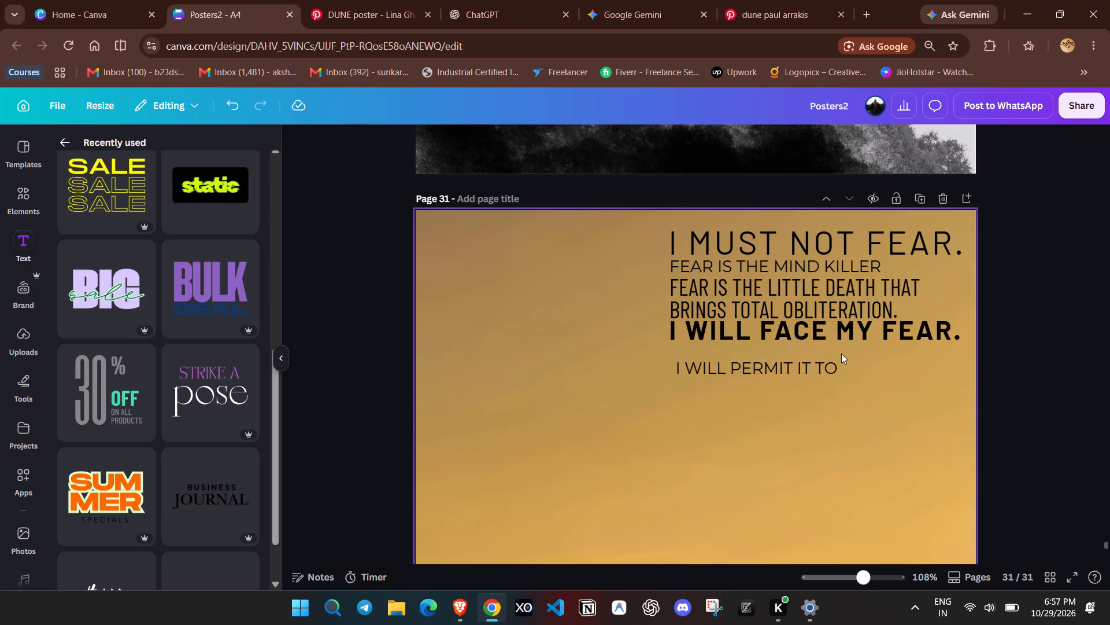
pyautogui.click(840, 352)
pyautogui.doubleClick(845, 365)
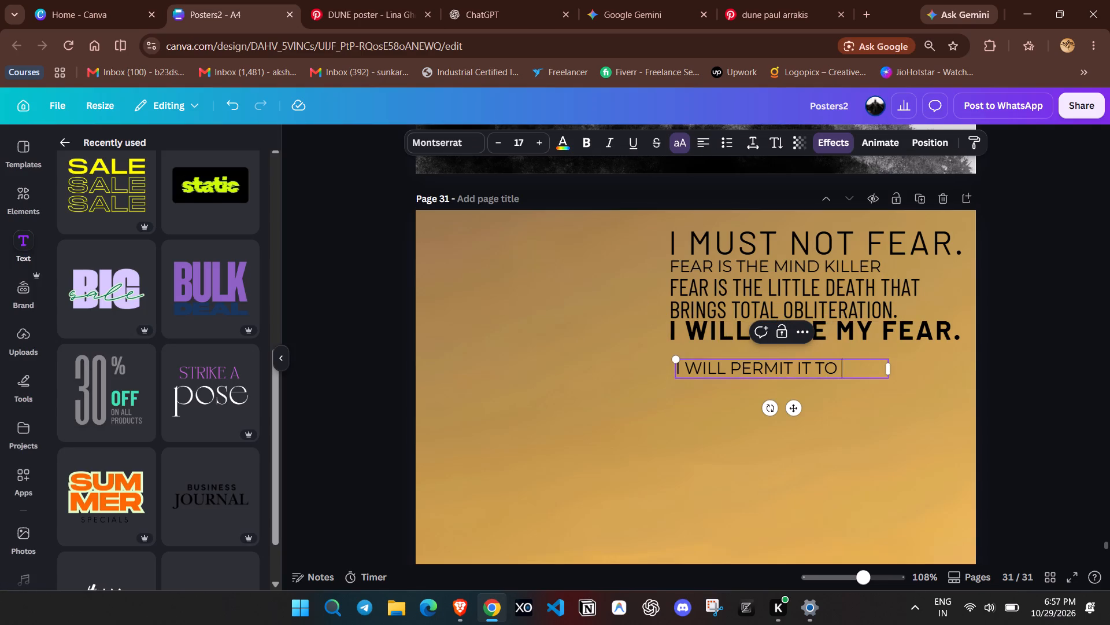
pyautogui.write('po')
pyautogui.press('BackSpace')
pyautogui.write('ass over and')
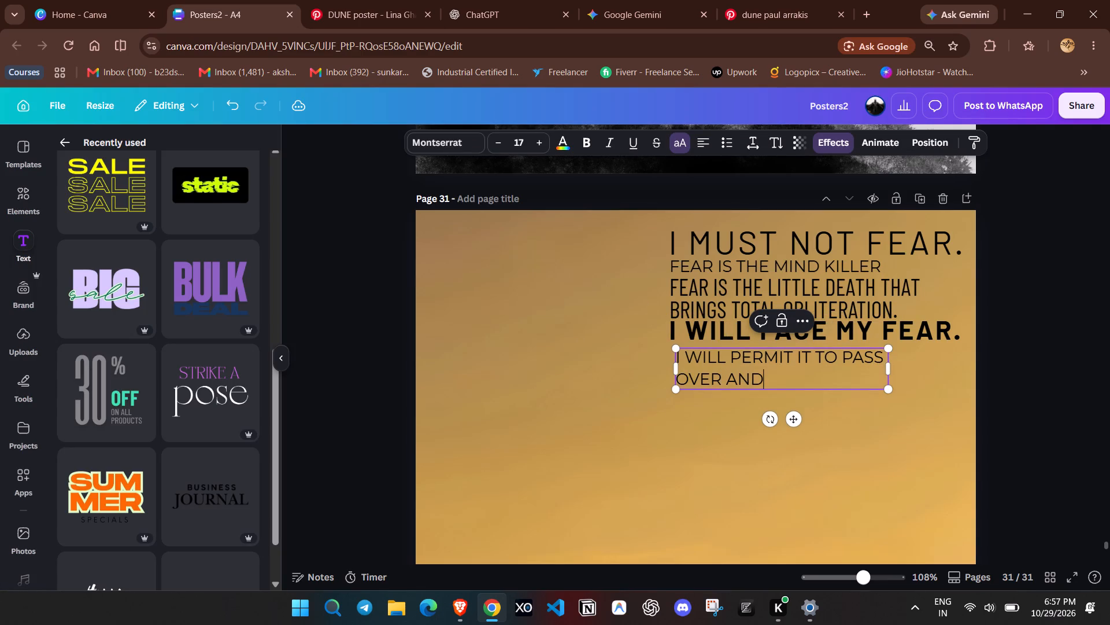
pyautogui.press('space')
pyautogui.hotkey('ctrl', 'Tab')
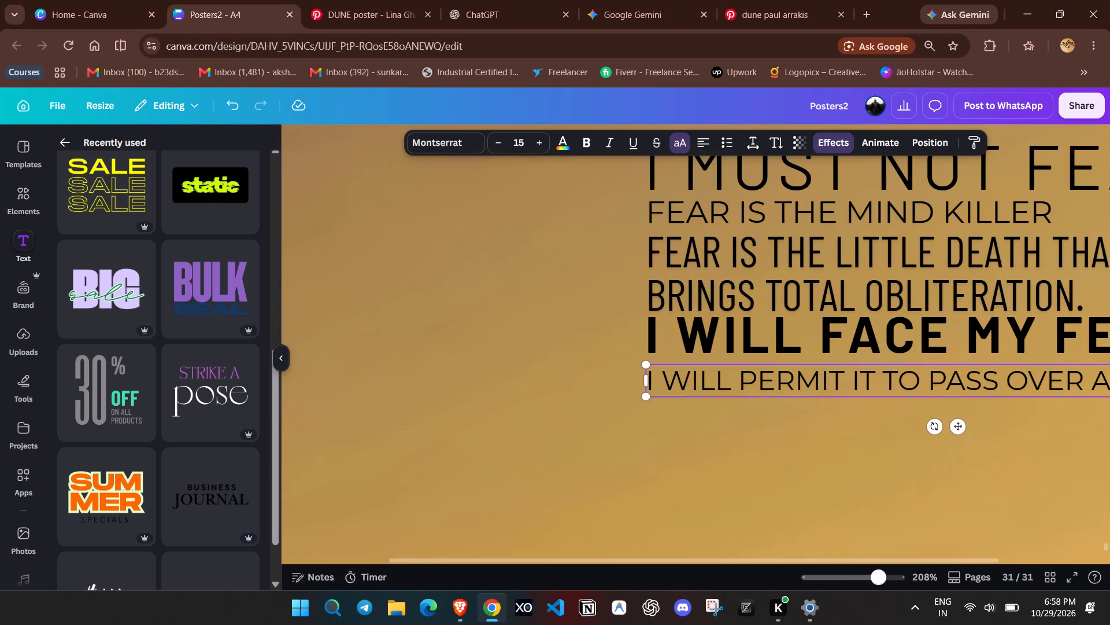
pyautogui.moveTo(886, 578); pyautogui.dragTo(901, 585)
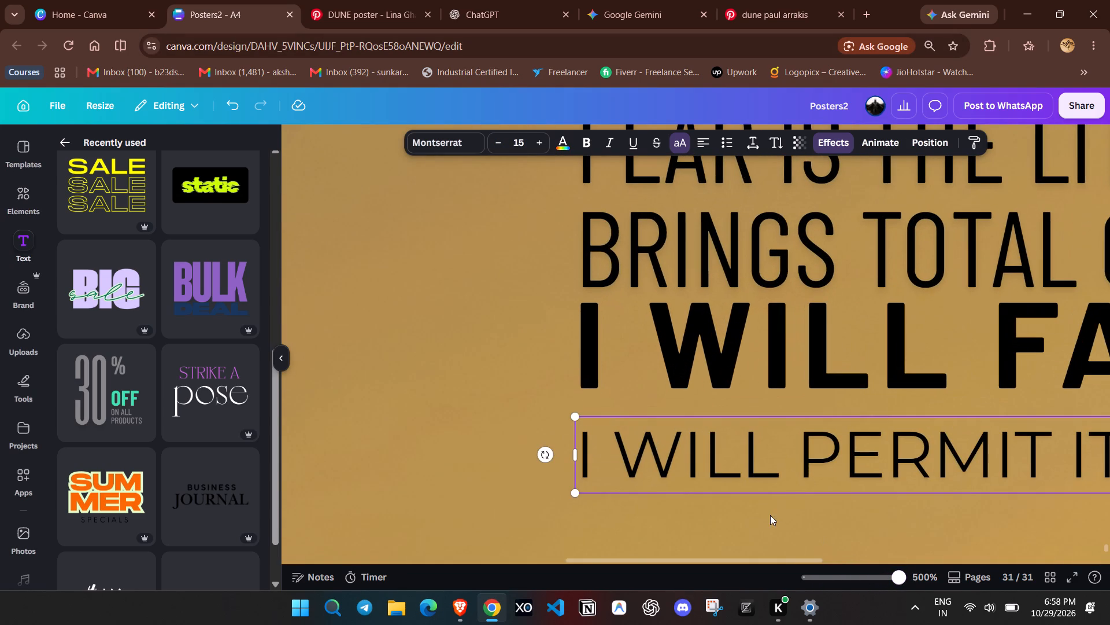
pyautogui.moveTo(756, 467); pyautogui.dragTo(755, 455)
pyautogui.click(656, 518)
pyautogui.moveTo(898, 578); pyautogui.dragTo(876, 569)
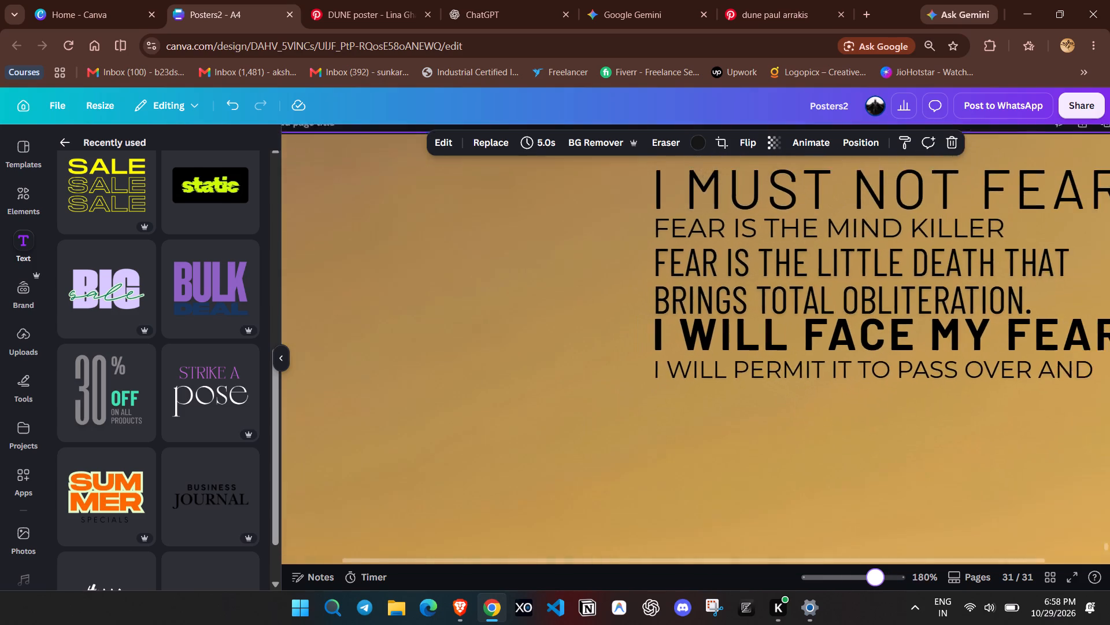
pyautogui.moveTo(876, 569); pyautogui.dragTo(871, 564)
# Check the reference poster, then duplicate the I WILL PERMIT IT line beneath itself and replace the copy's text with THROUGH.
pyautogui.click(346, 0)
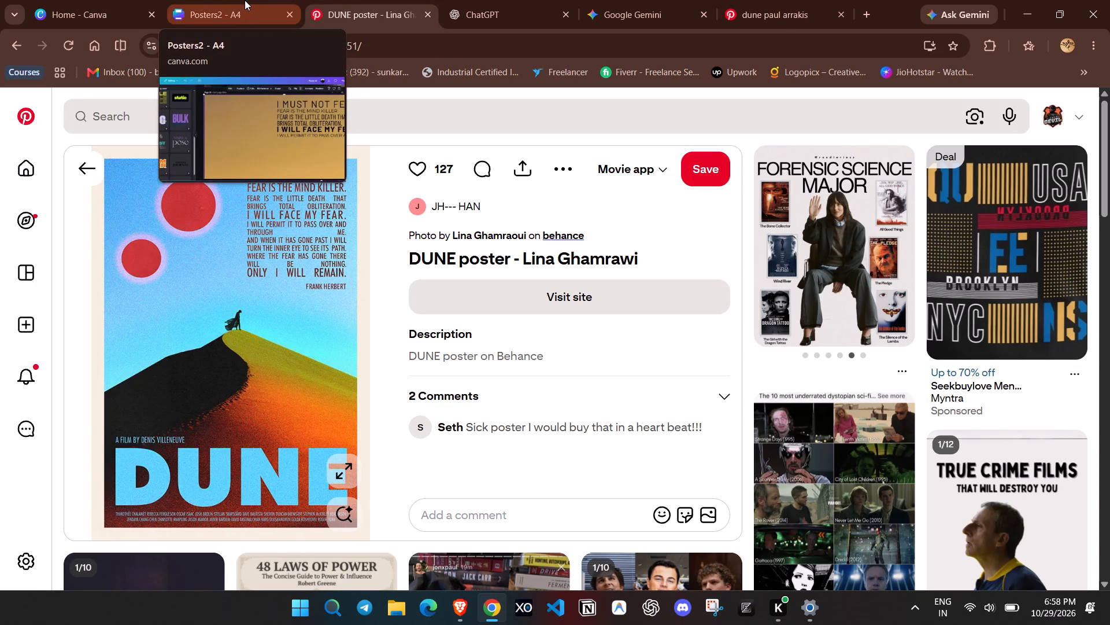
pyautogui.click(245, 0)
pyautogui.click(935, 366)
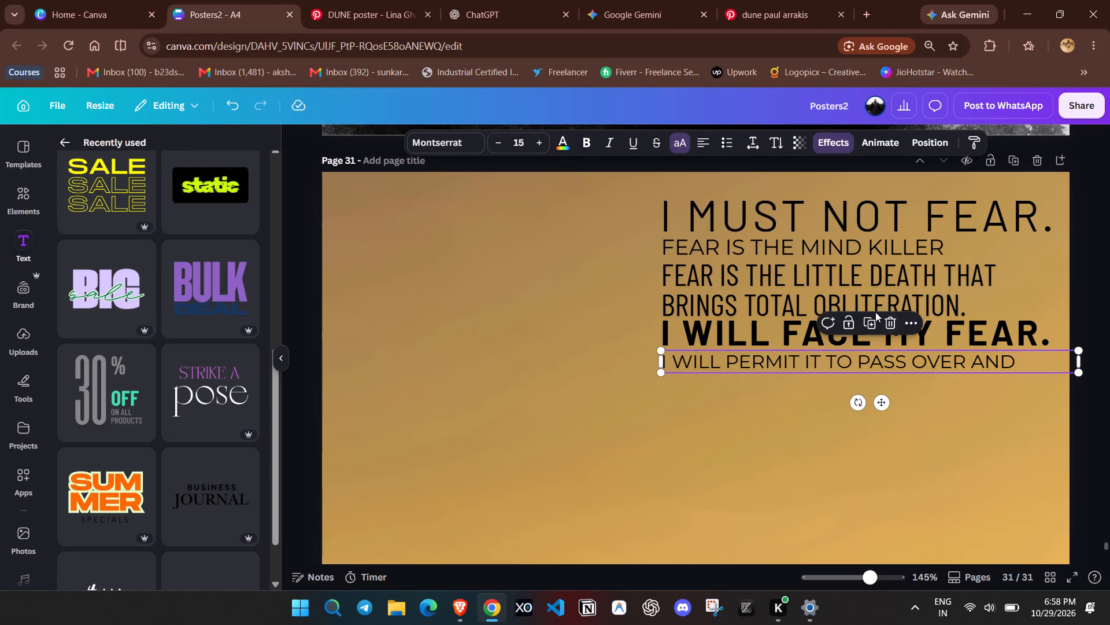
pyautogui.click(869, 318)
pyautogui.moveTo(845, 479); pyautogui.dragTo(843, 394)
pyautogui.click(843, 394)
pyautogui.write('thrpu')
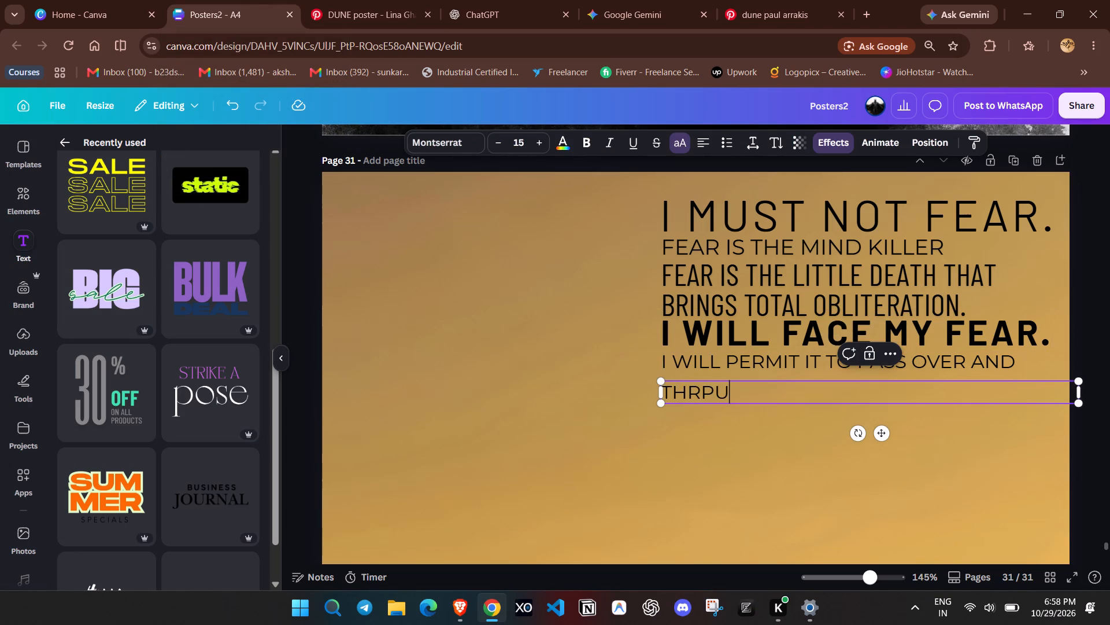
pyautogui.press('BackSpace')
pyautogui.press('BackSpace')
pyautogui.press('BackSpace')
pyautogui.write('rough')
pyautogui.press('space')
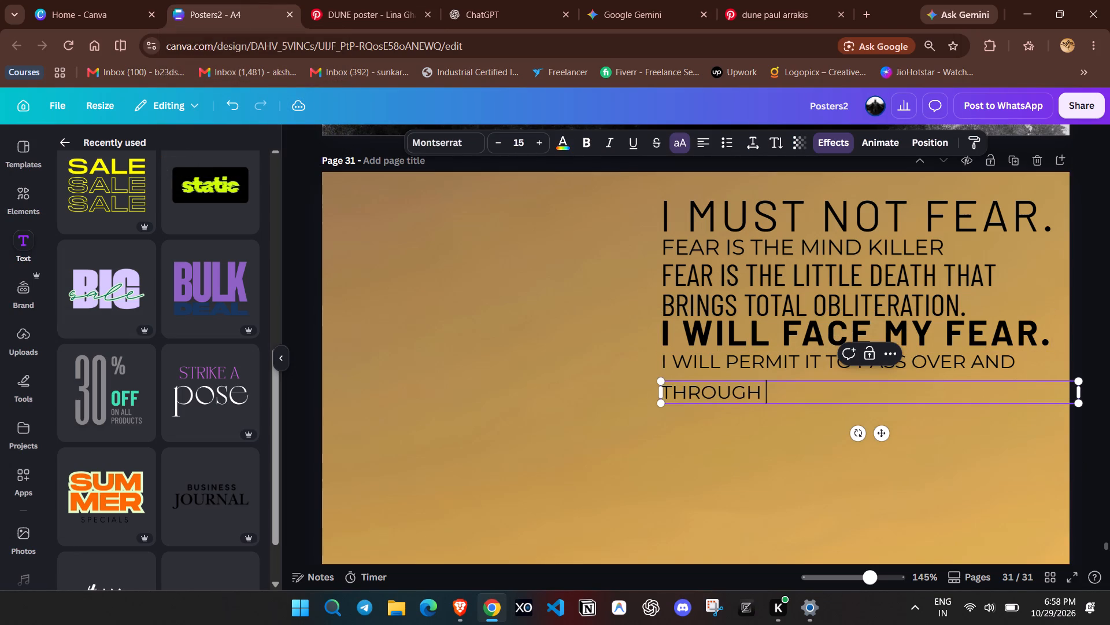
pyautogui.press('space')
pyautogui.press('BackSpace')
pyautogui.press('BackSpace')
pyautogui.press('Tab')
pyautogui.press('Tab')
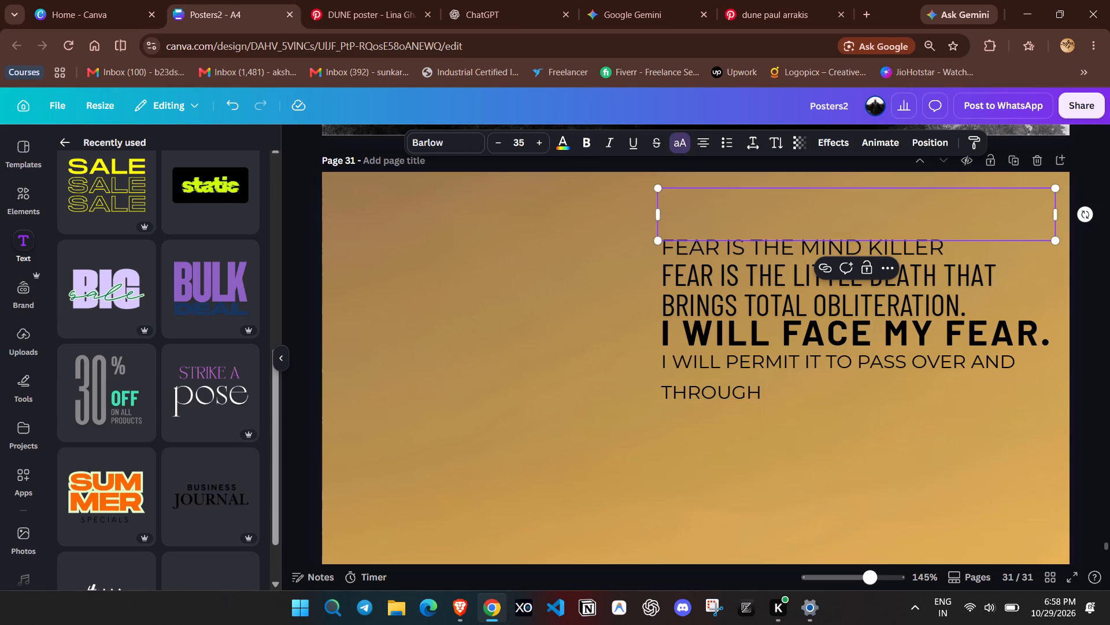
pyautogui.click(778, 527)
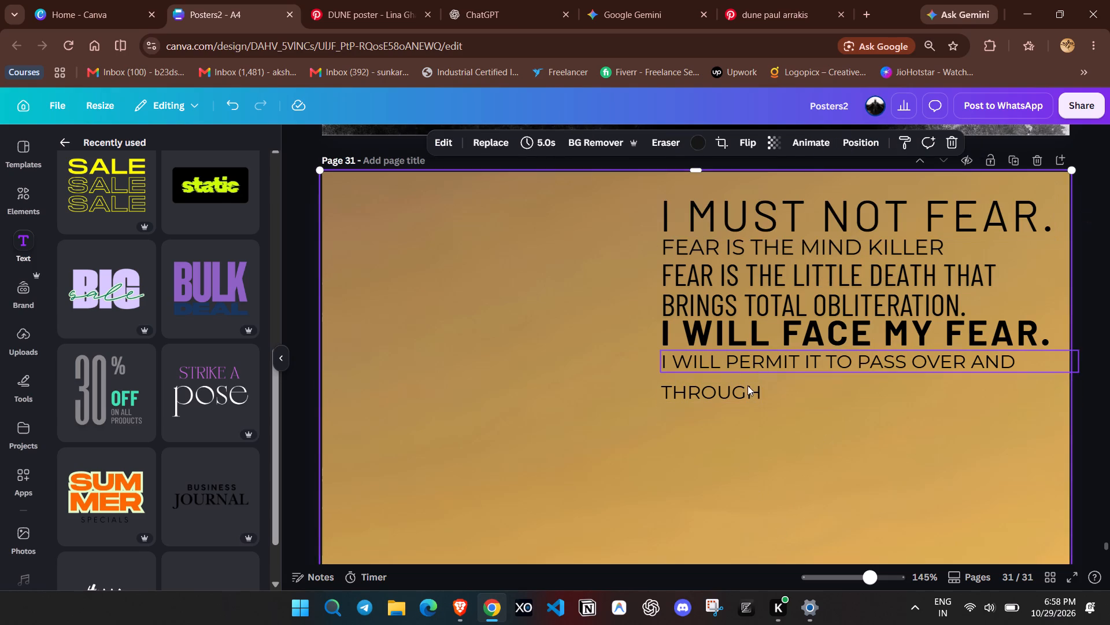
# Move THROUGH up close beneath the I WILL PERMIT IT line and narrow its text box to fit the word.
pyautogui.click(749, 388)
pyautogui.moveTo(773, 387); pyautogui.dragTo(774, 382)
pyautogui.moveTo(1080, 384); pyautogui.dragTo(785, 387)
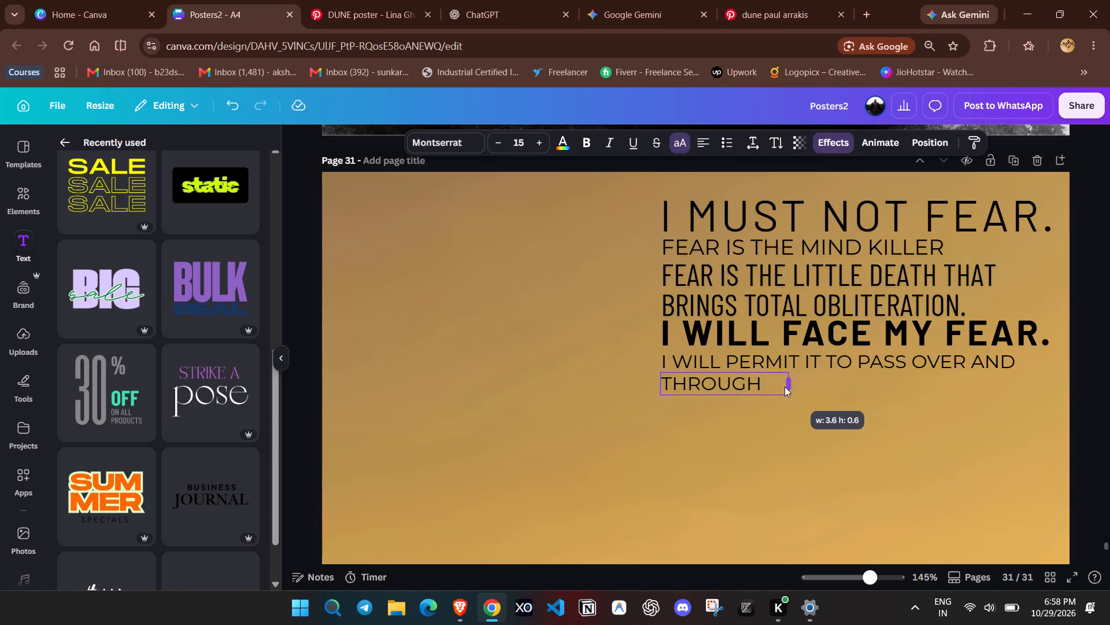
pyautogui.moveTo(785, 387); pyautogui.dragTo(767, 386)
# Duplicate THROUGH, move the copy to the right, change its text to ME. and narrow its box to fit.
pyautogui.click(713, 339)
pyautogui.moveTo(723, 396); pyautogui.dragTo(753, 398)
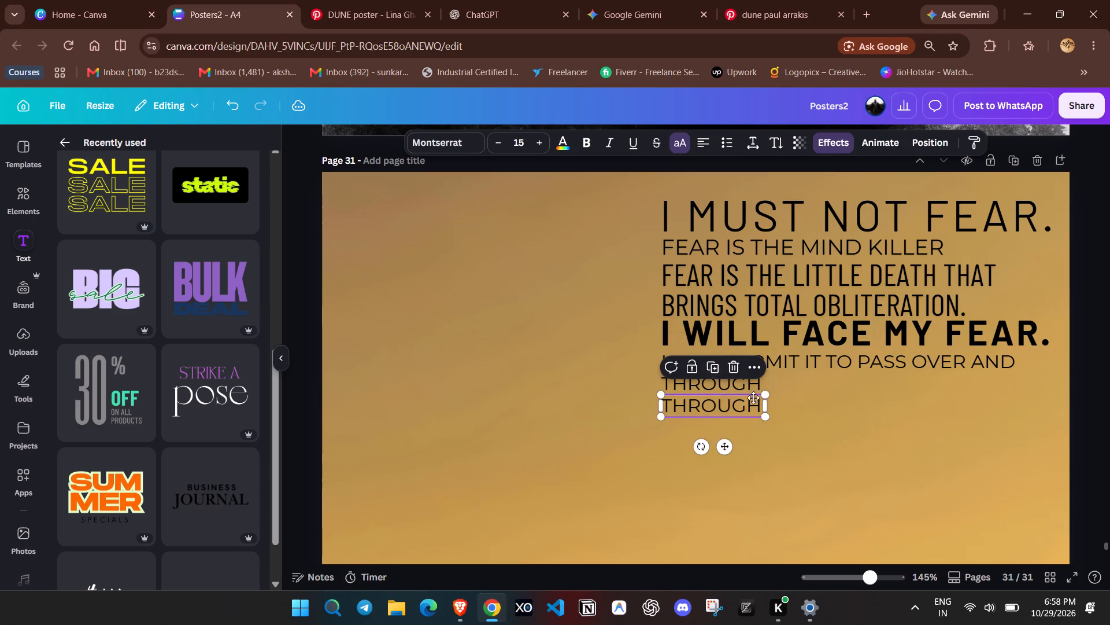
pyautogui.moveTo(753, 398); pyautogui.dragTo(952, 394)
pyautogui.click(953, 400)
pyautogui.write('me.')
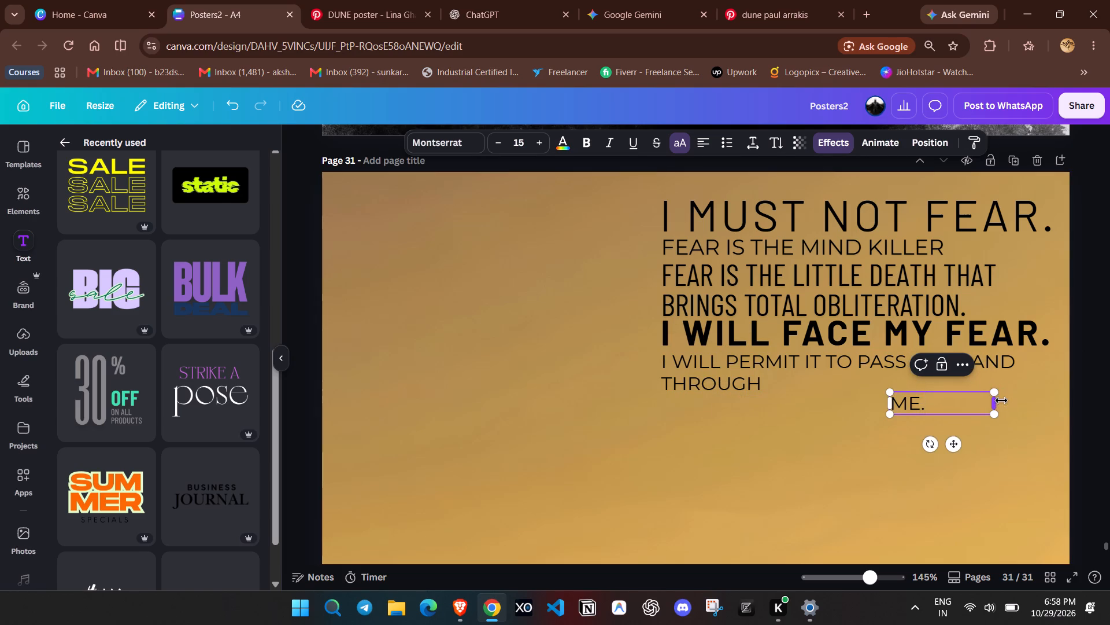
pyautogui.moveTo(1001, 400); pyautogui.dragTo(933, 399)
# Place ME. level with THROUGH, with its right end beneath the end of AND in the line above.
pyautogui.moveTo(873, 576); pyautogui.dragTo(894, 590)
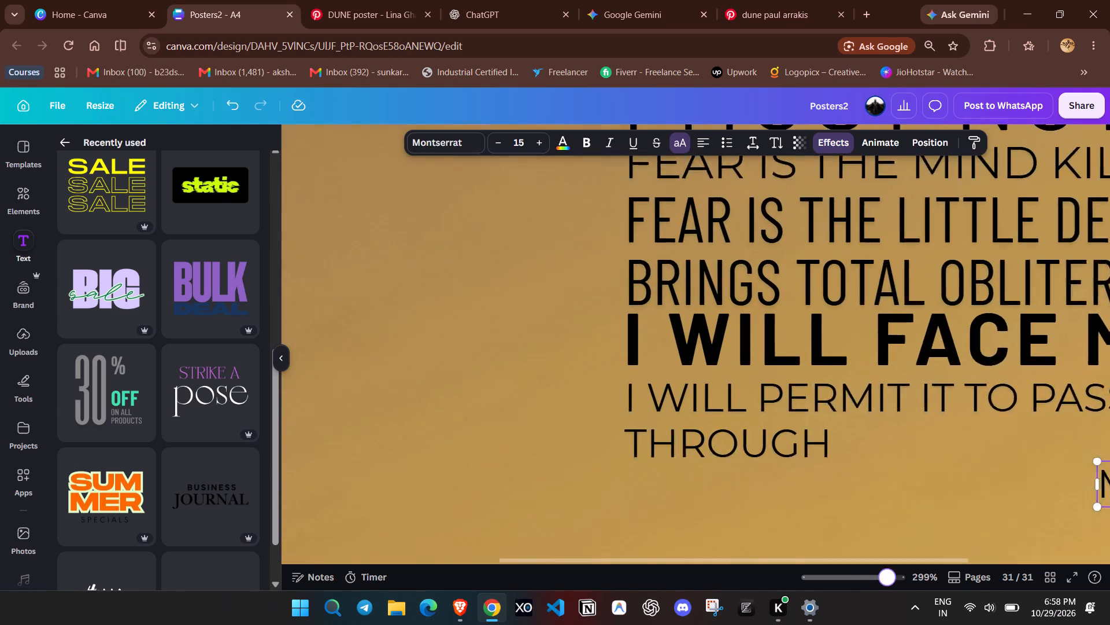
pyautogui.moveTo(894, 590); pyautogui.dragTo(895, 591)
pyautogui.click(669, 484)
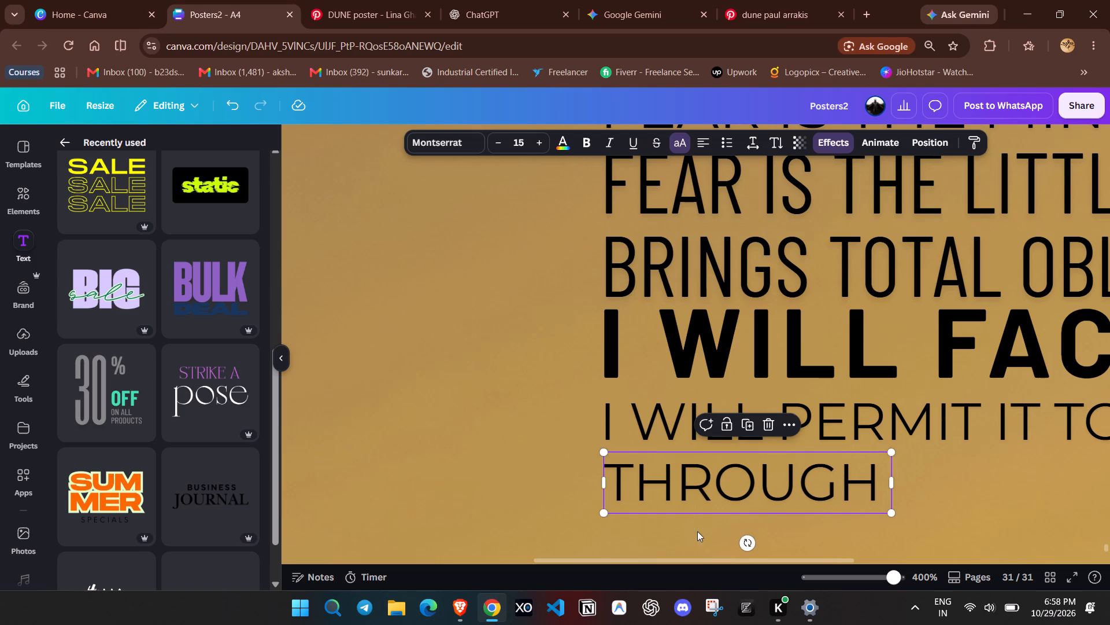
pyautogui.click(957, 524)
pyautogui.moveTo(682, 559); pyautogui.dragTo(927, 558)
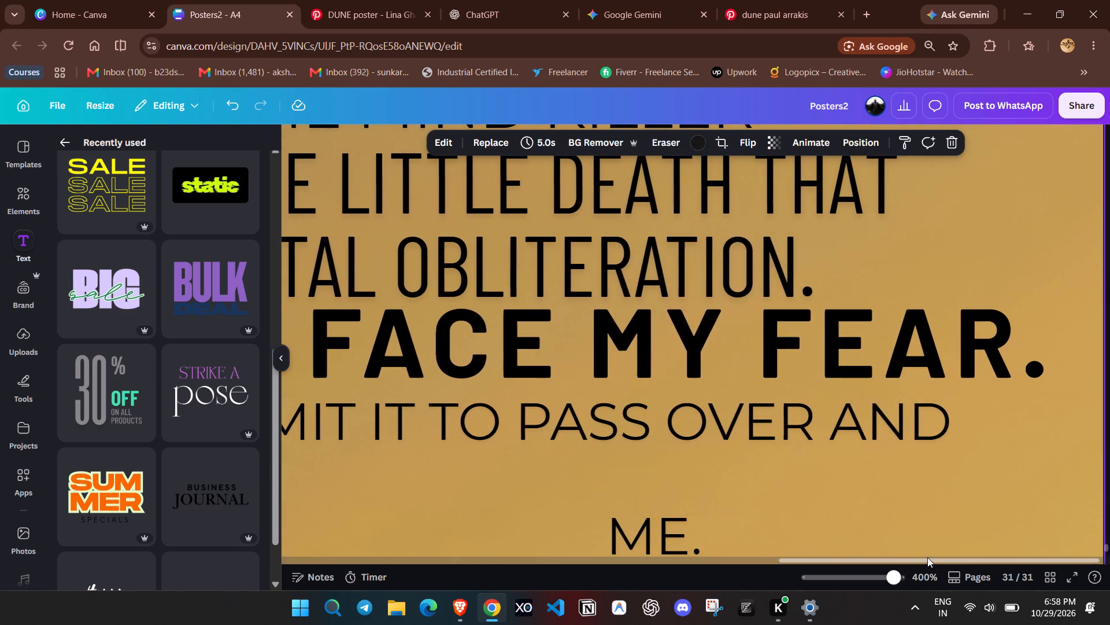
pyautogui.moveTo(647, 532); pyautogui.dragTo(889, 482)
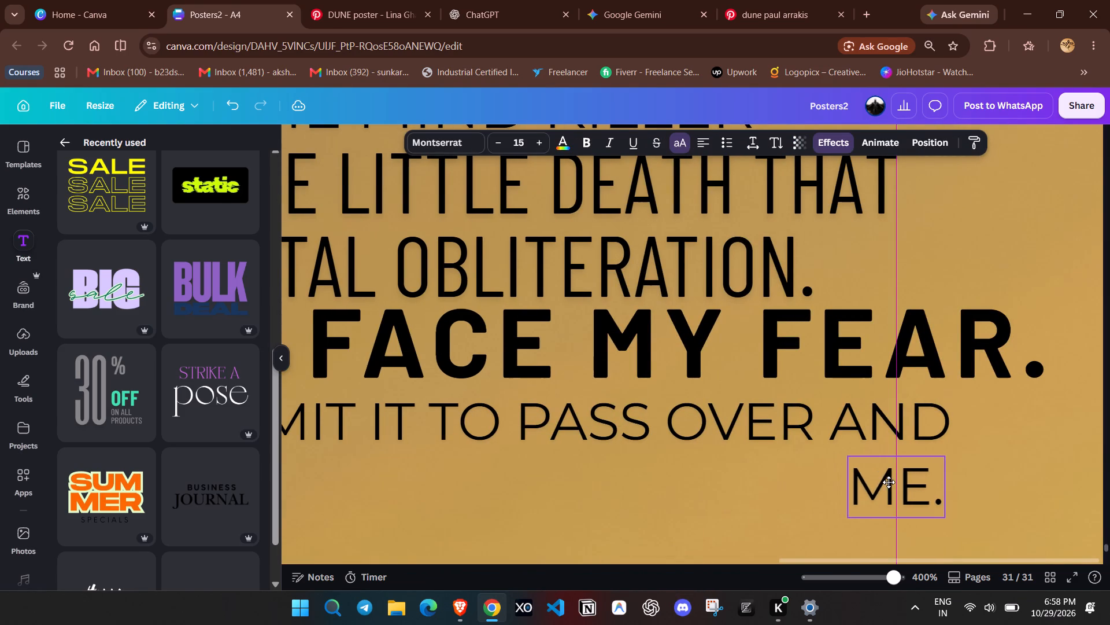
pyautogui.moveTo(889, 482); pyautogui.dragTo(891, 480)
pyautogui.click(1059, 510)
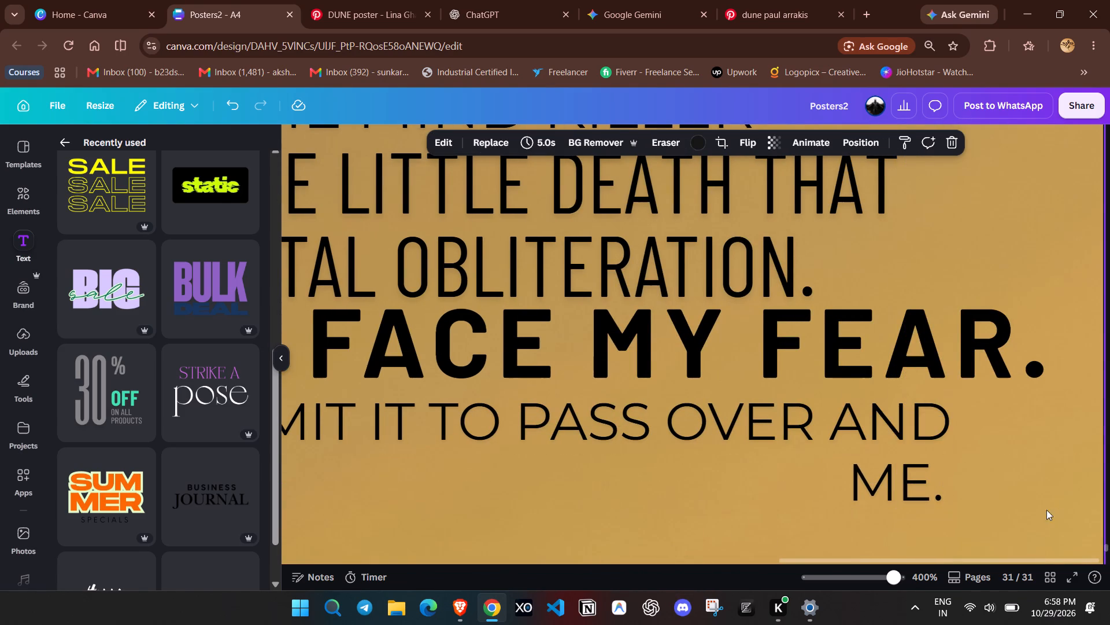
# Examine the layout and spacing of the stacked quote on page 31 at different zoom levels.
pyautogui.moveTo(888, 580); pyautogui.dragTo(868, 579)
pyautogui.moveTo(876, 581); pyautogui.dragTo(882, 582)
pyautogui.moveTo(885, 568); pyautogui.dragTo(844, 571)
pyautogui.moveTo(860, 580); pyautogui.dragTo(883, 589)
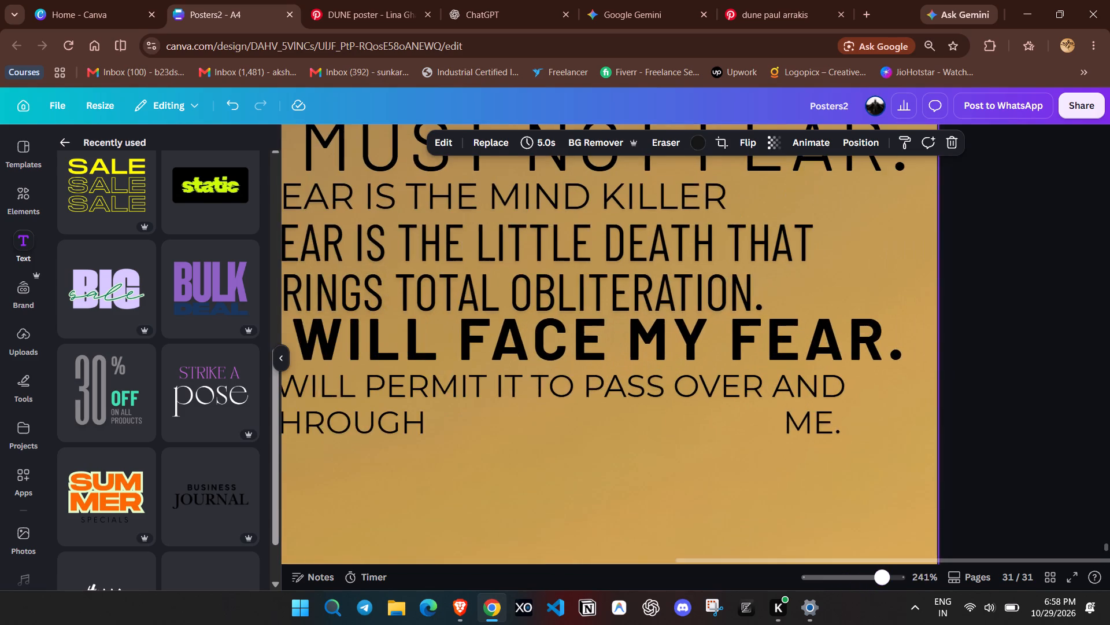
pyautogui.moveTo(879, 564); pyautogui.dragTo(805, 564)
pyautogui.moveTo(830, 575); pyautogui.dragTo(883, 584)
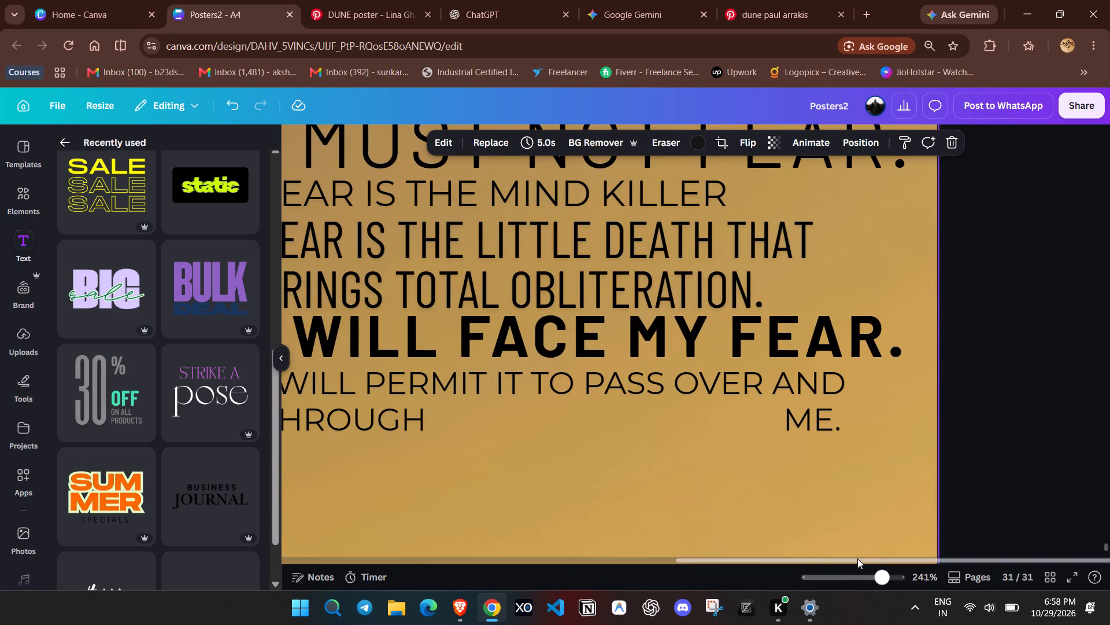
pyautogui.moveTo(856, 558); pyautogui.dragTo(766, 560)
pyautogui.click(854, 579)
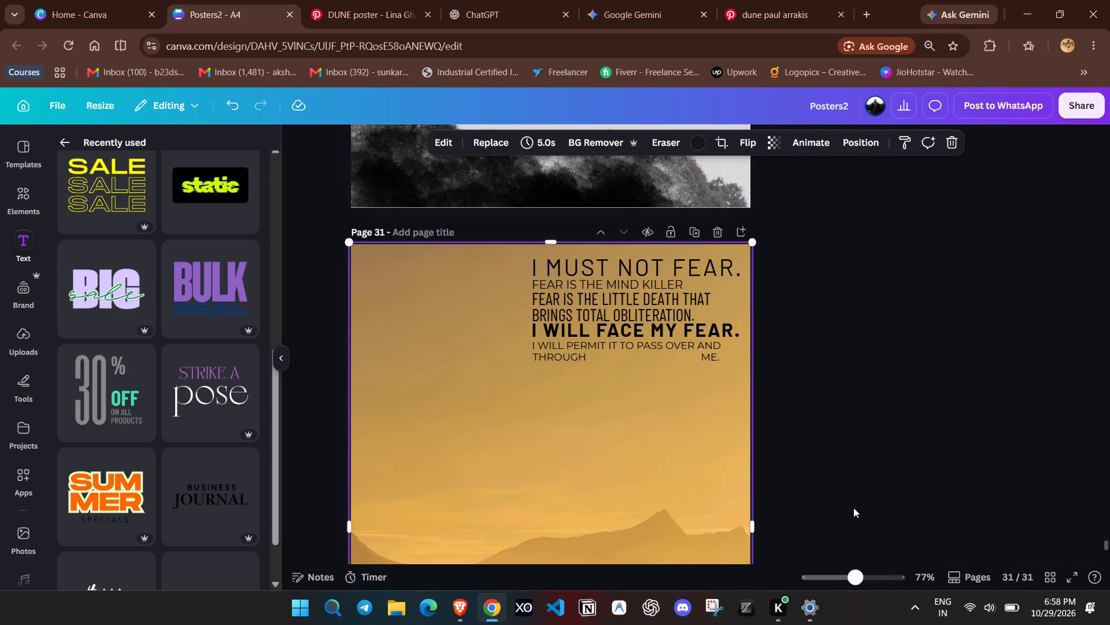
pyautogui.click(827, 427)
pyautogui.scroll(1, 886, 580)
pyautogui.scroll(1, 852, 511)
pyautogui.moveTo(855, 573); pyautogui.dragTo(852, 573)
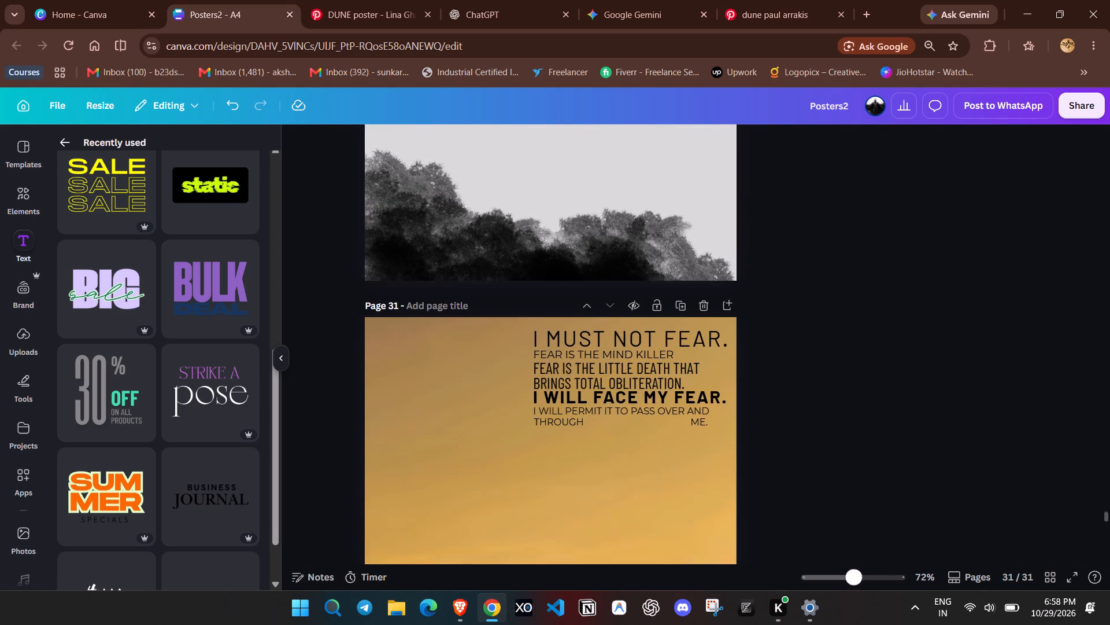
pyautogui.moveTo(852, 573); pyautogui.dragTo(864, 581)
pyautogui.scroll(-1, 871, 517)
pyautogui.scroll(-3, 711, 558)
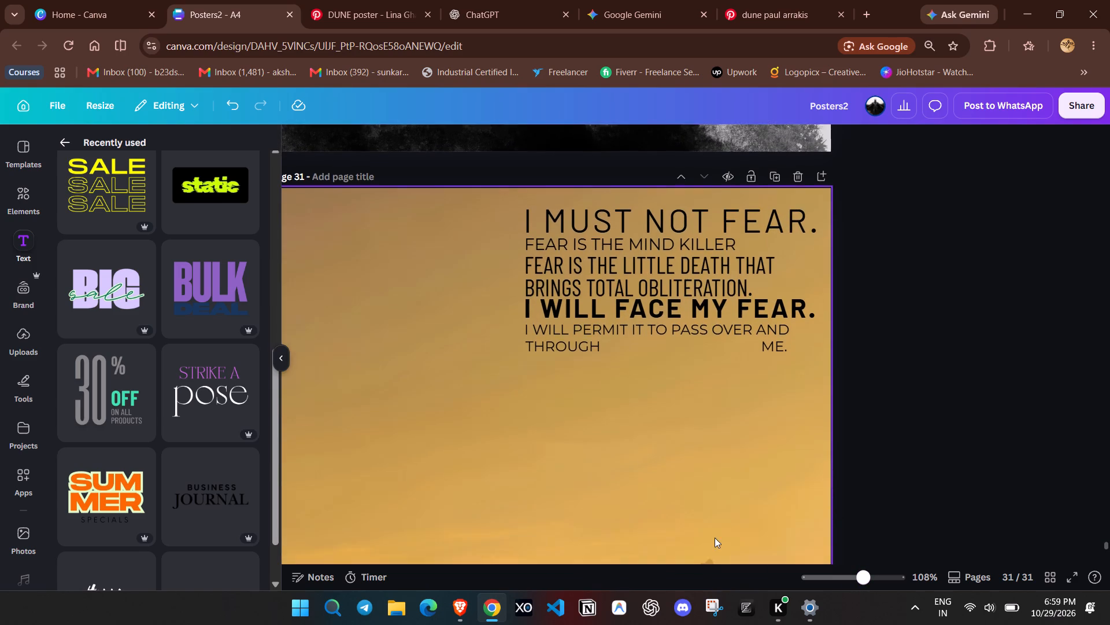
# Examine the whole page 31 composition and compare it with the quote on the reference DUNE poster on Pinterest.
pyautogui.scroll(-2, 715, 538)
pyautogui.moveTo(861, 571); pyautogui.dragTo(875, 579)
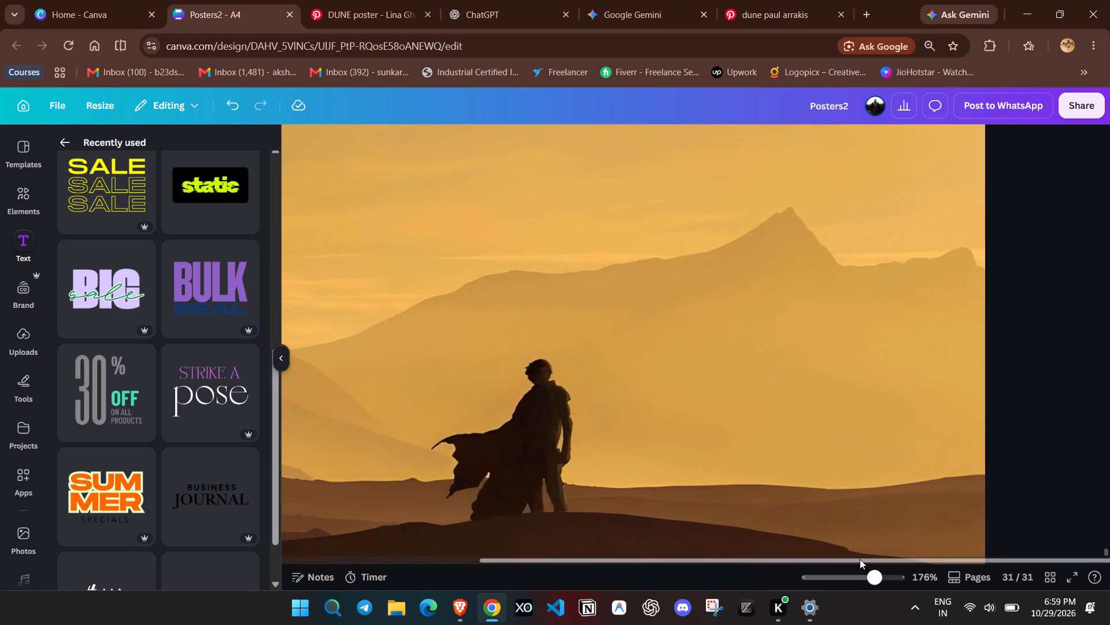
pyautogui.moveTo(859, 560); pyautogui.dragTo(593, 553)
pyautogui.click(858, 571)
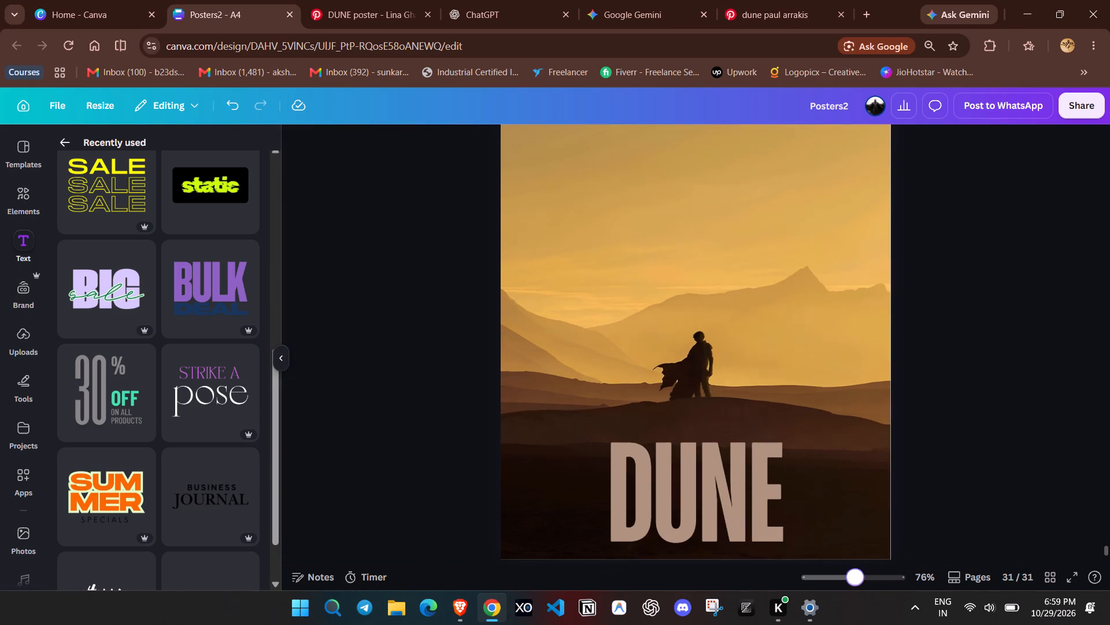
pyautogui.scroll(2, 910, 484)
pyautogui.click(330, 0)
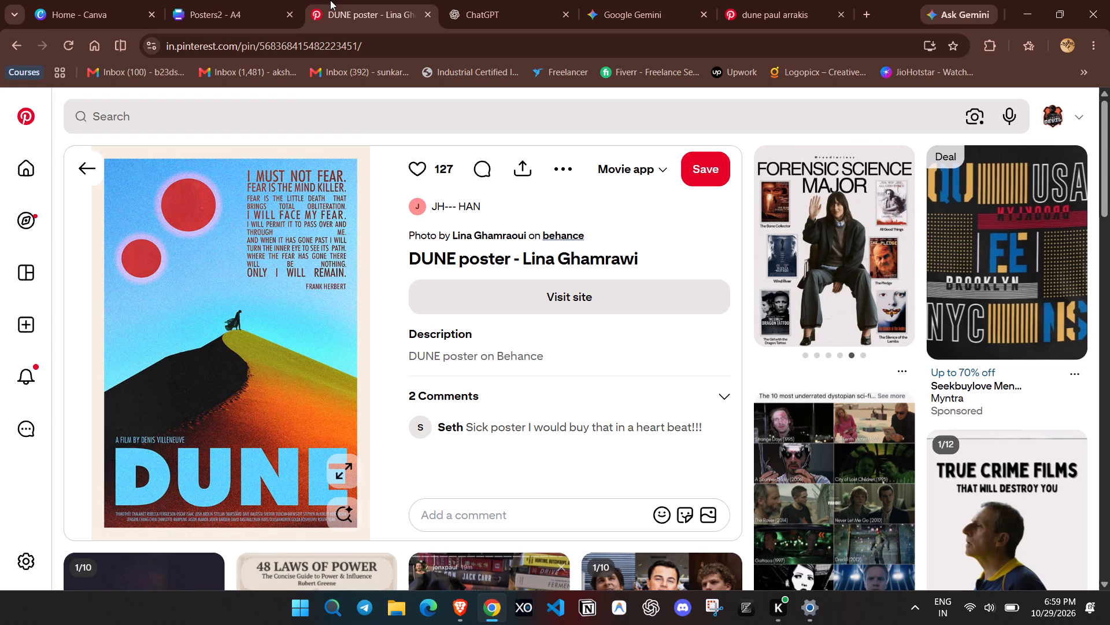
pyautogui.click(240, 0)
# Duplicate the I WILL PERMIT IT line, place the copy beneath THROUGH and change its text to AND WHEN IT HAS GONE PAST I WILL.
pyautogui.click(774, 248)
pyautogui.click(786, 209)
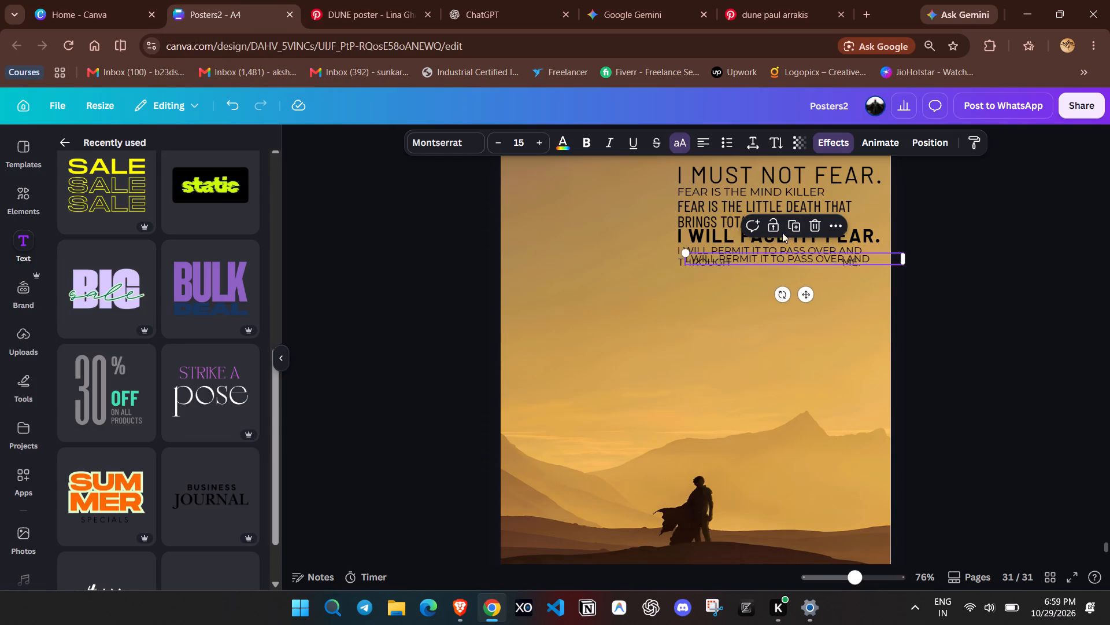
pyautogui.moveTo(777, 263); pyautogui.dragTo(768, 284)
pyautogui.click(768, 284)
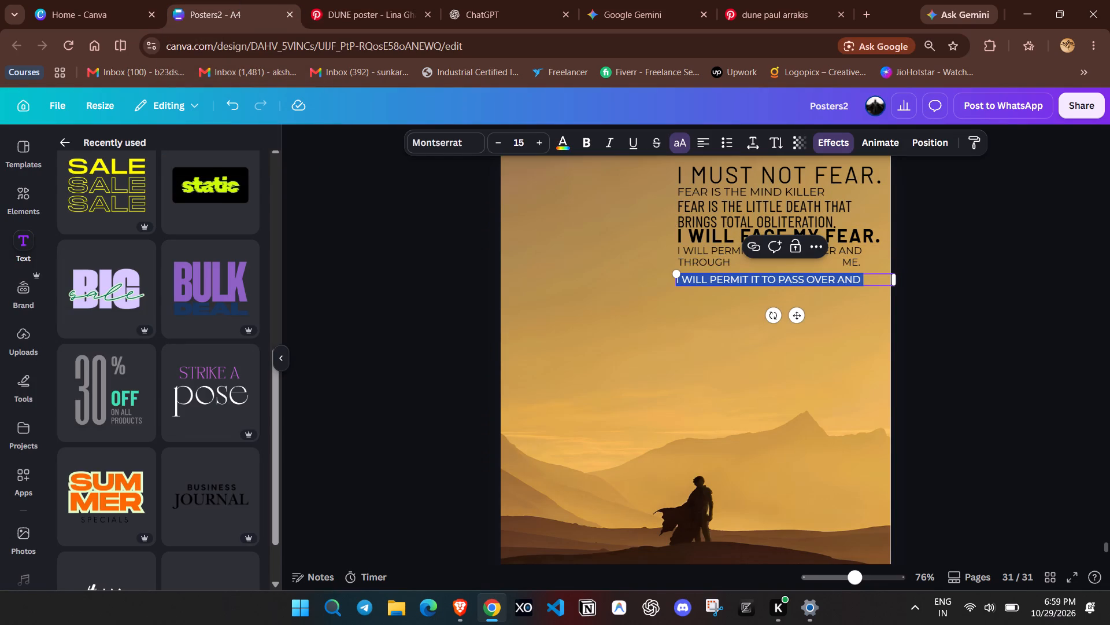
pyautogui.write('and whn')
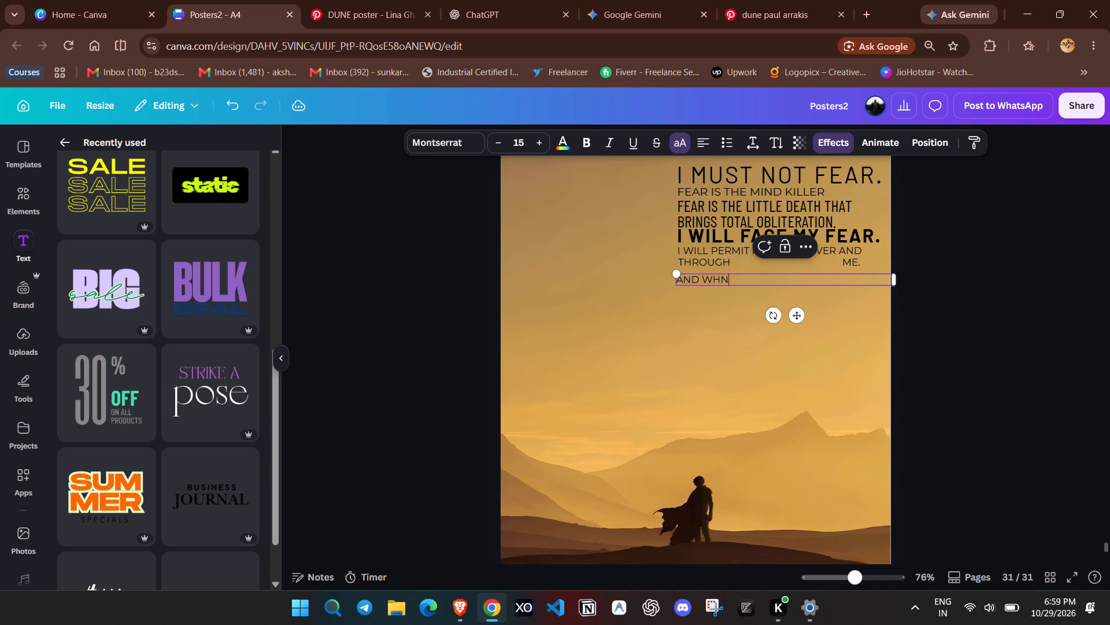
pyautogui.press('BackSpace')
pyautogui.write('en it has gone pase')
pyautogui.press('BackSpace')
pyautogui.write('t')
pyautogui.press('space')
pyautogui.hotkey('ctrl', 'Tab')
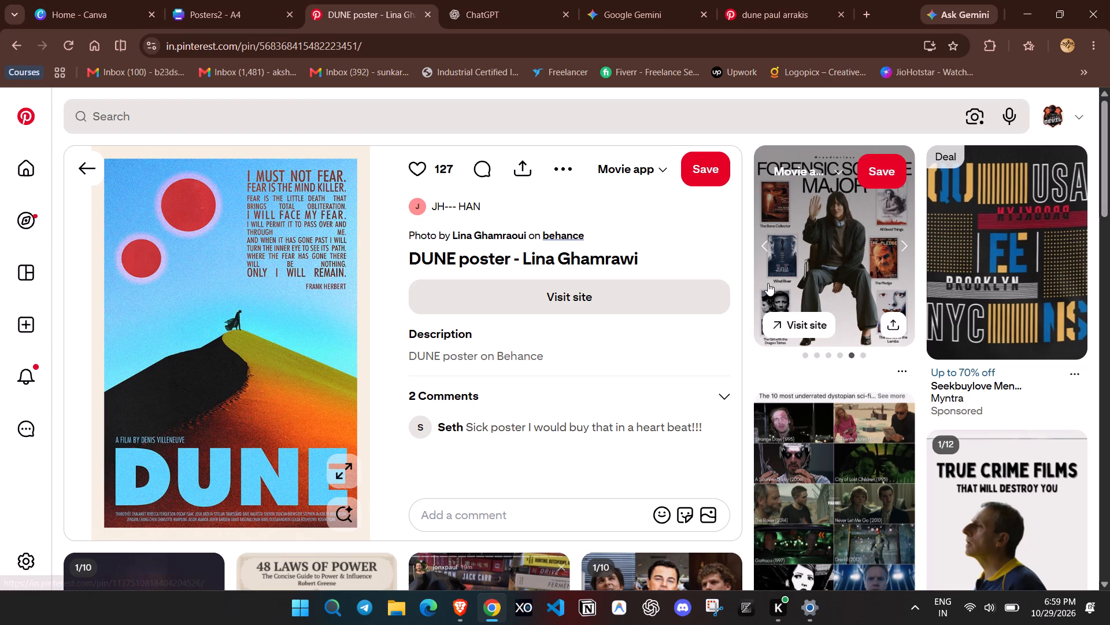
pyautogui.hotkey('ctrl', 'shift', 'Tab')
pyautogui.write('i will')
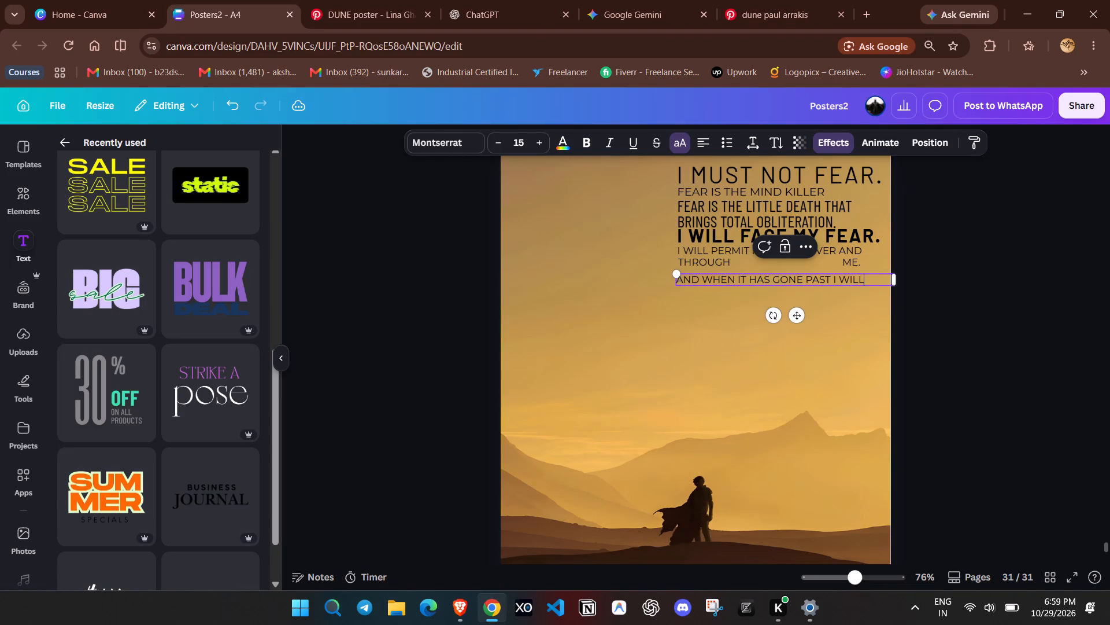
# Move the AND WHEN IT HAS GONE PAST line up close beneath THROUGH, aligned with the left edge of the quote.
pyautogui.moveTo(854, 575); pyautogui.dragTo(882, 587)
pyautogui.scroll(3, 929, 453)
pyautogui.moveTo(694, 562); pyautogui.dragTo(753, 562)
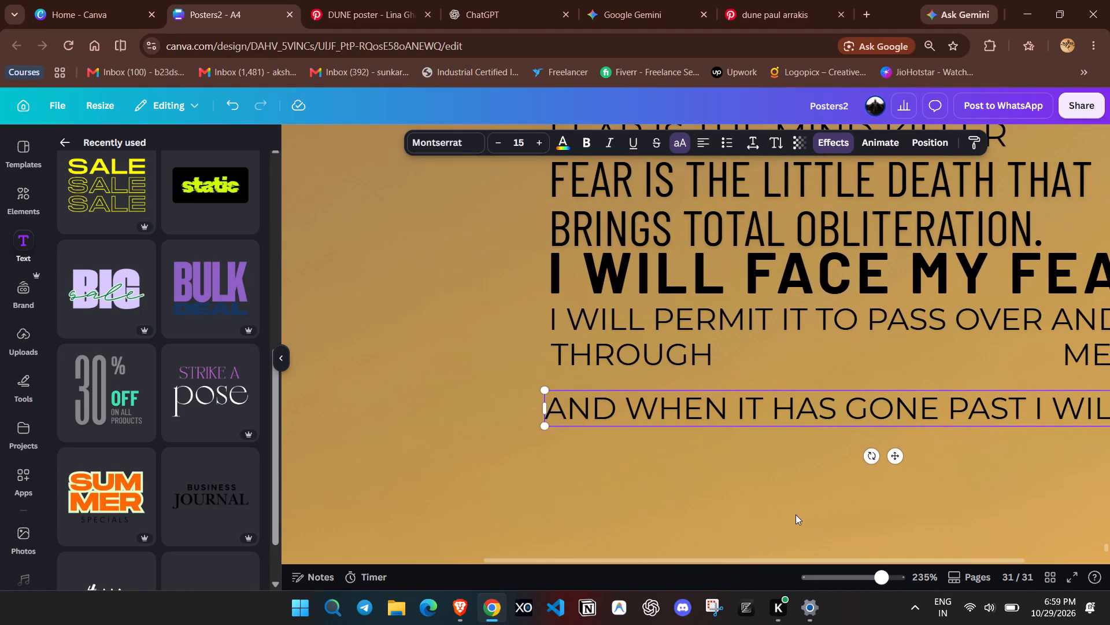
pyautogui.click(866, 409)
pyautogui.click(752, 465)
pyautogui.moveTo(762, 403); pyautogui.dragTo(762, 387)
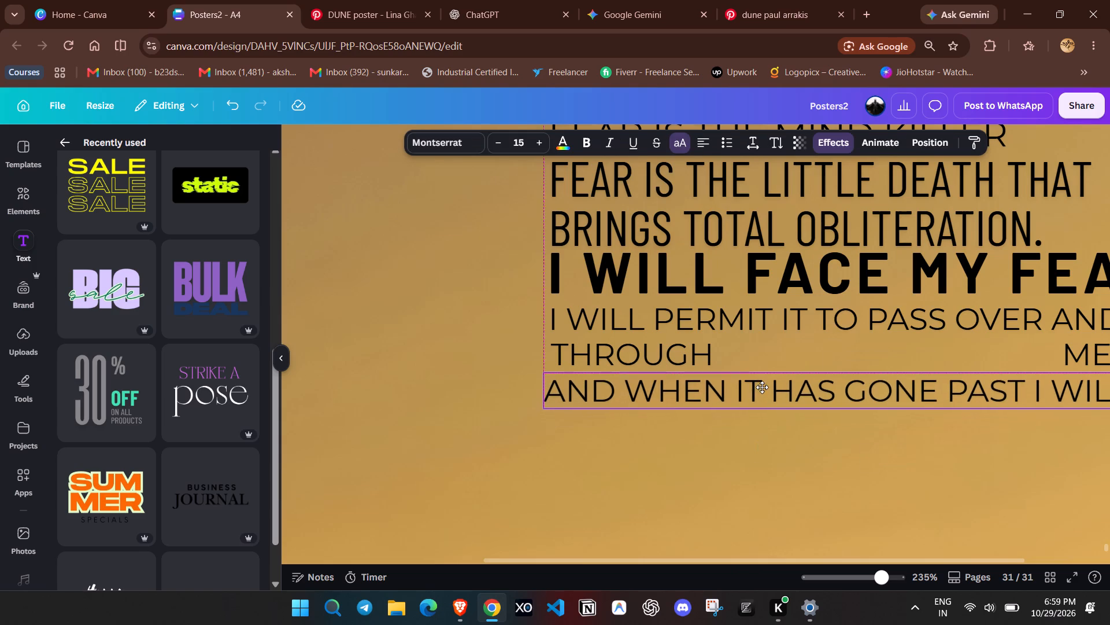
pyautogui.moveTo(762, 387); pyautogui.dragTo(766, 387)
pyautogui.click(698, 446)
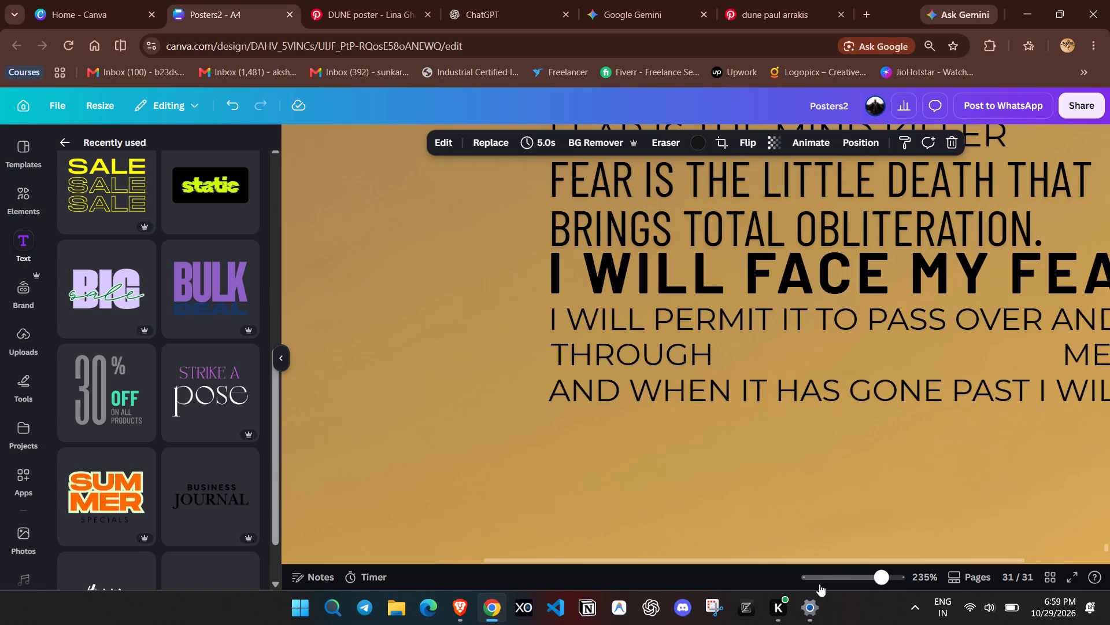
# Shift THROUGH slightly left so its start lines up with the AND WHEN IT HAS GONE PAST line below.
pyautogui.moveTo(881, 576); pyautogui.dragTo(890, 581)
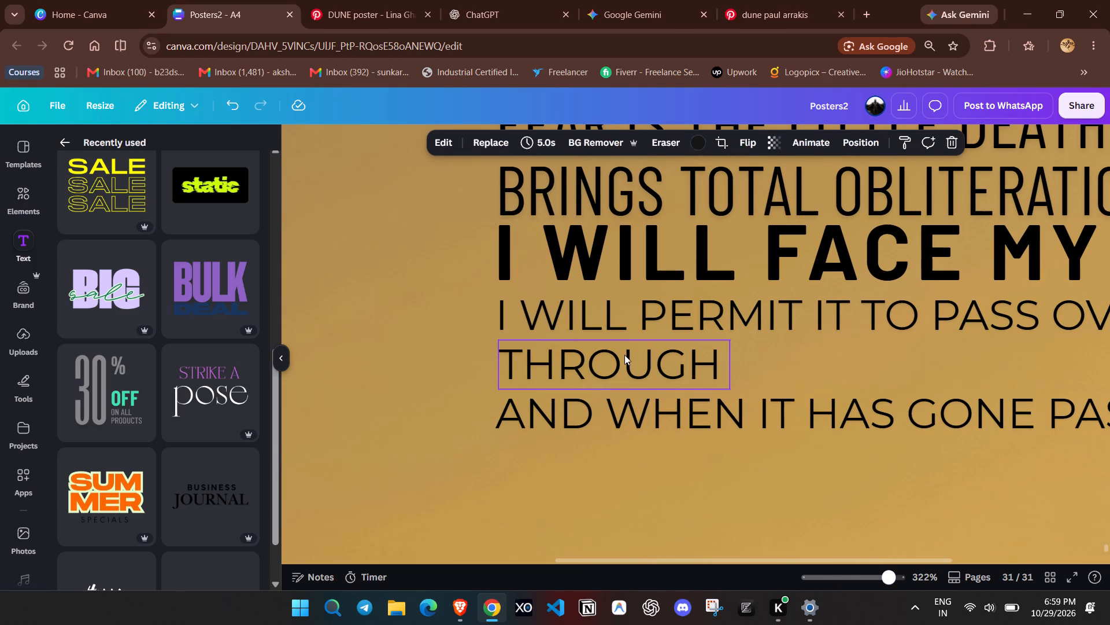
pyautogui.click(624, 355)
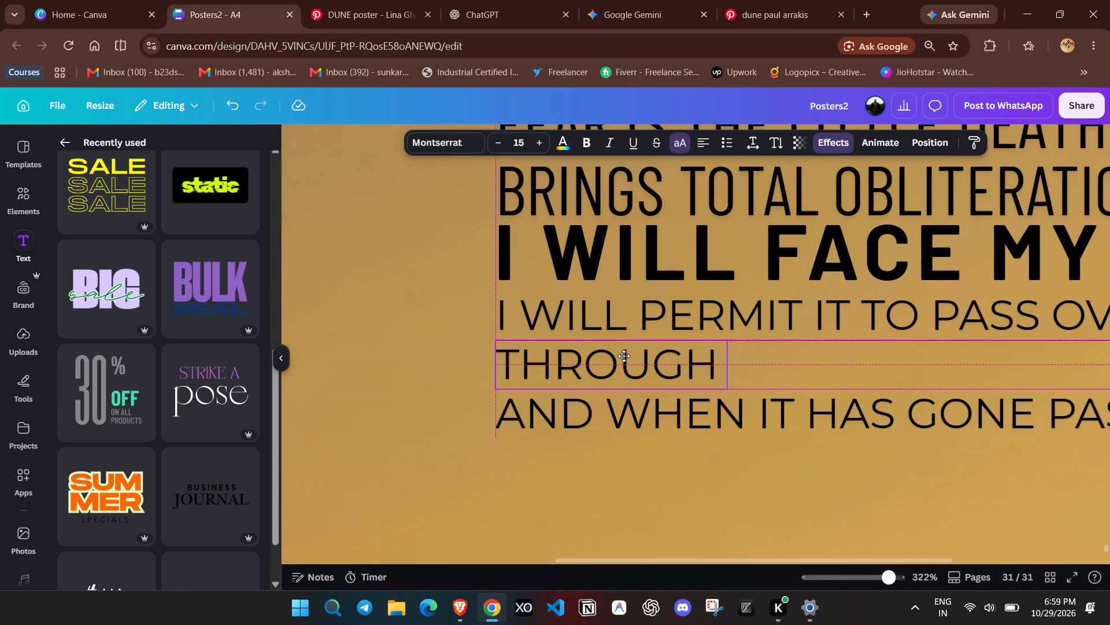
pyautogui.click(504, 478)
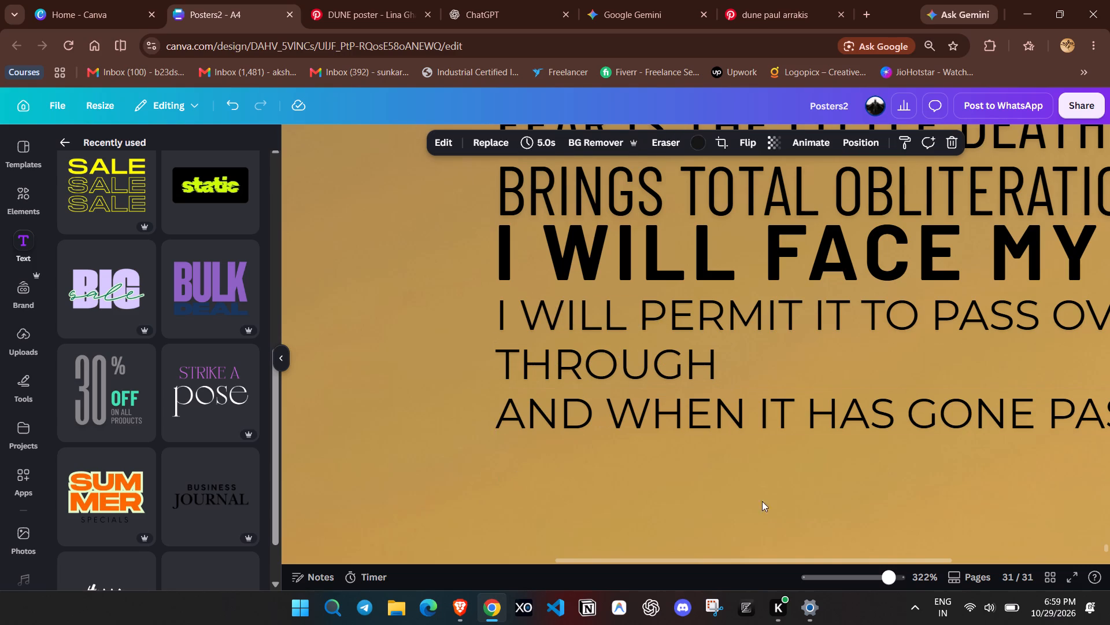
# Duplicate the AND WHEN IT HAS GONE PAST line below itself and change the copy's text to TURN THE INNER EYE TO SEE ITS PAST.
pyautogui.moveTo(802, 558); pyautogui.dragTo(863, 557)
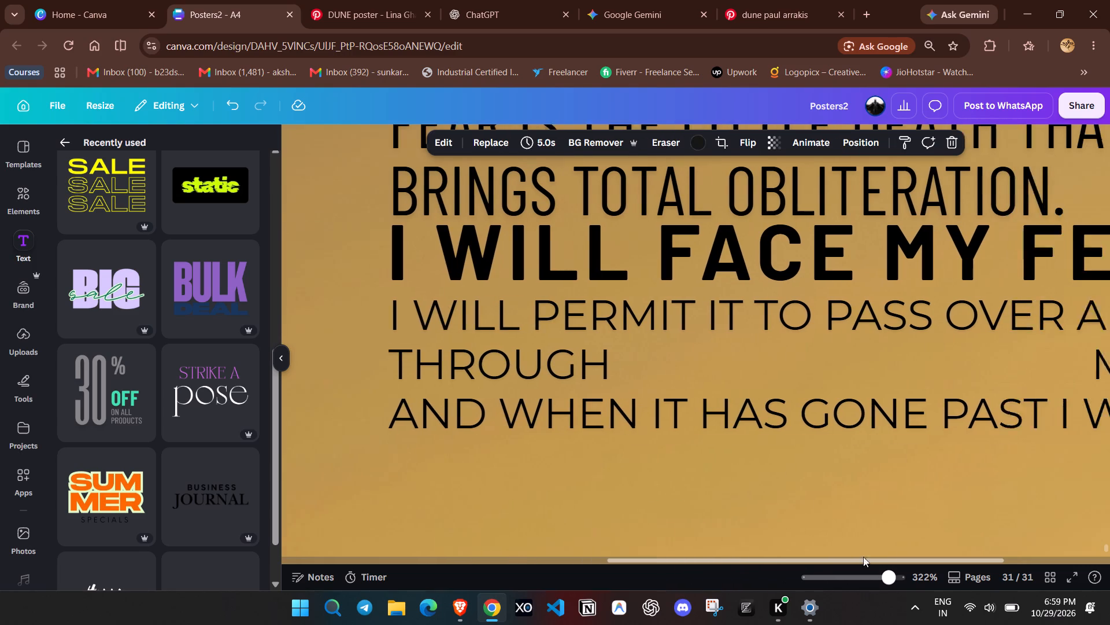
pyautogui.moveTo(863, 557); pyautogui.dragTo(898, 547)
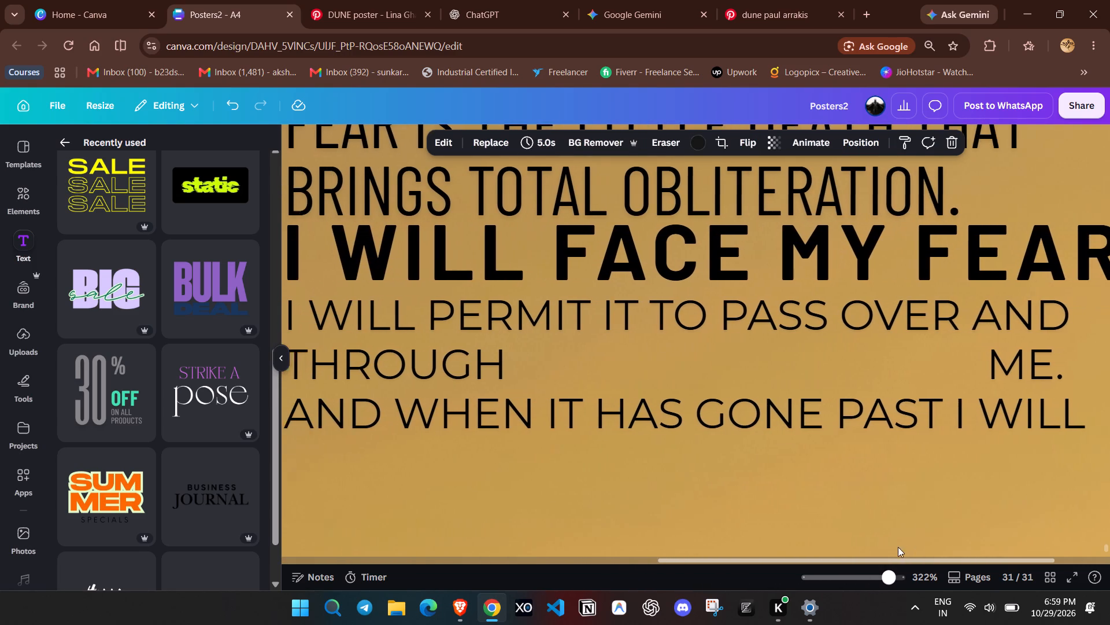
pyautogui.moveTo(898, 547); pyautogui.dragTo(856, 545)
pyautogui.moveTo(875, 579); pyautogui.dragTo(868, 574)
pyautogui.click(343, 0)
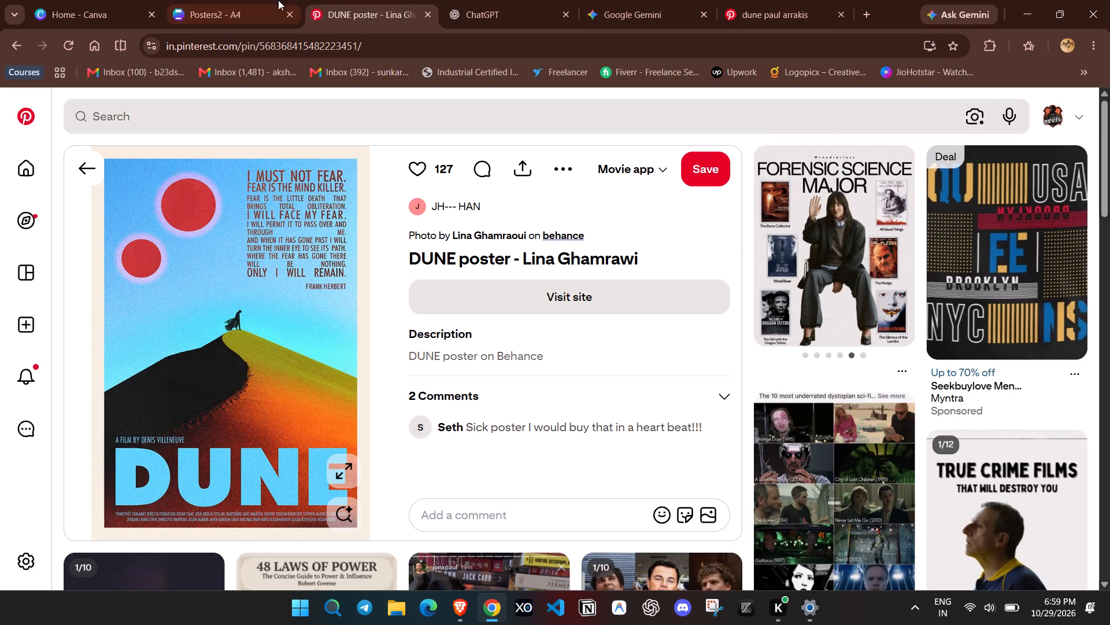
pyautogui.click(232, 1)
pyautogui.click(674, 363)
pyautogui.click(854, 317)
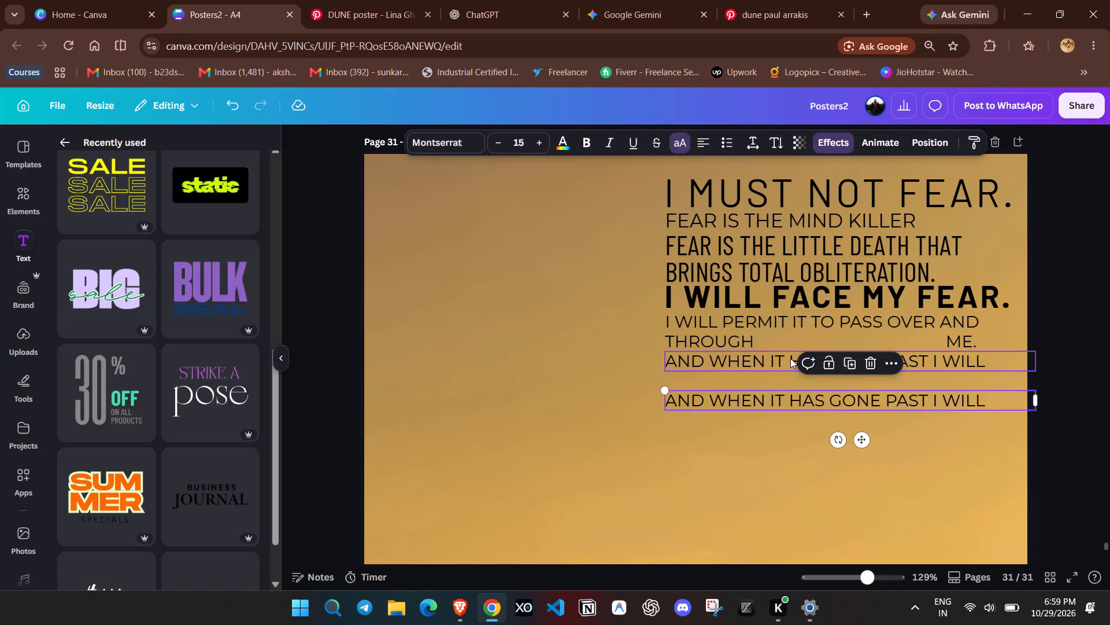
pyautogui.click(335, 0)
pyautogui.click(264, 0)
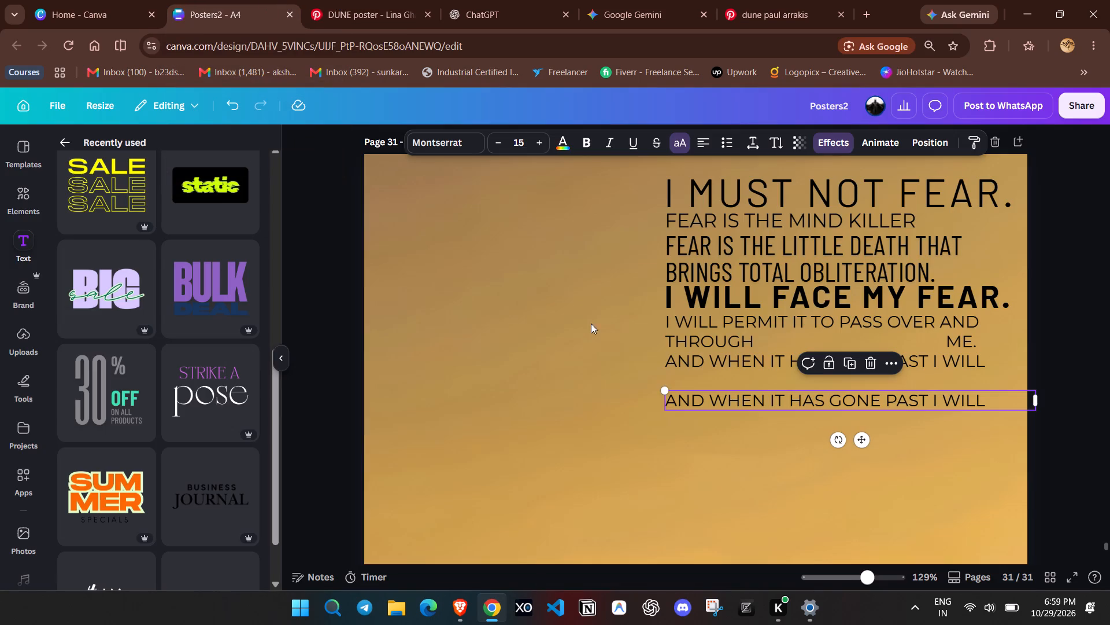
pyautogui.click(706, 411)
pyautogui.write('turn the inner eye to see its past')
pyautogui.press('space')
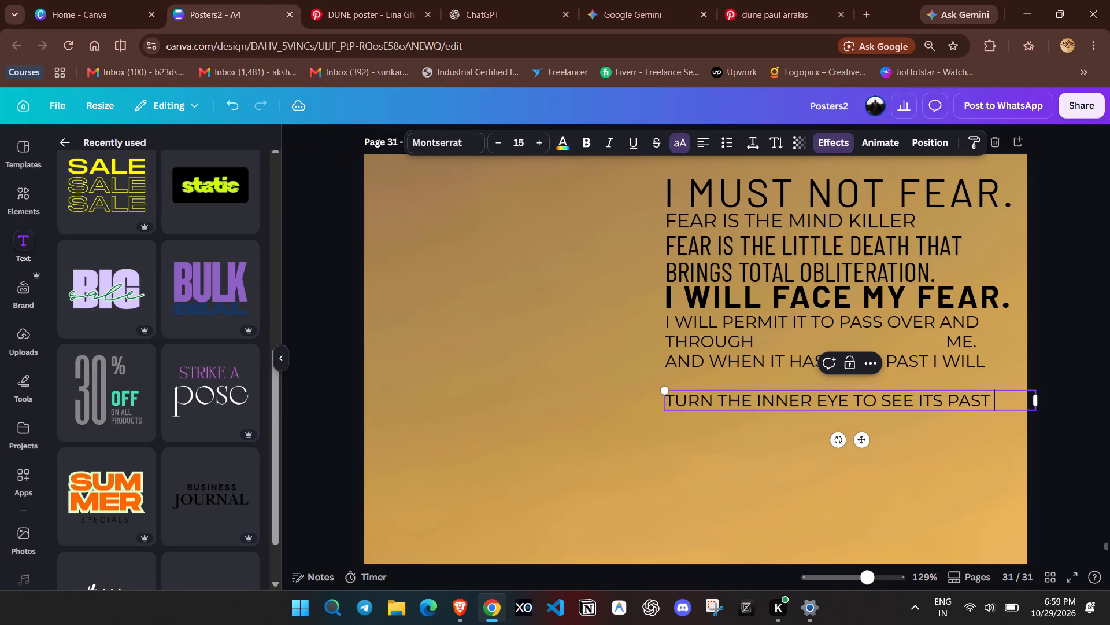
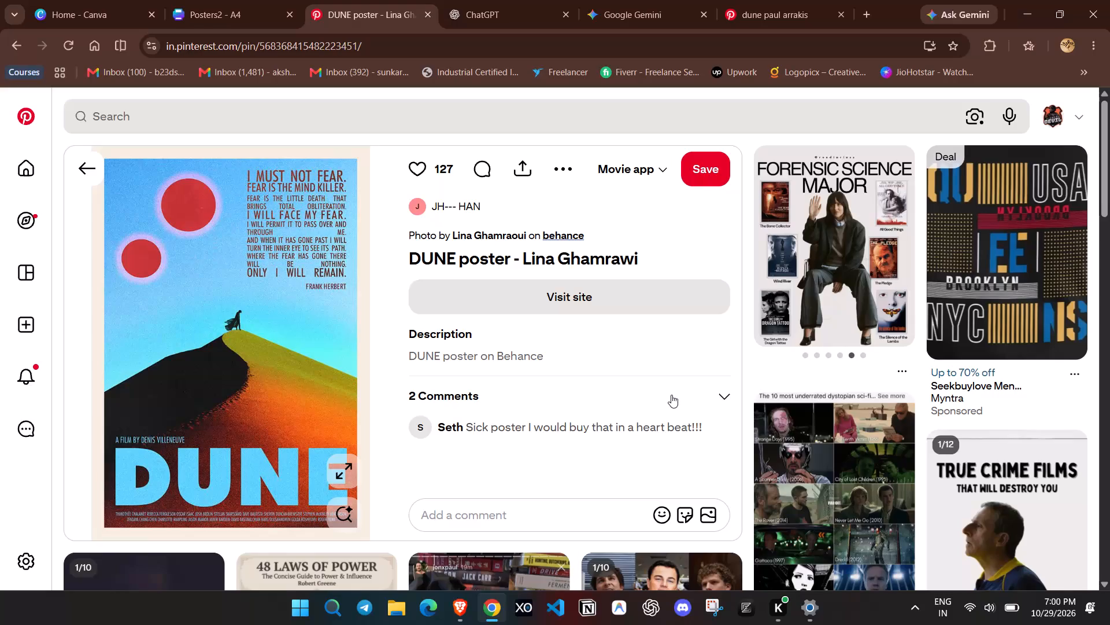
# Correct the last word of the TURN THE INNER EYE line to PATH. per the reference, and narrow its text box.
pyautogui.hotkey('ctrl', 'Tab')
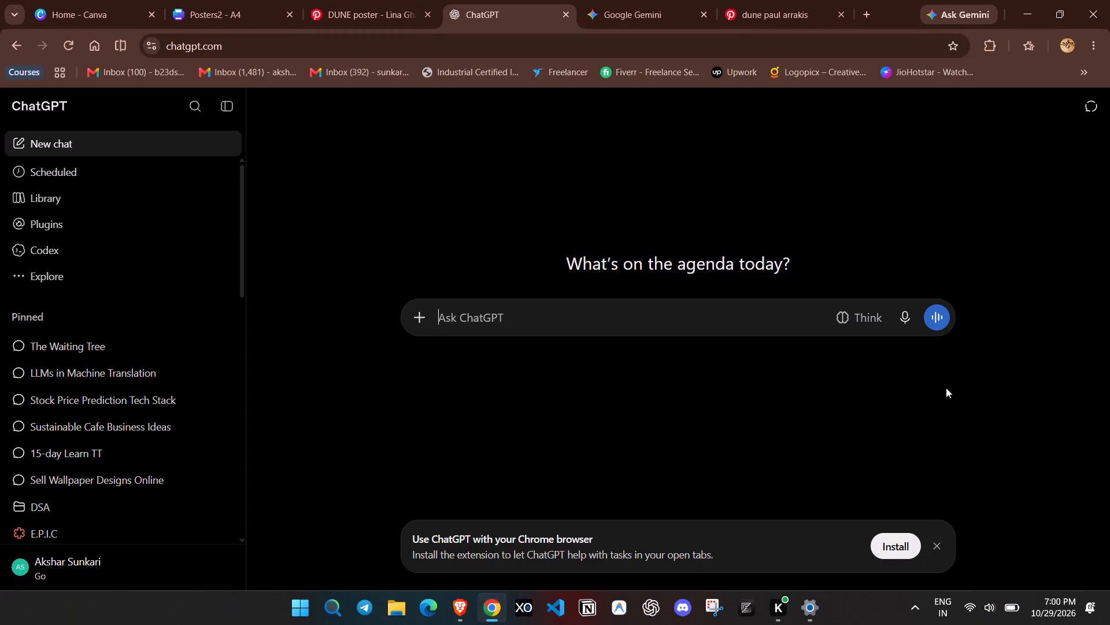
pyautogui.hotkey('ctrl', 'shift', 'Tab')
pyautogui.hotkey('ctrl', 'shift', 'Tab')
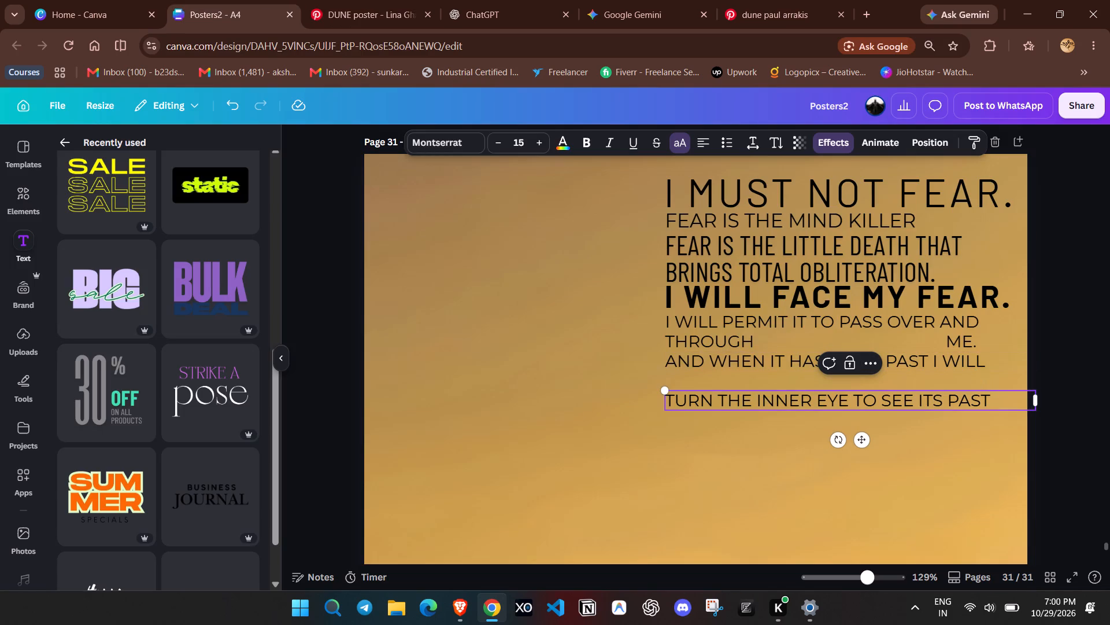
pyautogui.press('BackSpace')
pyautogui.press('BackSpace')
pyautogui.press('BackSpace')
pyautogui.write('th')
pyautogui.press('.')
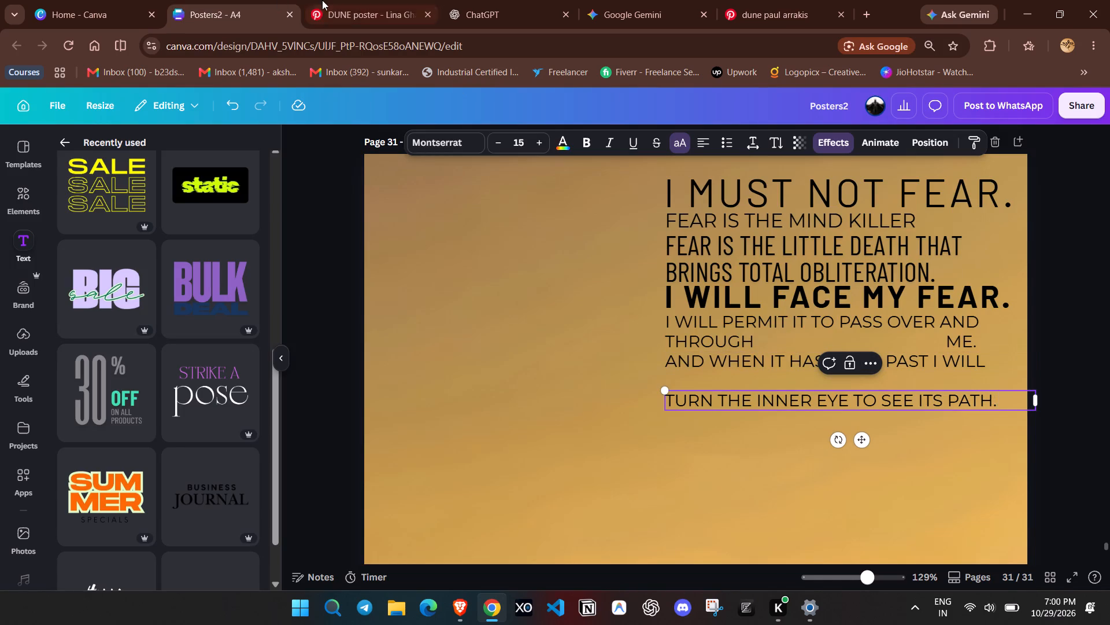
pyautogui.click(322, 0)
pyautogui.click(279, 0)
pyautogui.moveTo(1039, 398); pyautogui.dragTo(1005, 408)
# Move the TURN THE INNER EYE line up directly beneath AND WHEN IT HAS GONE PAST, and nudge that line slightly upward.
pyautogui.moveTo(868, 591); pyautogui.dragTo(892, 606)
pyautogui.moveTo(869, 579); pyautogui.dragTo(889, 590)
pyautogui.click(610, 494)
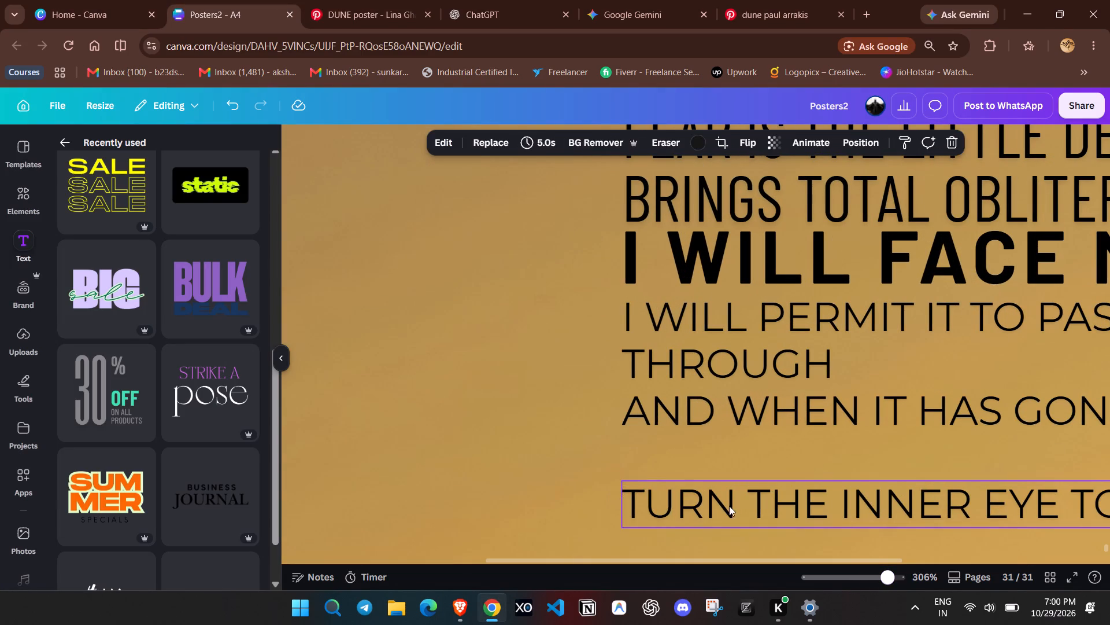
pyautogui.moveTo(732, 506); pyautogui.dragTo(732, 458)
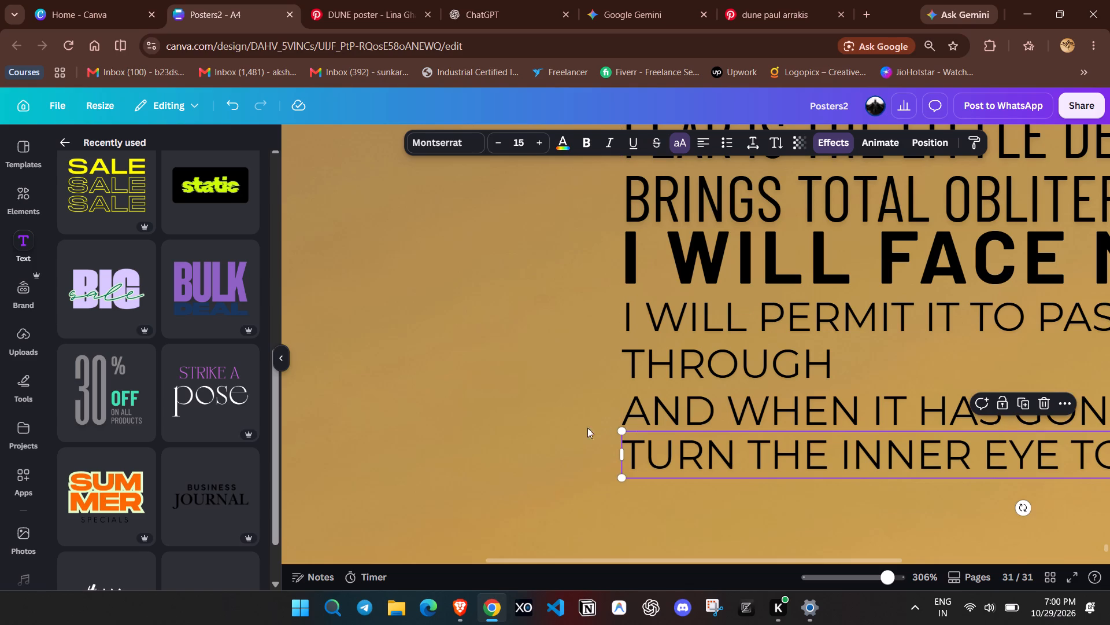
pyautogui.click(569, 430)
pyautogui.click(774, 417)
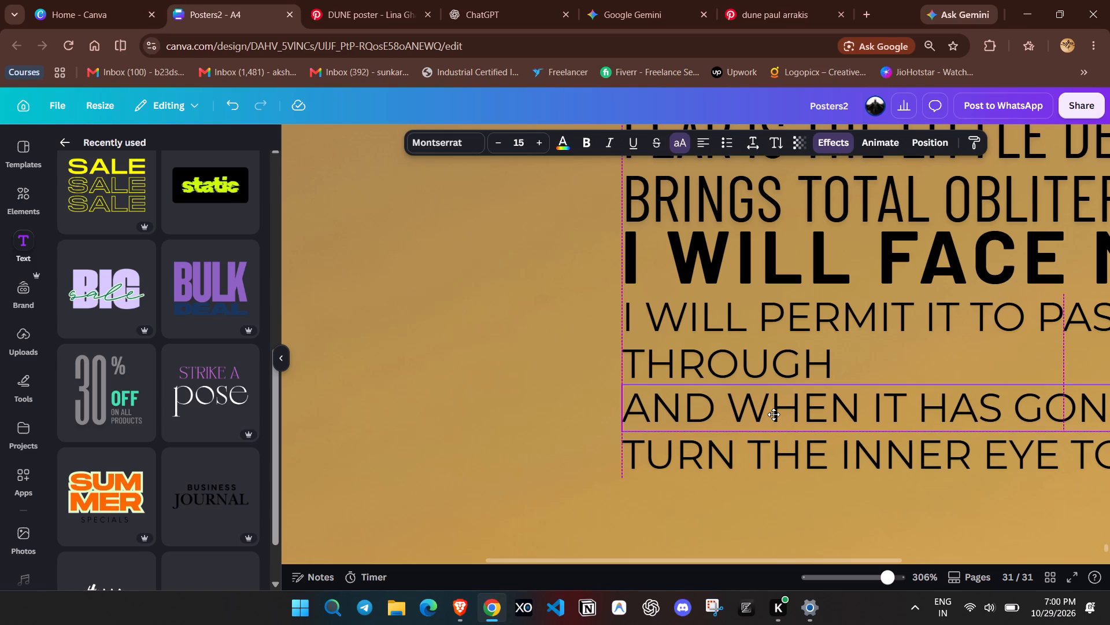
pyautogui.click(588, 450)
pyautogui.moveTo(883, 580); pyautogui.dragTo(877, 580)
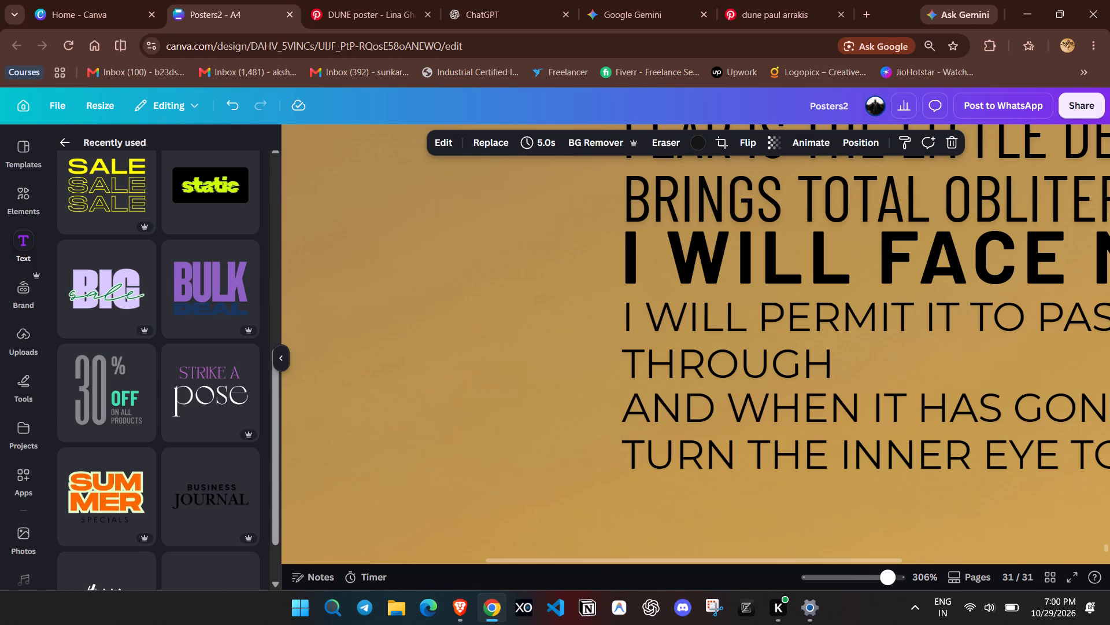
pyautogui.moveTo(877, 580); pyautogui.dragTo(865, 576)
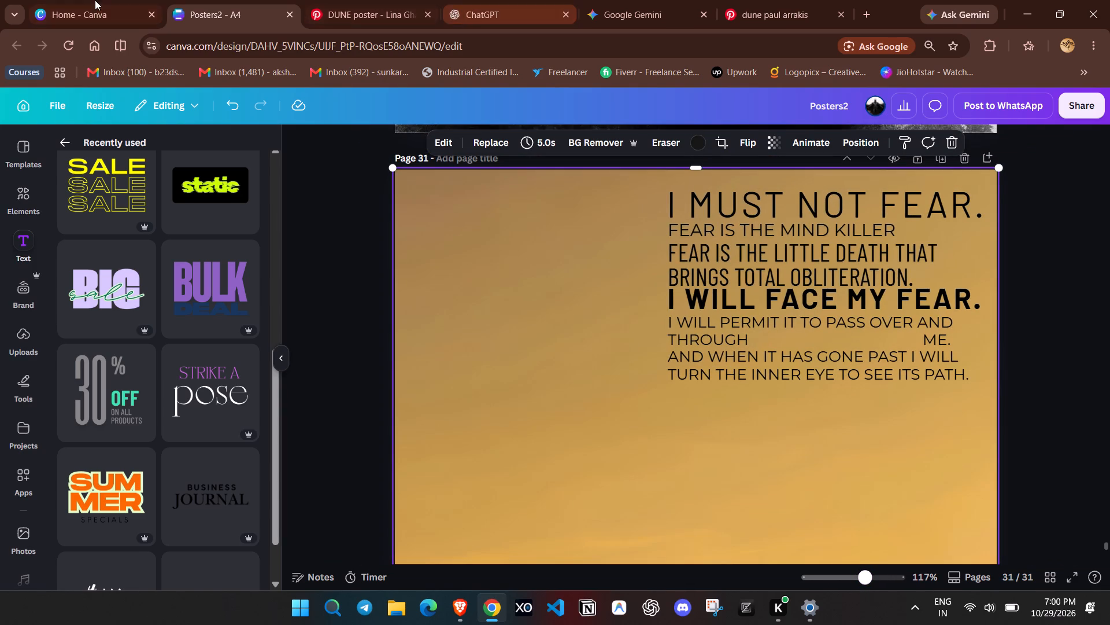
# Check the reference quote, then duplicate the TURN THE INNER EYE line and place the copy directly below it.
pyautogui.click(295, 0)
pyautogui.click(303, 0)
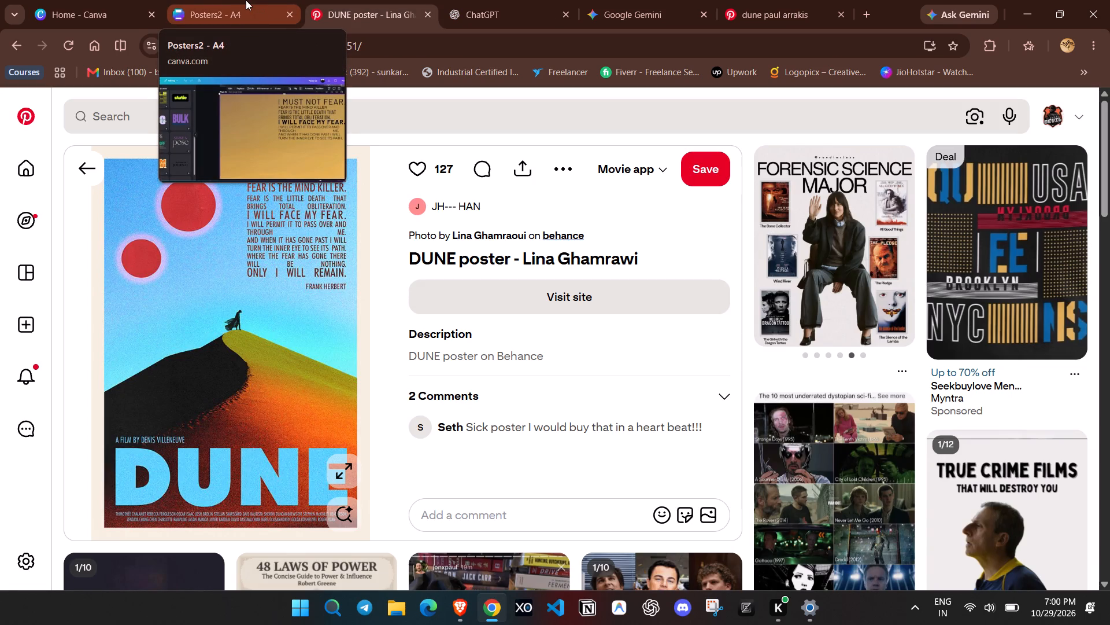
pyautogui.click(246, 0)
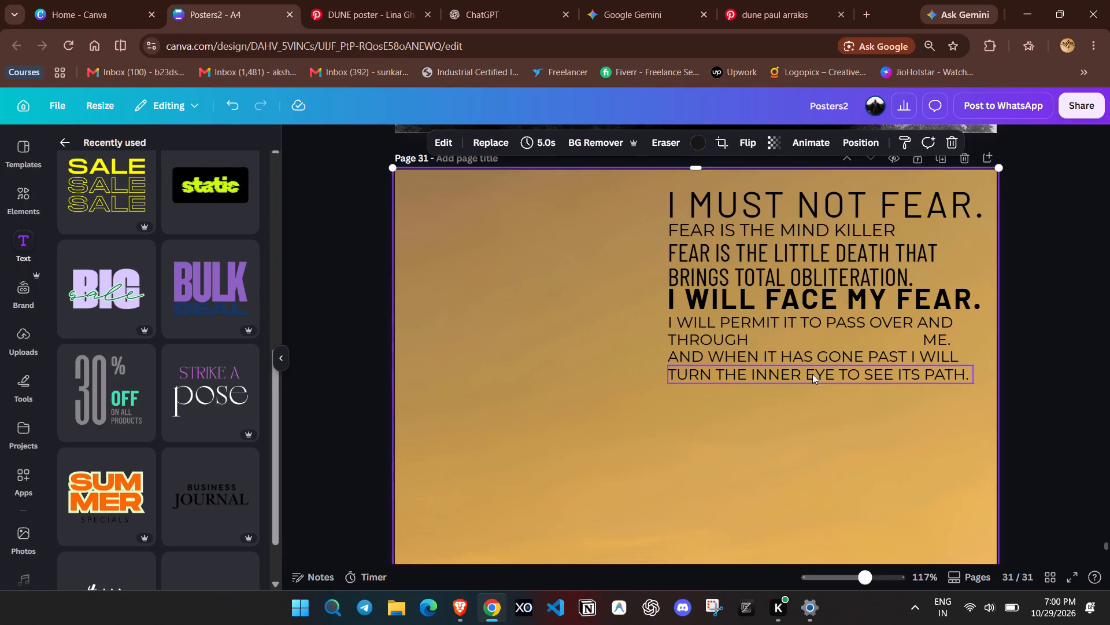
pyautogui.click(809, 372)
pyautogui.click(823, 340)
pyautogui.click(808, 395)
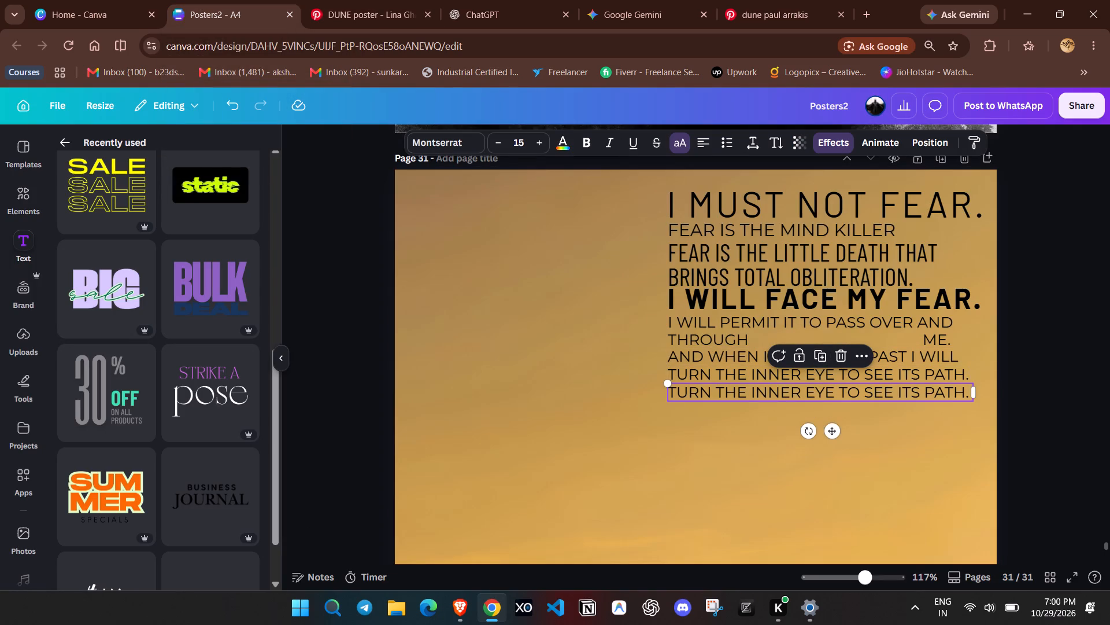
# Change the copied line's text to WHERE THE FEAR HAS GONE THERE, check it against the reference, and tighten its text box.
pyautogui.write('where the feat has')
pyautogui.press('BackSpace')
pyautogui.press('BackSpace')
pyautogui.press('BackSpace')
pyautogui.press('BackSpace')
pyautogui.press('BackSpace')
pyautogui.write('r has sgone th')
pyautogui.press('BackSpace')
pyautogui.press('BackSpace')
pyautogui.press('BackSpace')
pyautogui.press('BackSpace')
pyautogui.press('BackSpace')
pyautogui.press('BackSpace')
pyautogui.press('BackSpace')
pyautogui.press('BackSpace')
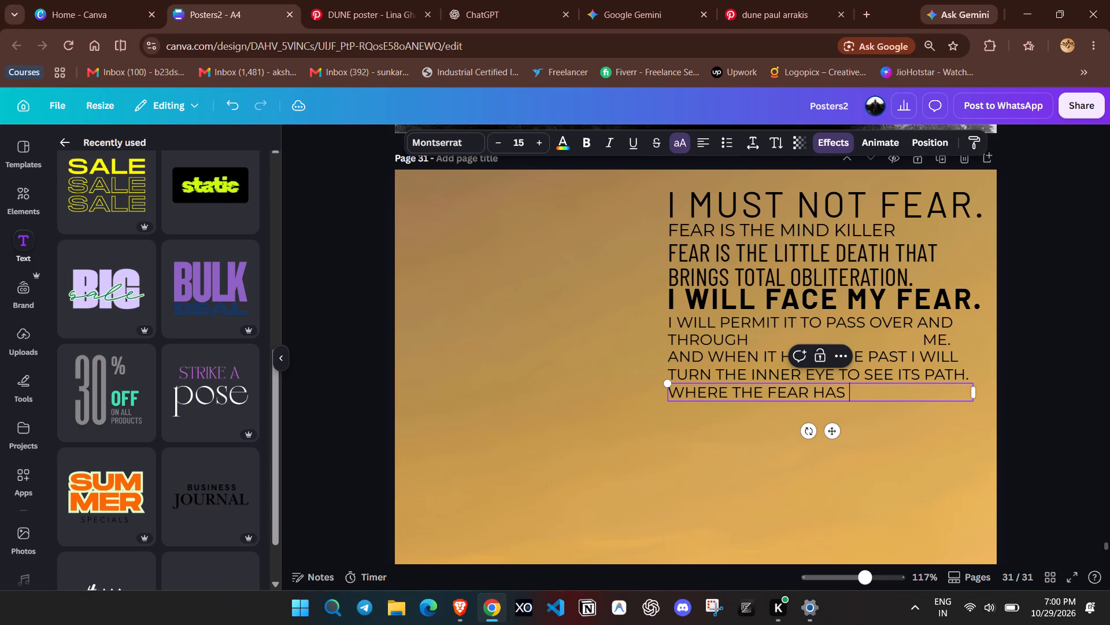
pyautogui.write('gone there')
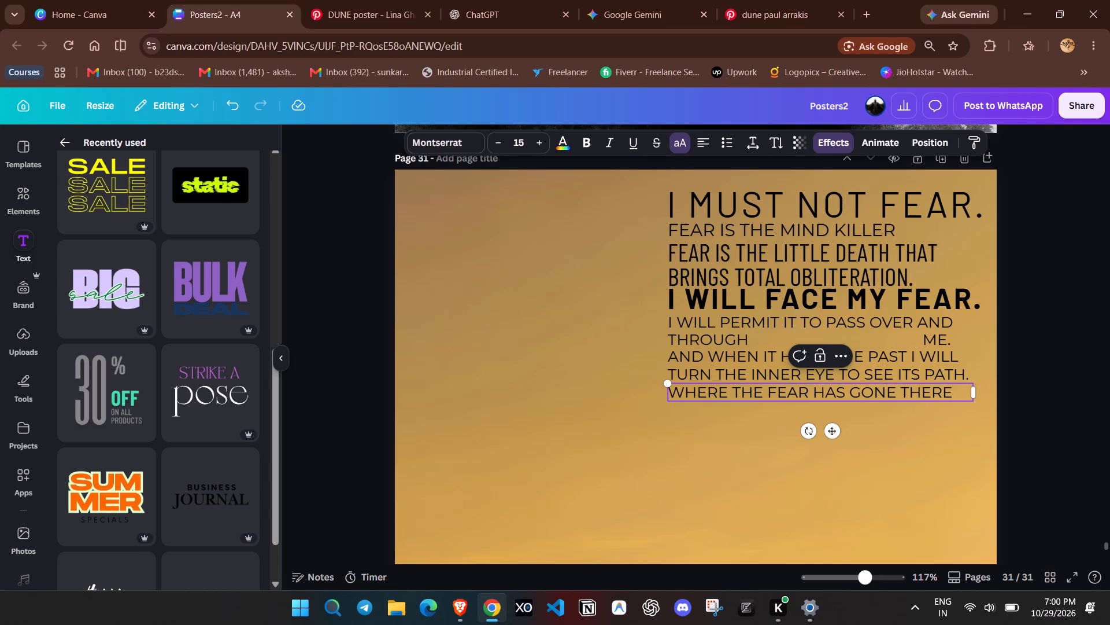
pyautogui.click(323, 0)
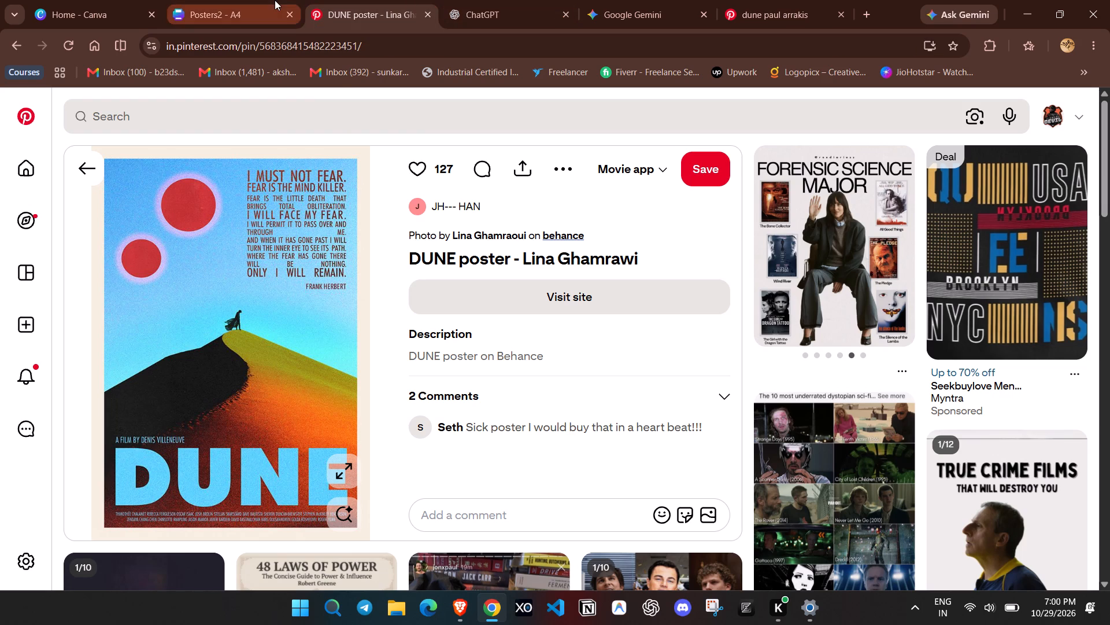
pyautogui.click(275, 0)
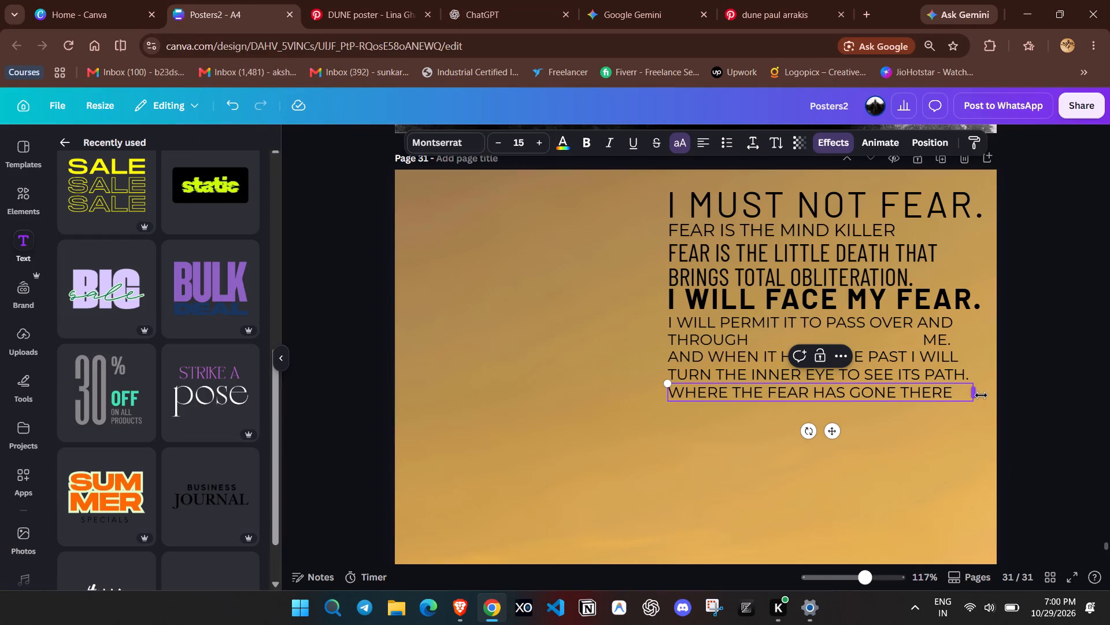
pyautogui.moveTo(981, 395); pyautogui.dragTo(963, 393)
# Examine the lower quote lines and compare their layout and line ends with the Pinterest reference poster.
pyautogui.click(819, 381)
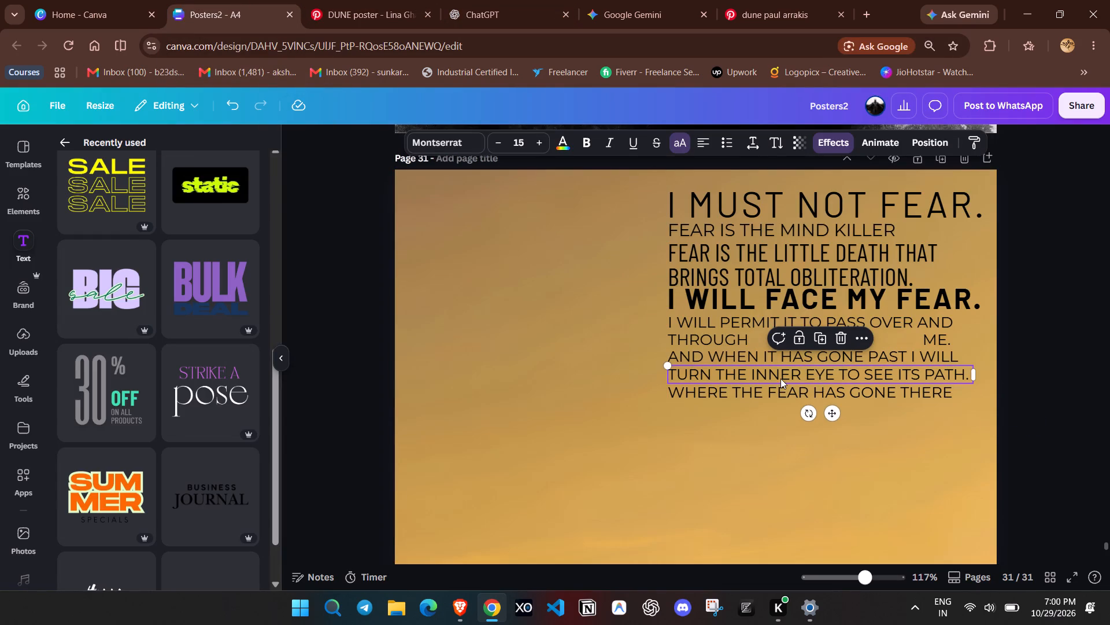
pyautogui.click(744, 358)
pyautogui.click(721, 338)
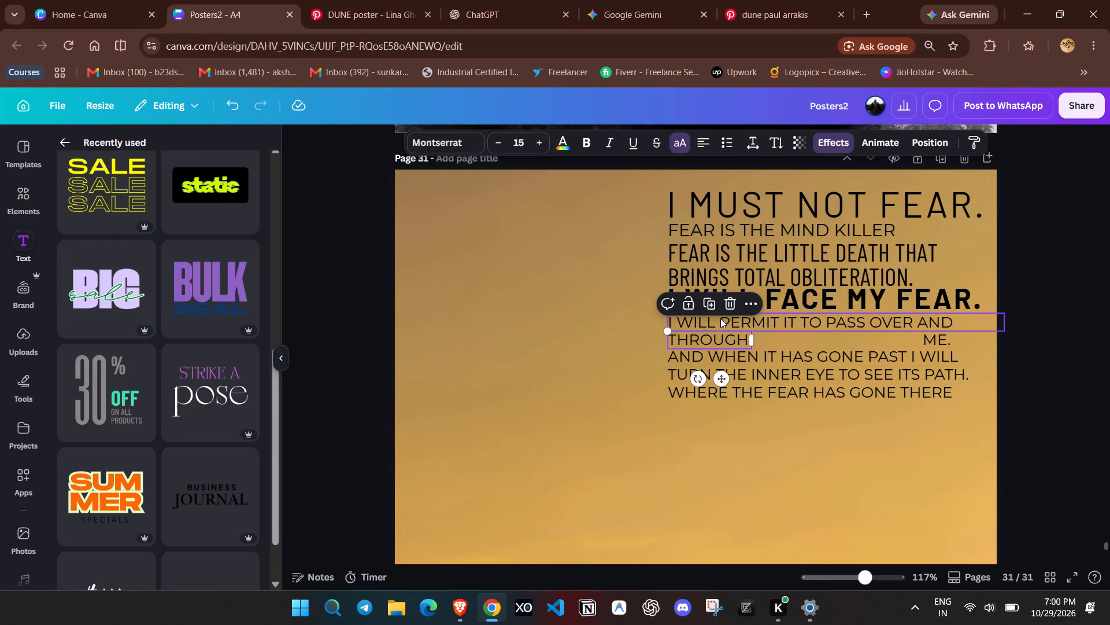
pyautogui.click(787, 316)
pyautogui.click(768, 421)
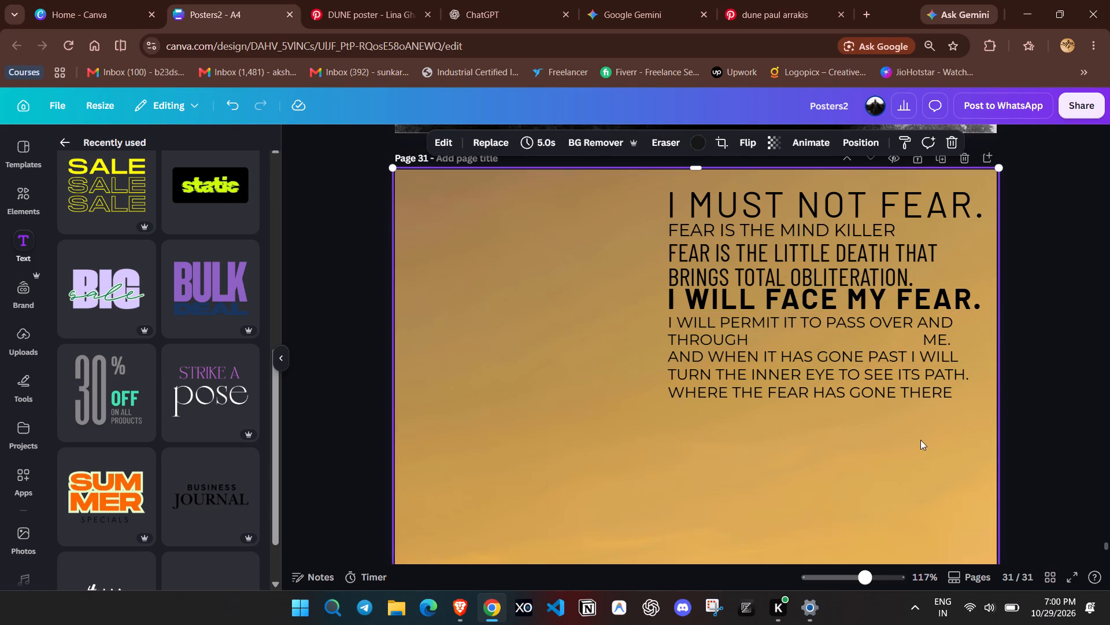
pyautogui.moveTo(864, 589); pyautogui.dragTo(871, 591)
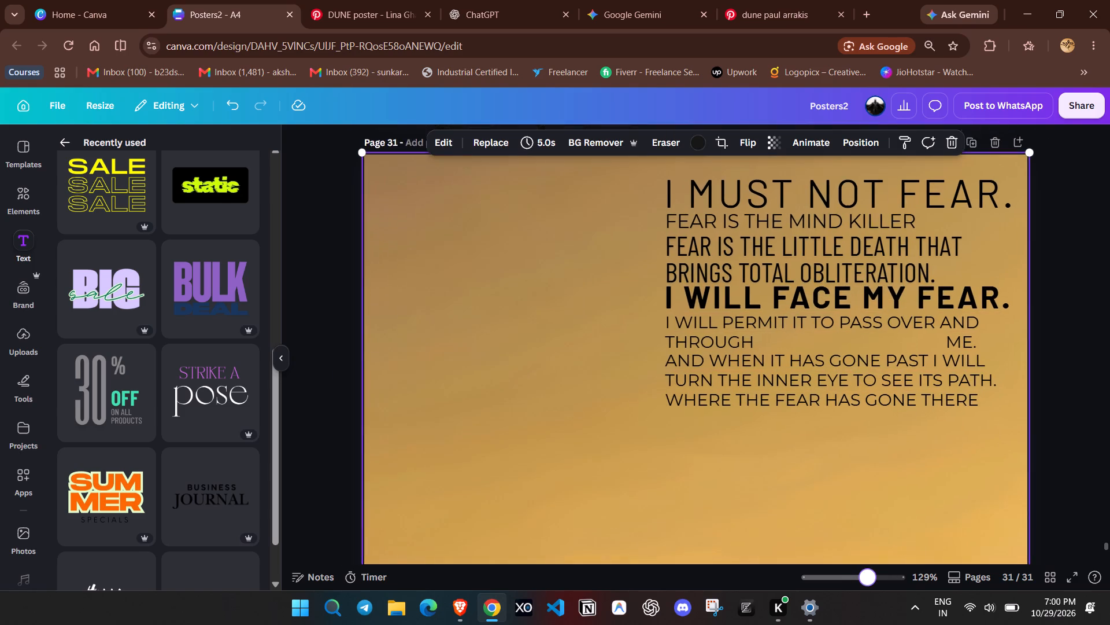
pyautogui.moveTo(871, 591); pyautogui.dragTo(871, 593)
pyautogui.click(358, 0)
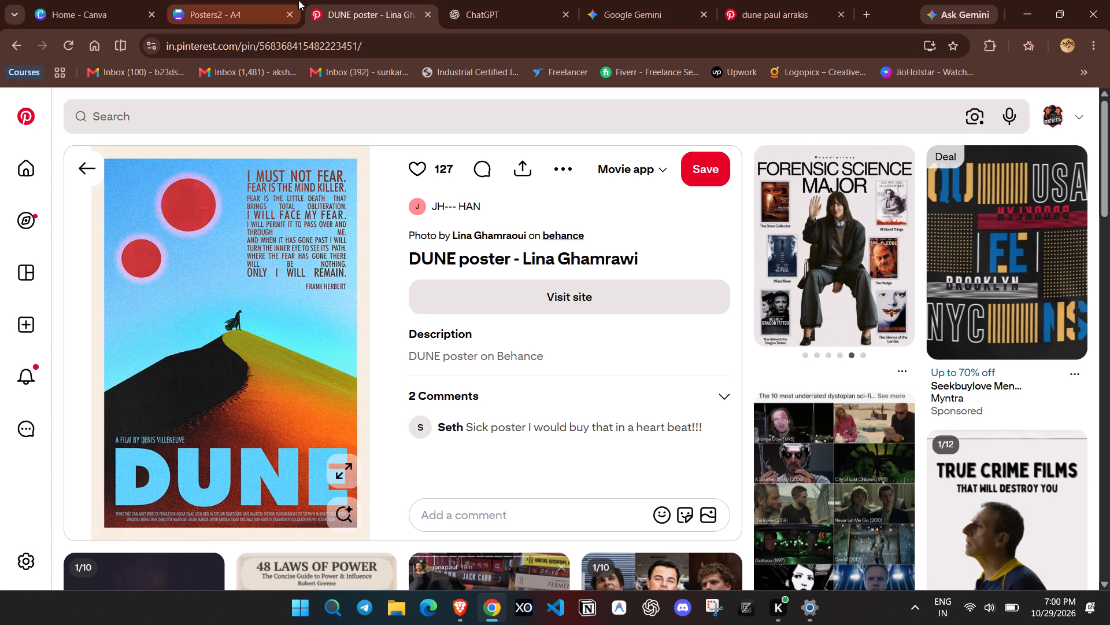
pyautogui.click(298, 0)
pyautogui.click(370, 0)
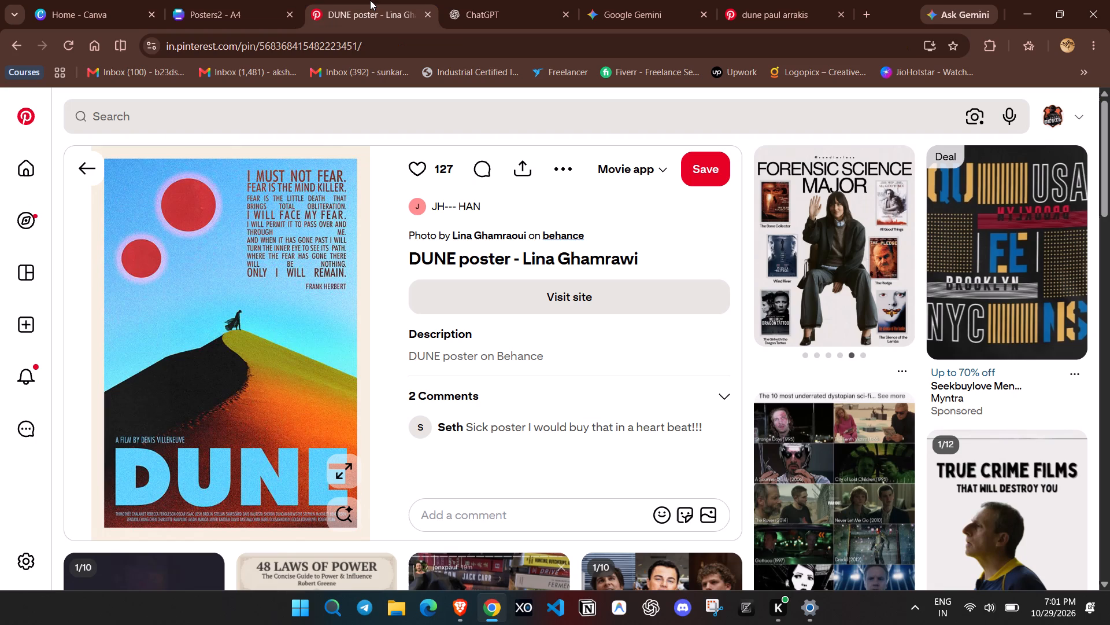
pyautogui.click(299, 0)
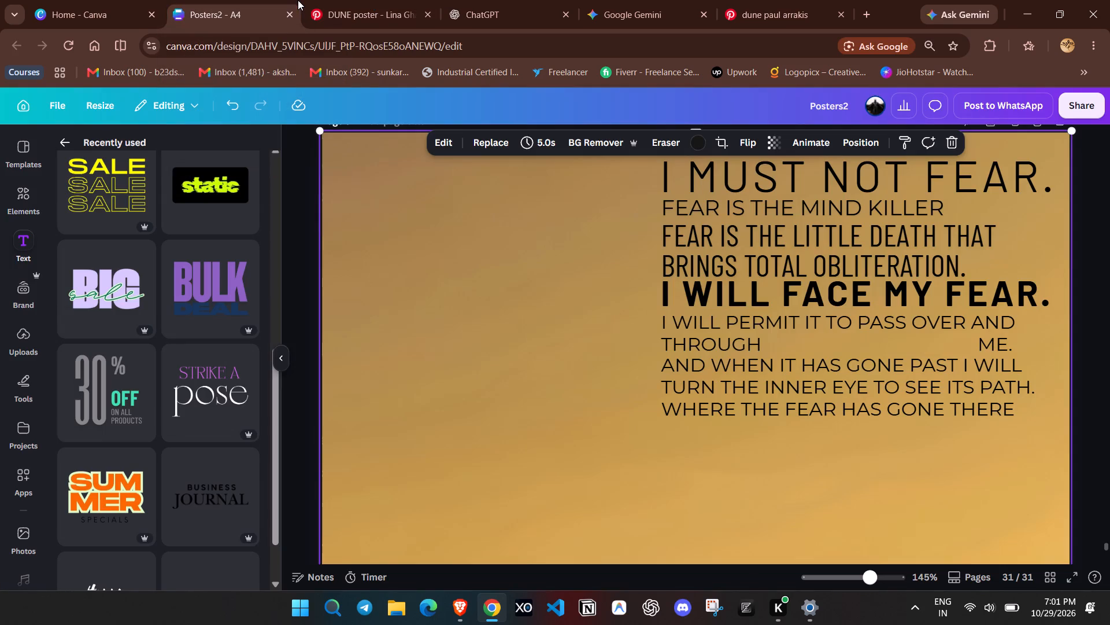
# Scale the TURN THE INNER EYE line down proportionally to font size 14.6.
pyautogui.click(1029, 384)
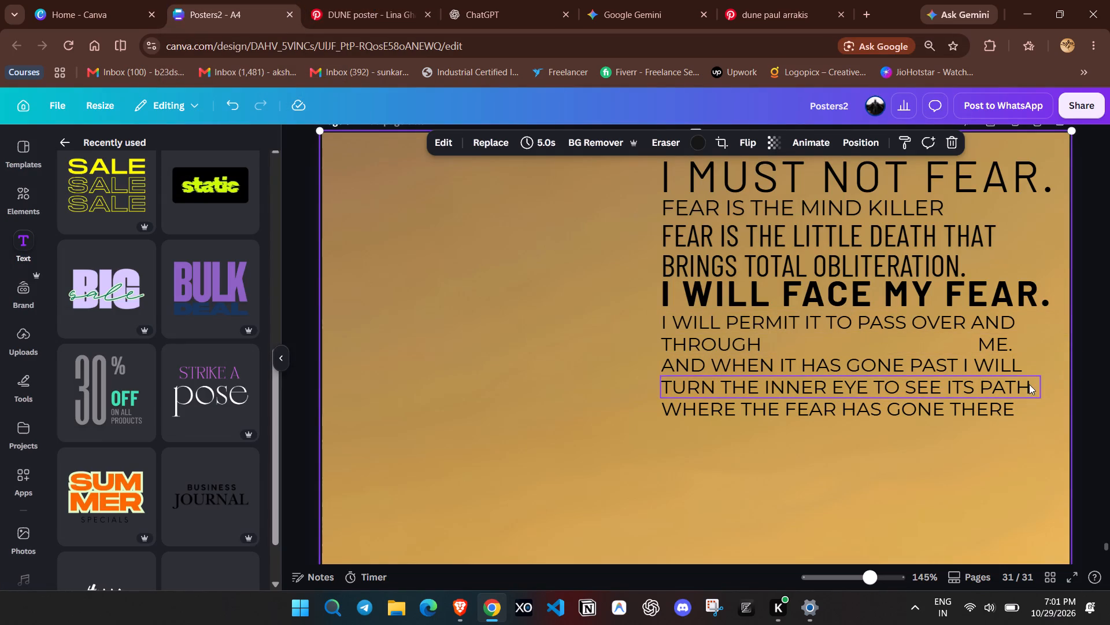
pyautogui.moveTo(1041, 398); pyautogui.dragTo(1033, 395)
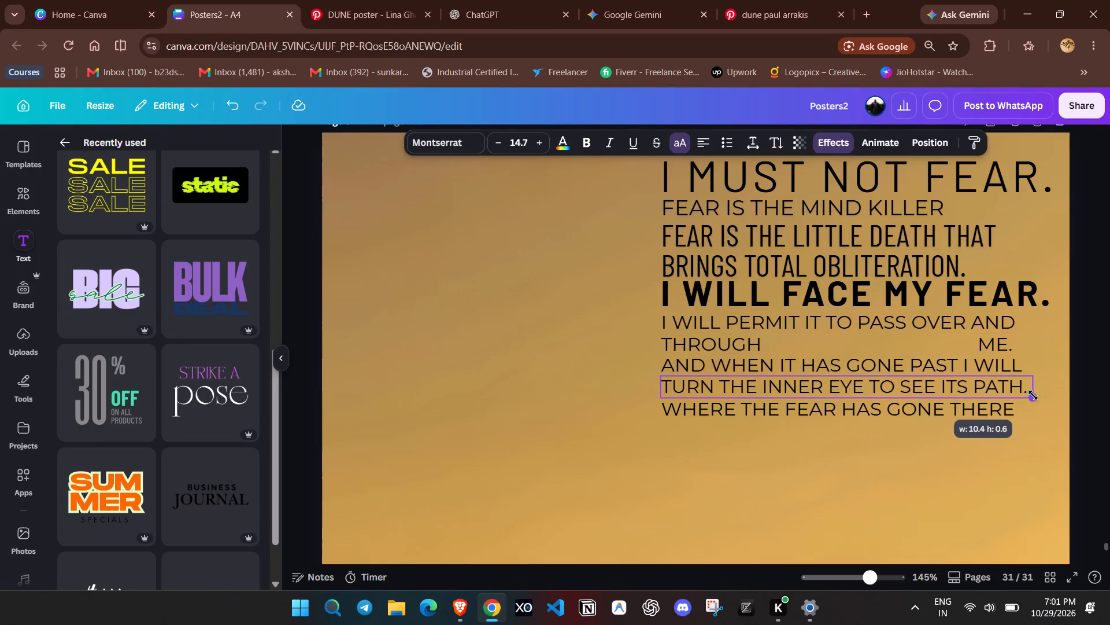
pyautogui.moveTo(1033, 395); pyautogui.dragTo(1032, 395)
# Narrow the AND WHEN IT HAS GONE PAST line's text box and scale the line down to font size 14.6.
pyautogui.click(1004, 363)
pyautogui.moveTo(1082, 371); pyautogui.dragTo(1048, 363)
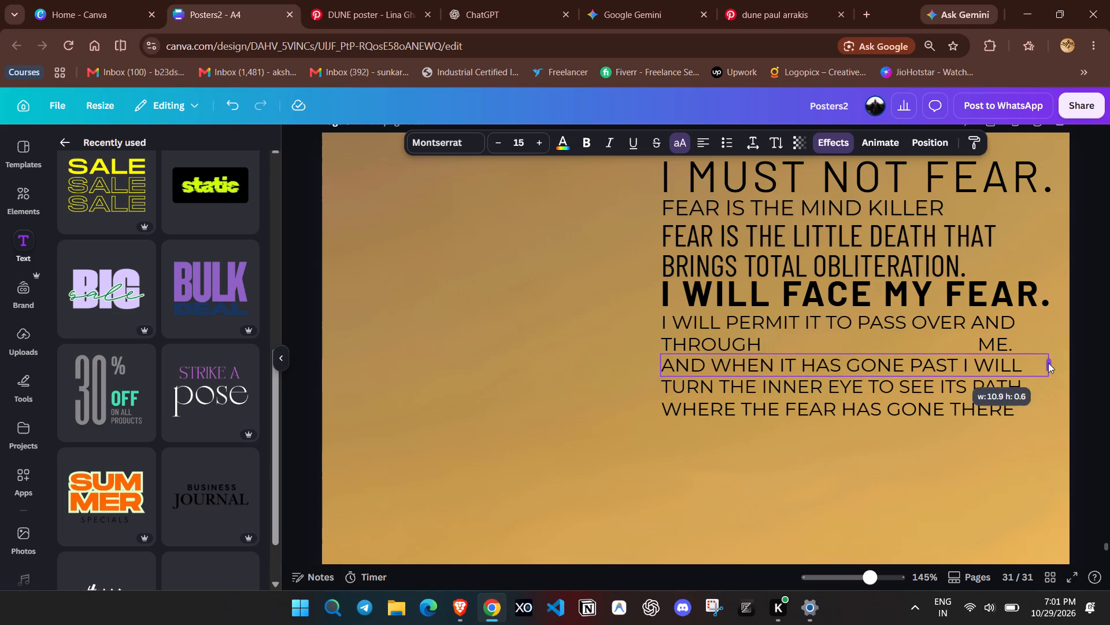
pyautogui.moveTo(1048, 363); pyautogui.dragTo(1027, 360)
pyautogui.moveTo(1023, 380); pyautogui.dragTo(1015, 376)
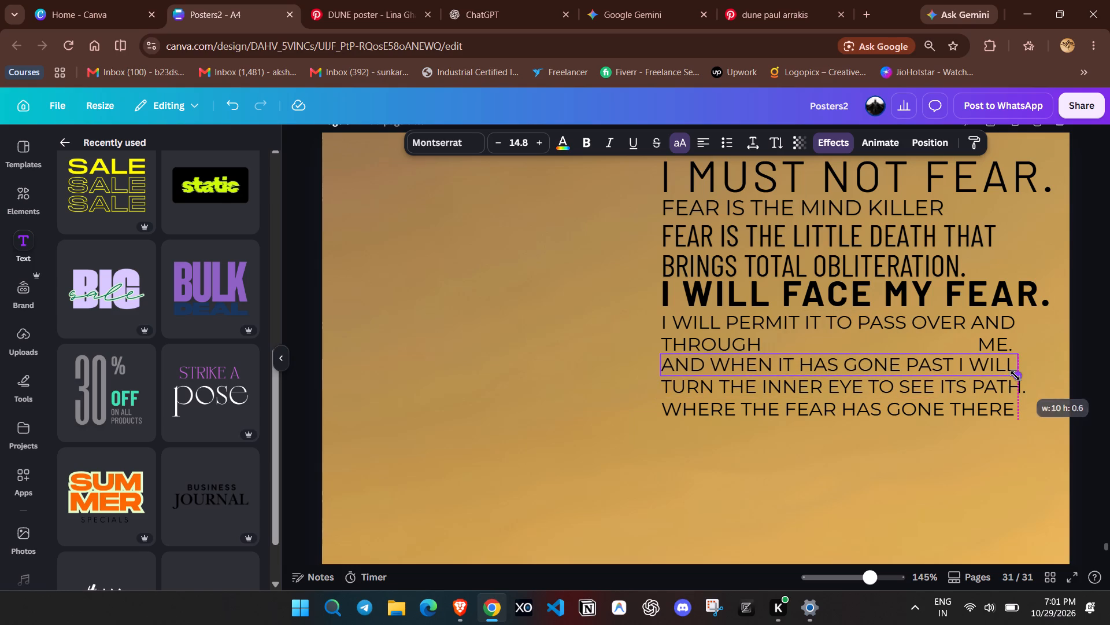
pyautogui.moveTo(1015, 376); pyautogui.dragTo(1016, 374)
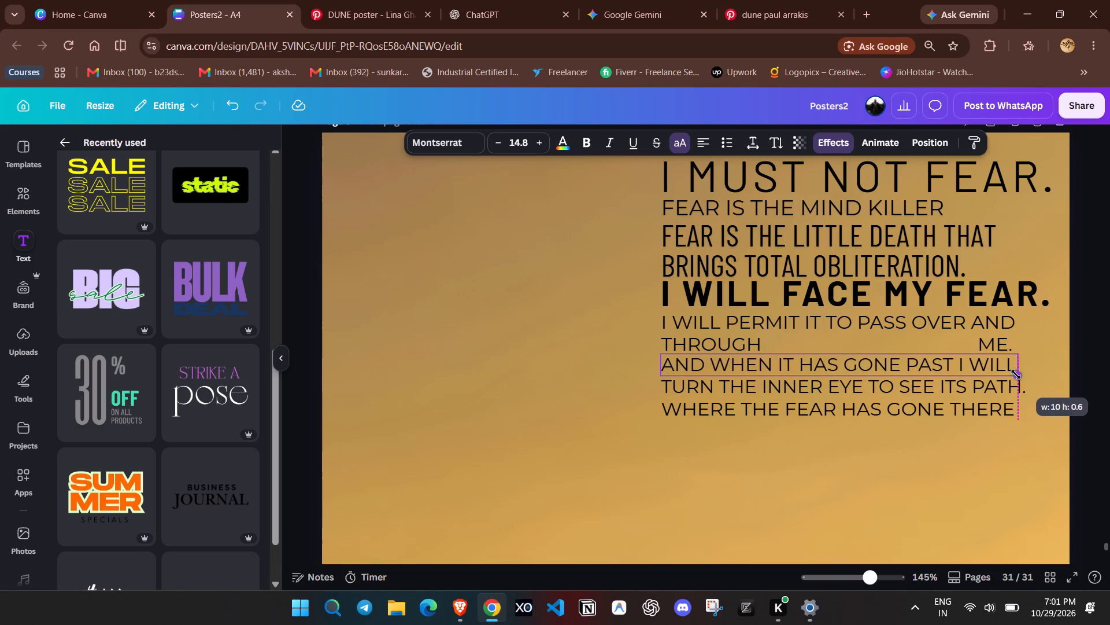
pyautogui.moveTo(1016, 374); pyautogui.dragTo(1014, 373)
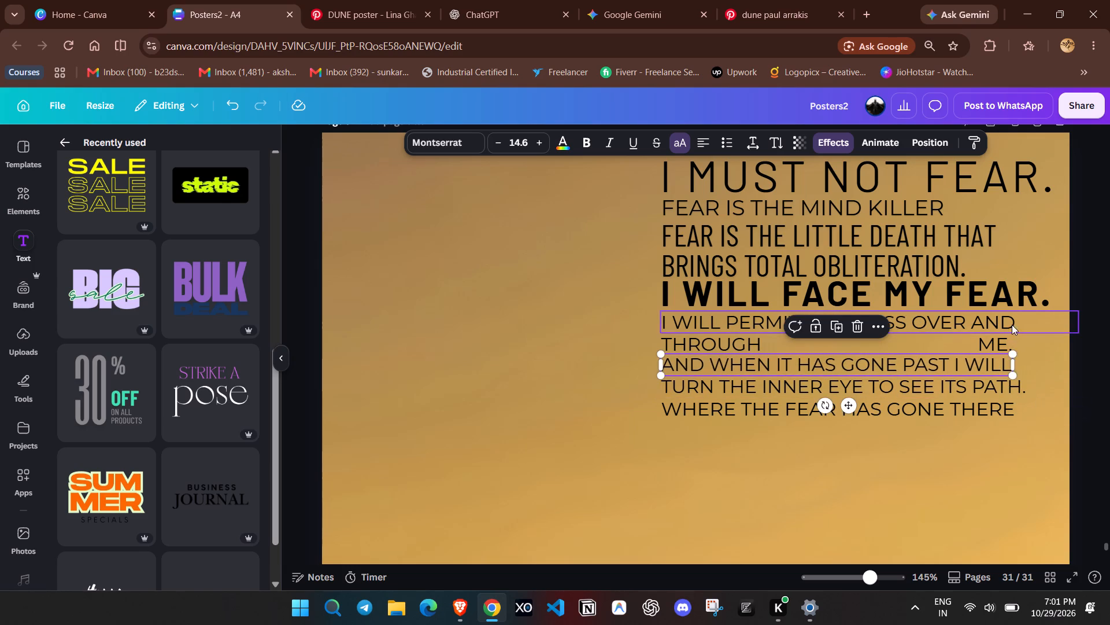
# Narrow the I WILL PERMIT IT line's text box and scale it down slightly to end level with ME.
pyautogui.click(1009, 318)
pyautogui.moveTo(1079, 323); pyautogui.dragTo(1023, 318)
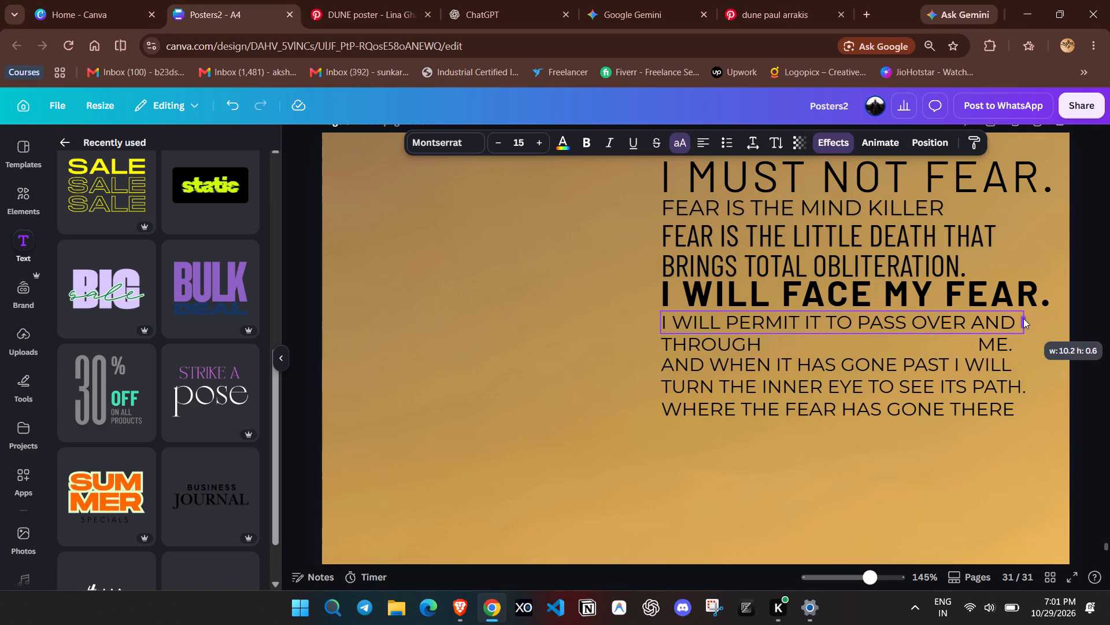
pyautogui.moveTo(1023, 318); pyautogui.dragTo(1023, 322)
pyautogui.click(1025, 334)
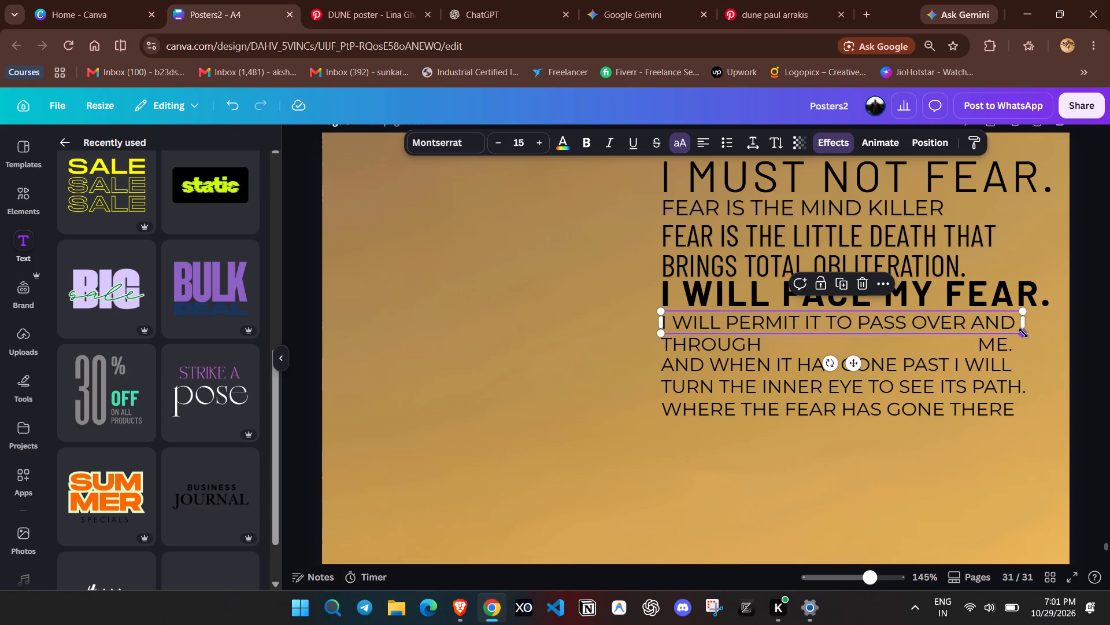
# Scale TURN THE INNER EYE to font size 14.1 and shrink WHERE THE FEAR slightly, matching the right edge of the lines above.
pyautogui.click(1008, 385)
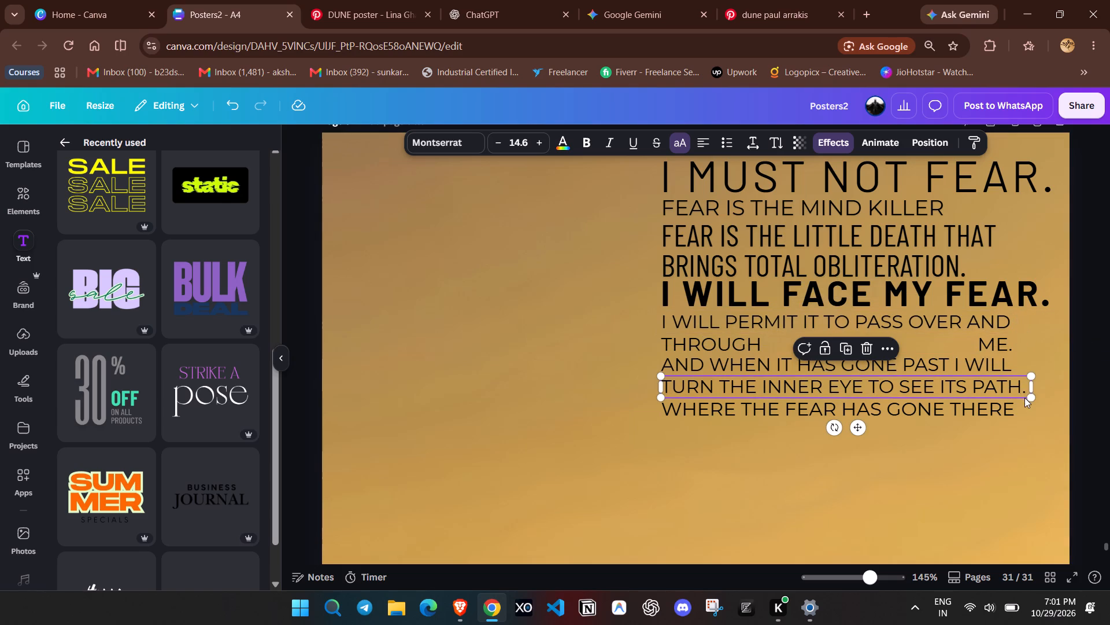
pyautogui.moveTo(1028, 400); pyautogui.dragTo(1015, 391)
pyautogui.click(1010, 409)
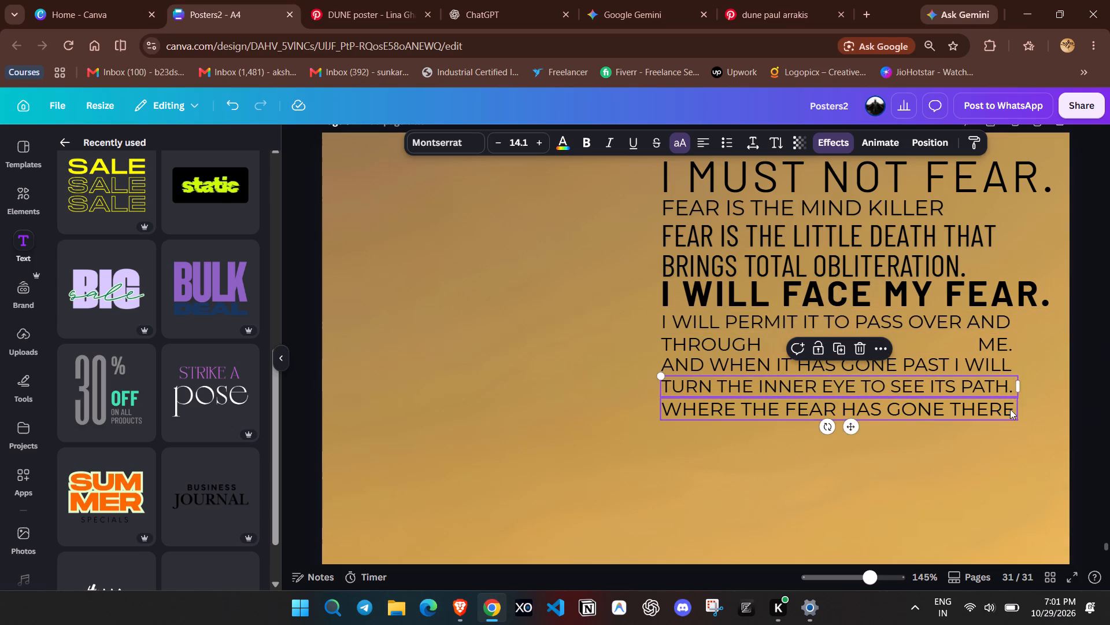
pyautogui.moveTo(1017, 420); pyautogui.dragTo(1012, 417)
pyautogui.click(992, 448)
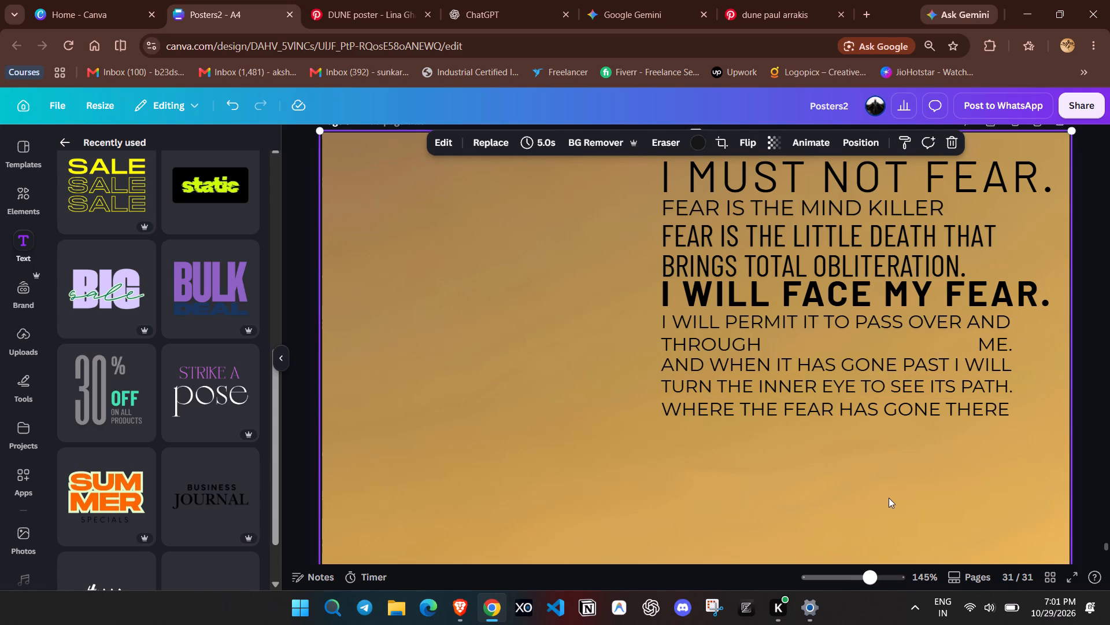
# Check the poster reference, duplicate the WHERE THE FEAR line beneath itself and replace the copy's text with "will be nothing.".
pyautogui.click(380, 0)
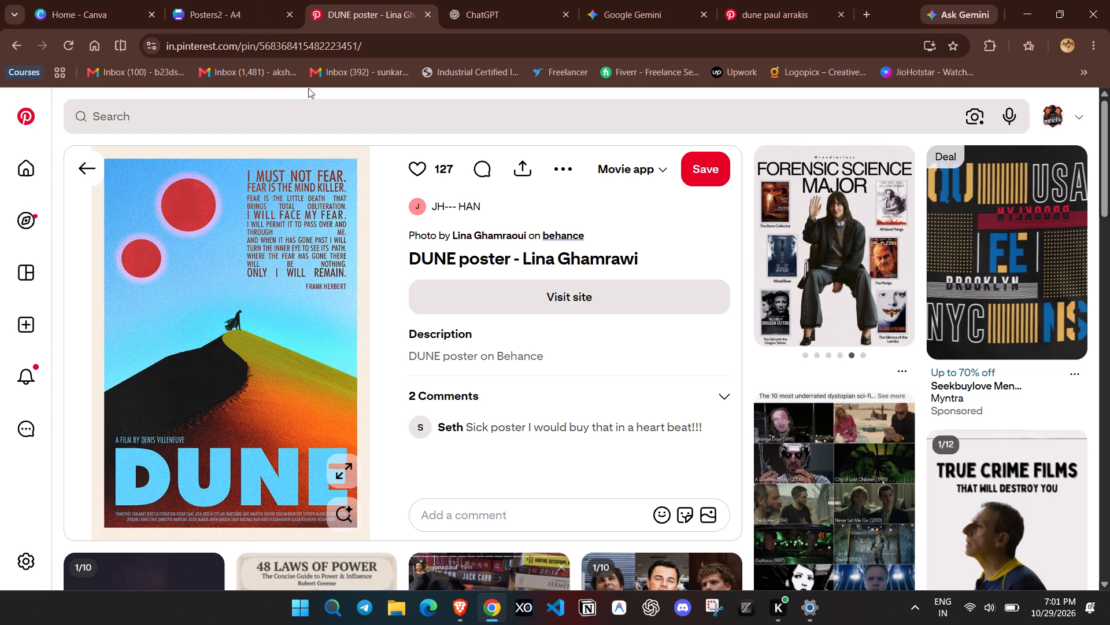
pyautogui.click(224, 0)
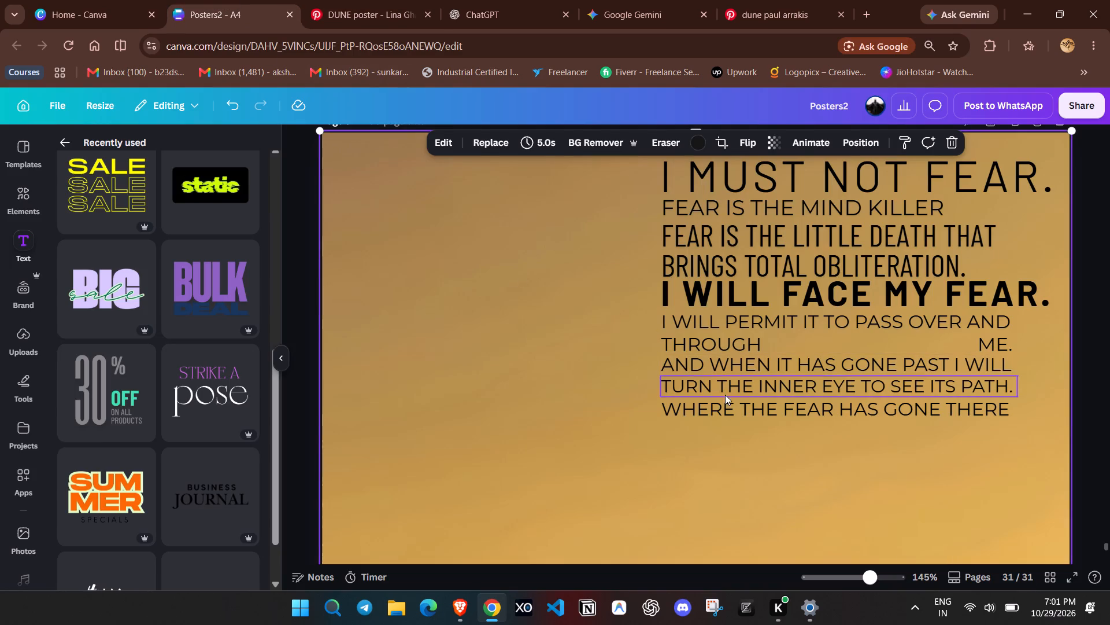
pyautogui.click(731, 401)
pyautogui.click(841, 370)
pyautogui.click(818, 431)
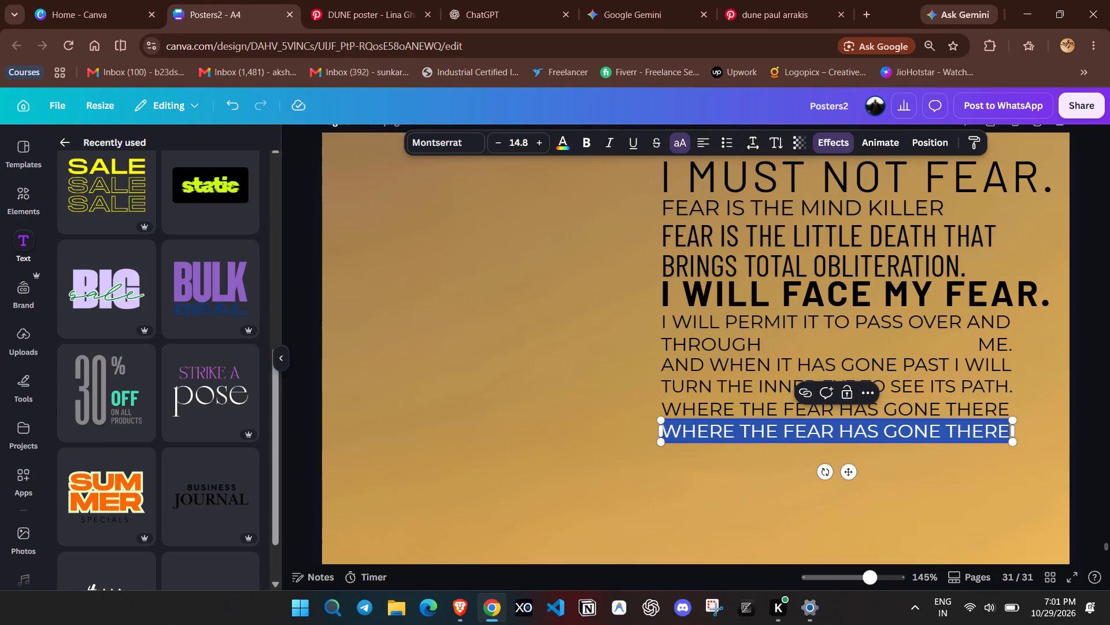
pyautogui.write('will be nothing.')
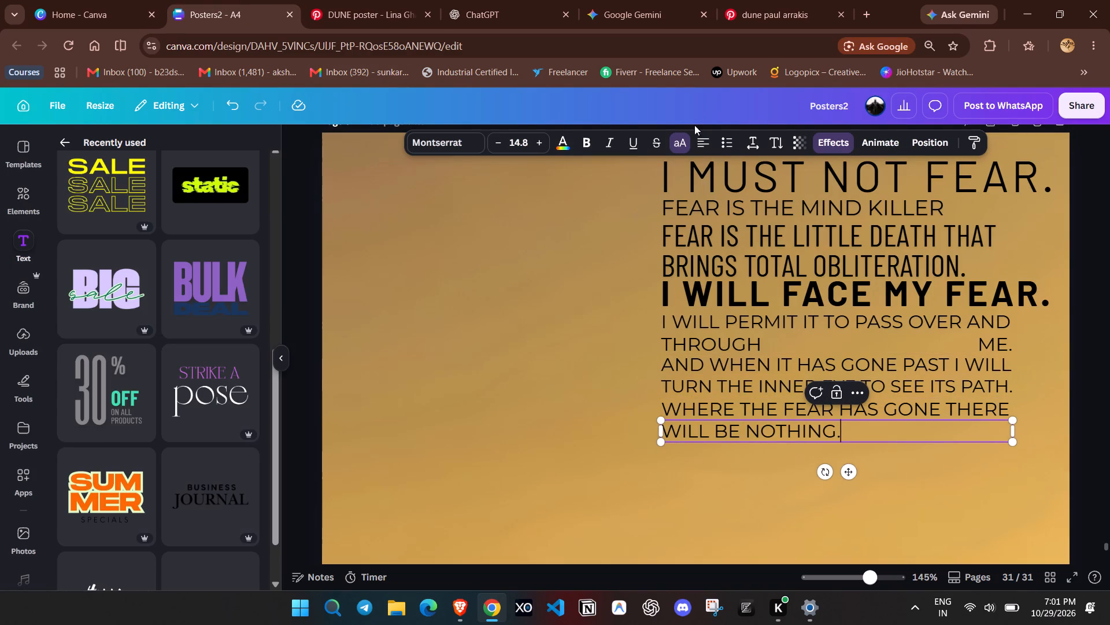
# Justify the WILL BE NOTHING. line and narrow its text box to fit the words.
pyautogui.click(700, 134)
pyautogui.click(707, 148)
pyautogui.click(707, 148)
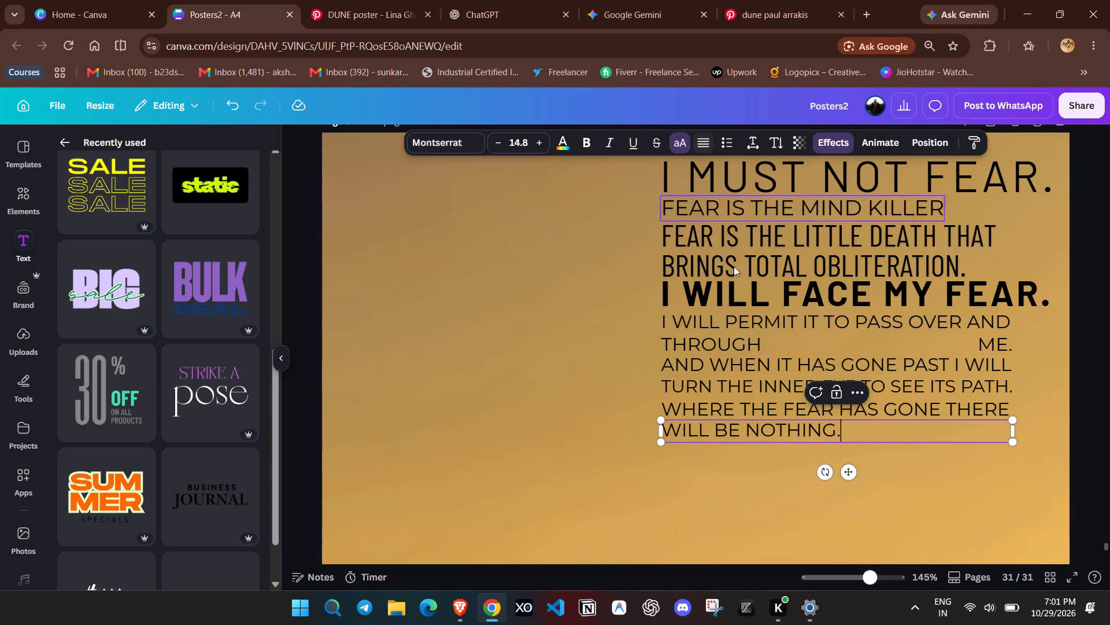
pyautogui.click(724, 433)
pyautogui.click(720, 433)
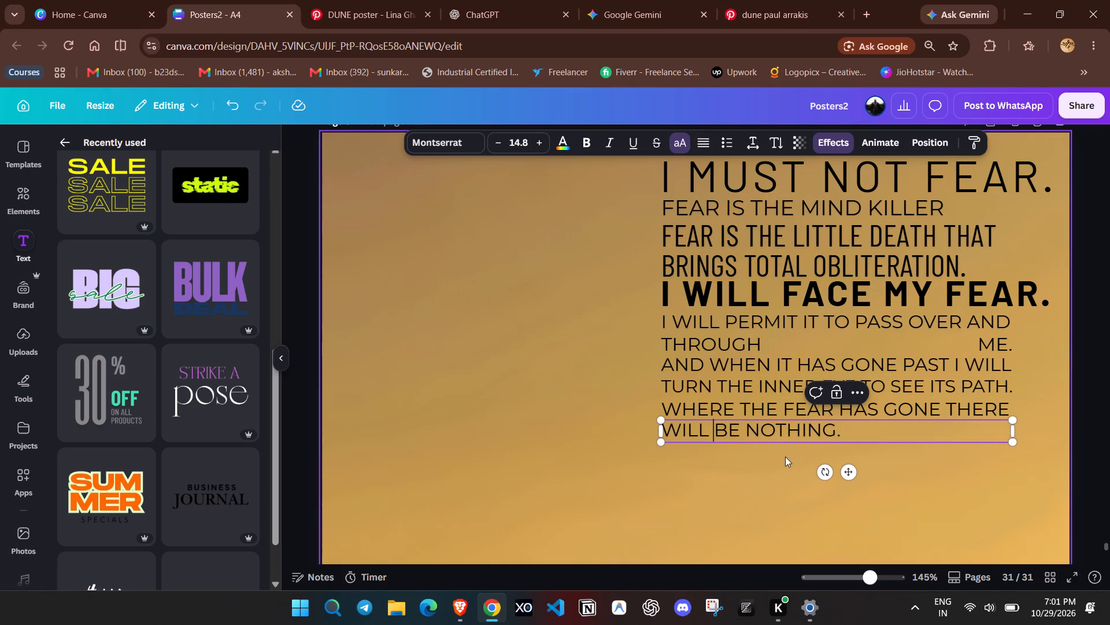
pyautogui.moveTo(1015, 431); pyautogui.dragTo(865, 436)
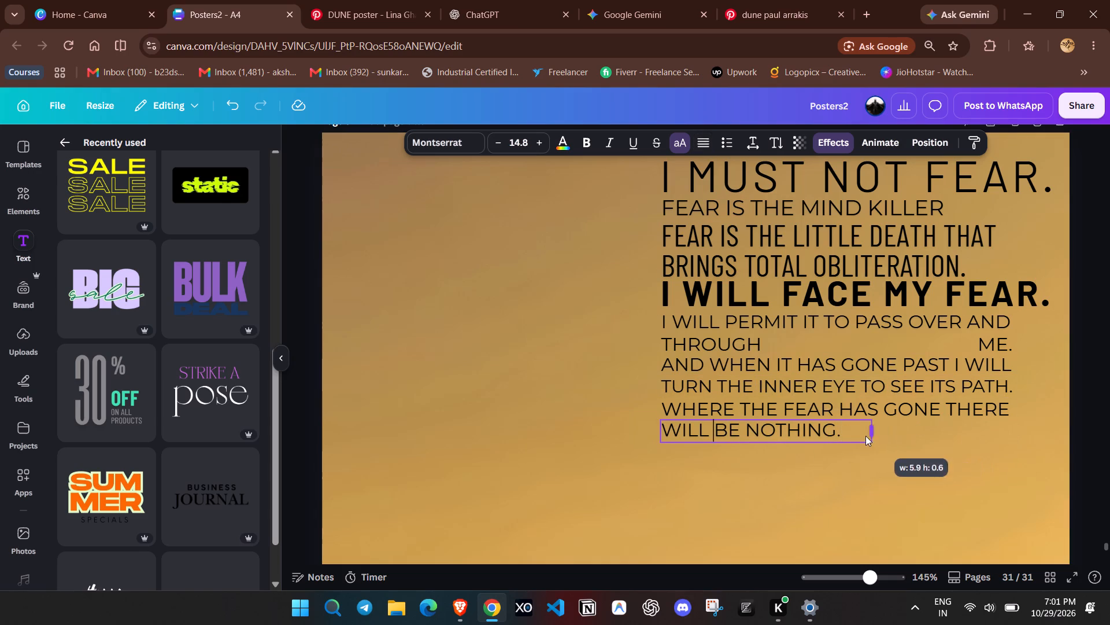
pyautogui.moveTo(865, 436); pyautogui.dragTo(848, 436)
pyautogui.click(723, 475)
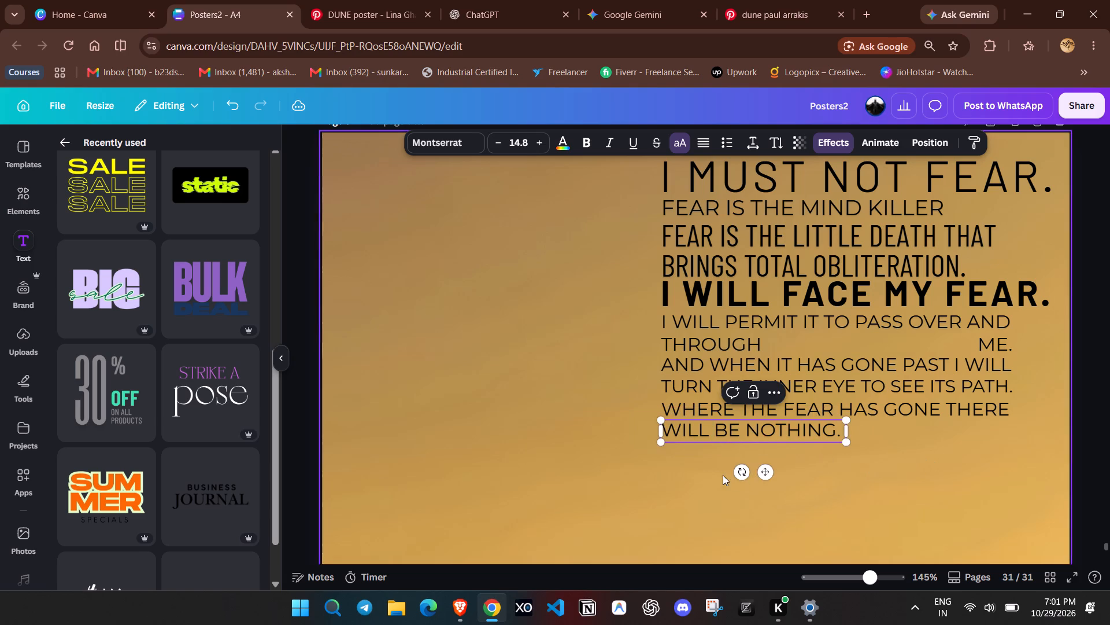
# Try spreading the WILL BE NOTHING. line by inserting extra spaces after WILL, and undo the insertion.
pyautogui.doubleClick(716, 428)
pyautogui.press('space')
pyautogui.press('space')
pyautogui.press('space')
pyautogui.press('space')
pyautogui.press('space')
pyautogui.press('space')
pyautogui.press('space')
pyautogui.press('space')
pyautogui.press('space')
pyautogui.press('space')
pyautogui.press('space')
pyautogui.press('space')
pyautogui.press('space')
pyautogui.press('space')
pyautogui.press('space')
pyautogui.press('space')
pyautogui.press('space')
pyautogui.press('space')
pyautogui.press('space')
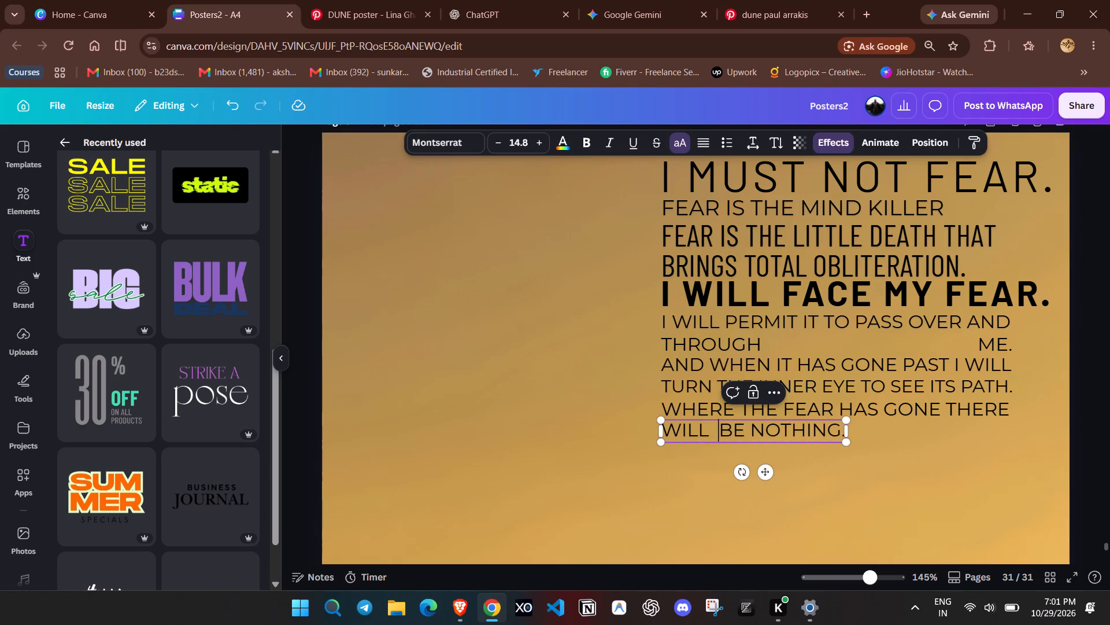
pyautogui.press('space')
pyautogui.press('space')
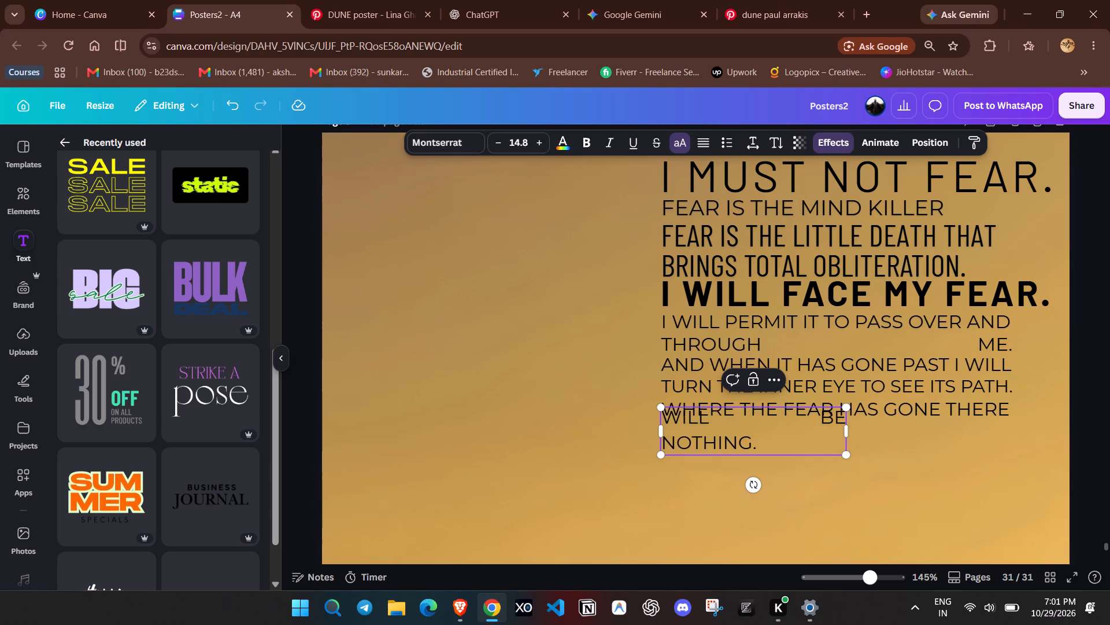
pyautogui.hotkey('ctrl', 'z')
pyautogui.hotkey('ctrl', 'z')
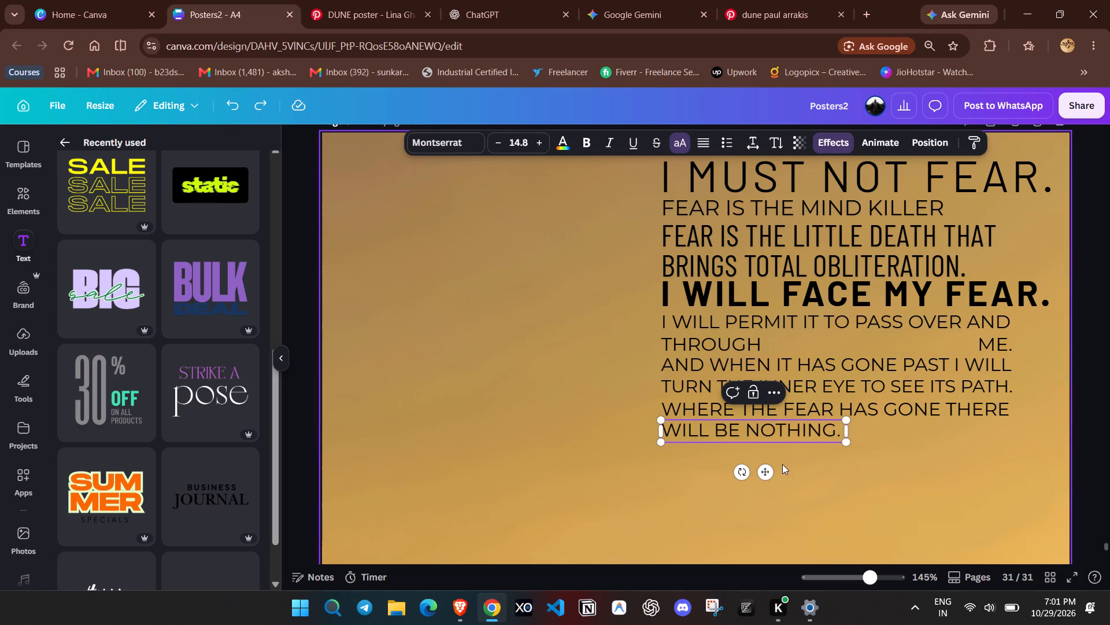
# Duplicate the WILL BE NOTHING. line, replace the copy's text with "be" and narrow its text box to fit.
pyautogui.click(789, 464)
pyautogui.click(776, 440)
pyautogui.click(756, 397)
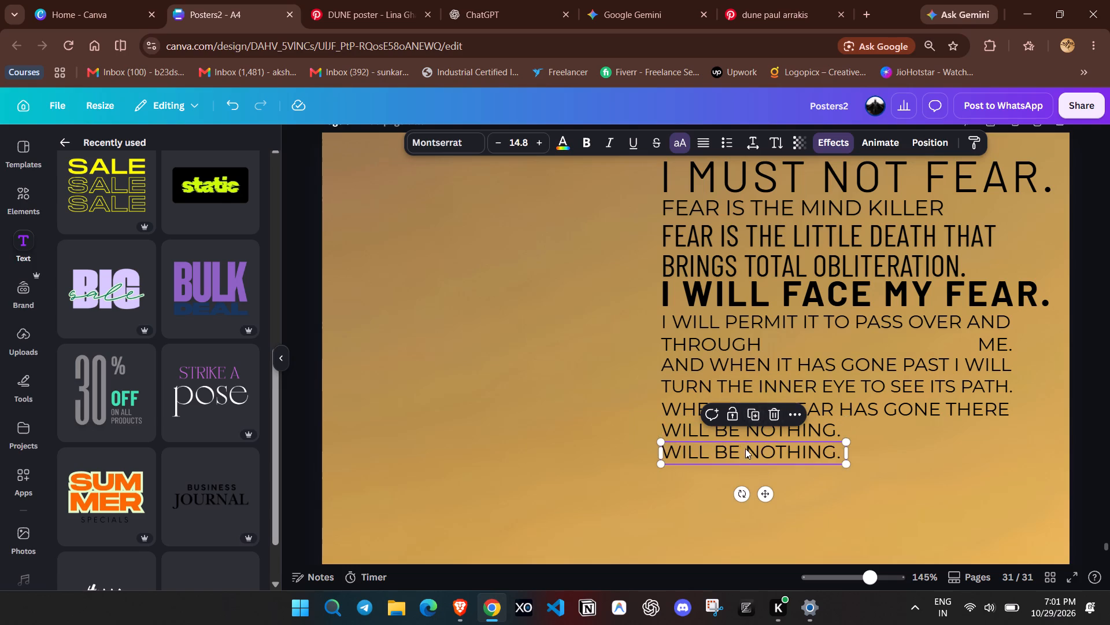
pyautogui.click(745, 448)
pyautogui.write('be')
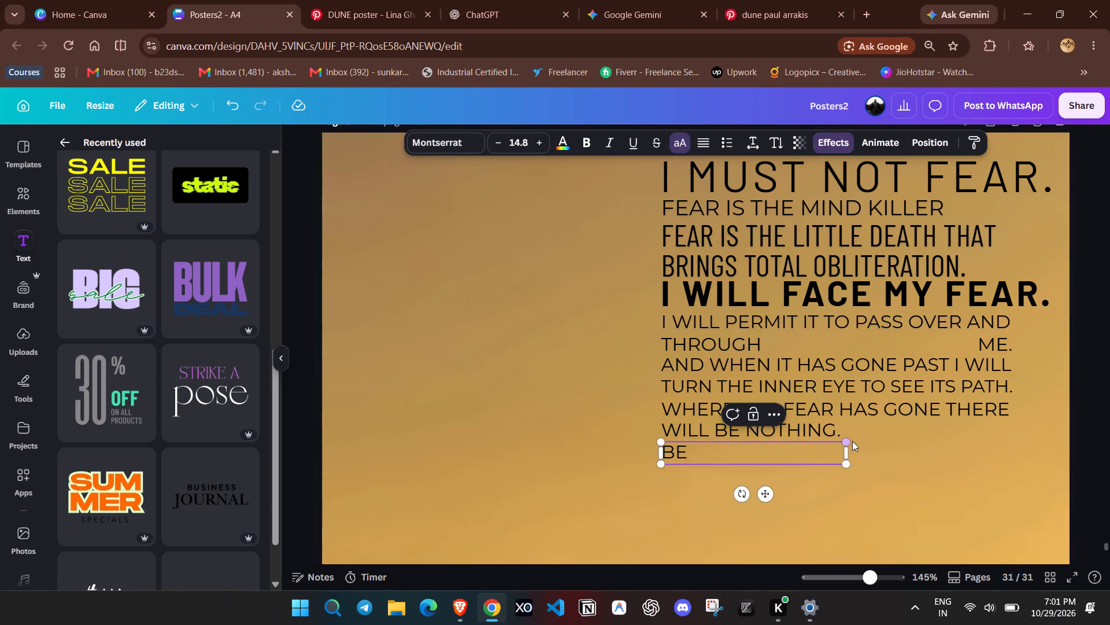
pyautogui.moveTo(850, 453); pyautogui.dragTo(692, 453)
pyautogui.click(743, 459)
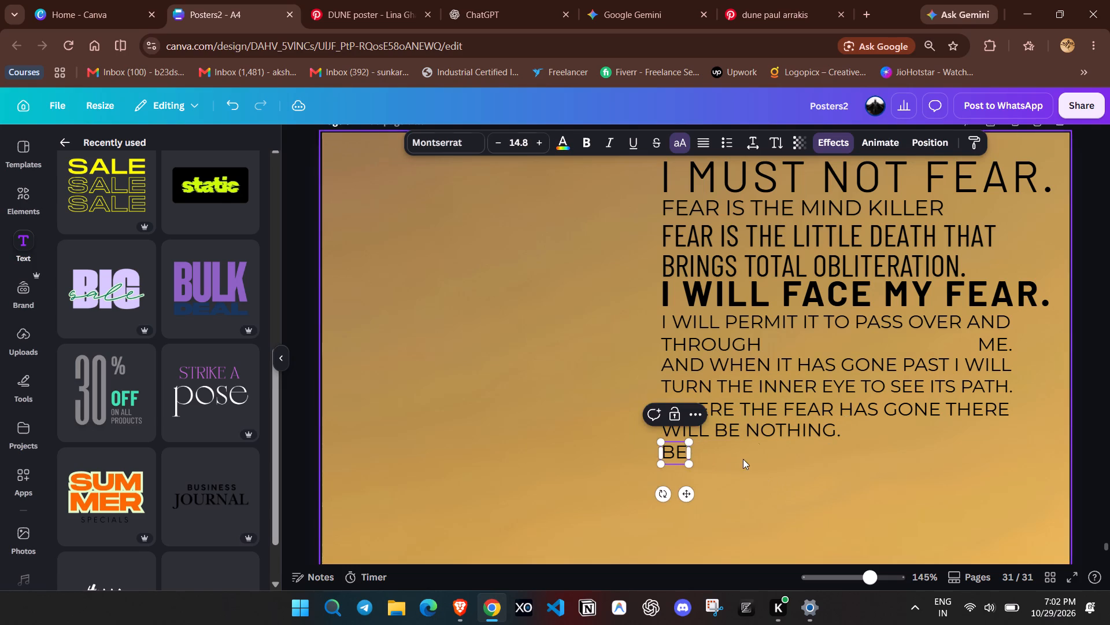
# Duplicate the WILL BE NOTHING. line again and place the copy just below BE.
pyautogui.click(760, 438)
pyautogui.click(756, 391)
pyautogui.moveTo(757, 440); pyautogui.dragTo(763, 461)
pyautogui.click(766, 470)
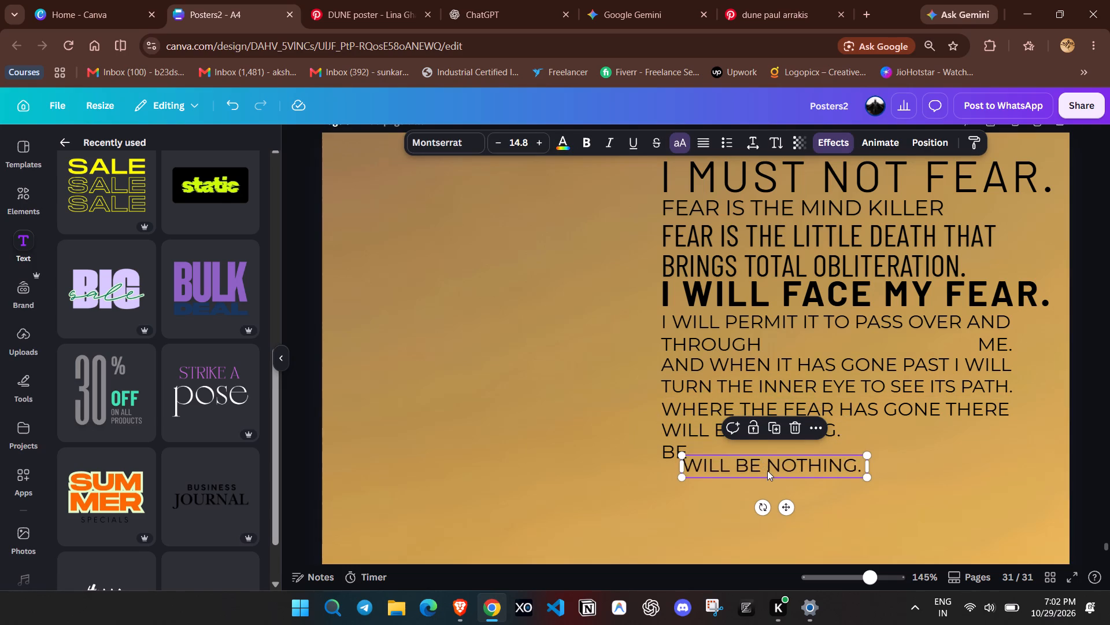
# Cut the lowest WILL BE NOTHING. copy down to NOTHING. and narrow its text box to fit the word.
pyautogui.click(768, 468)
pyautogui.moveTo(768, 468); pyautogui.dragTo(678, 468)
pyautogui.click(749, 453)
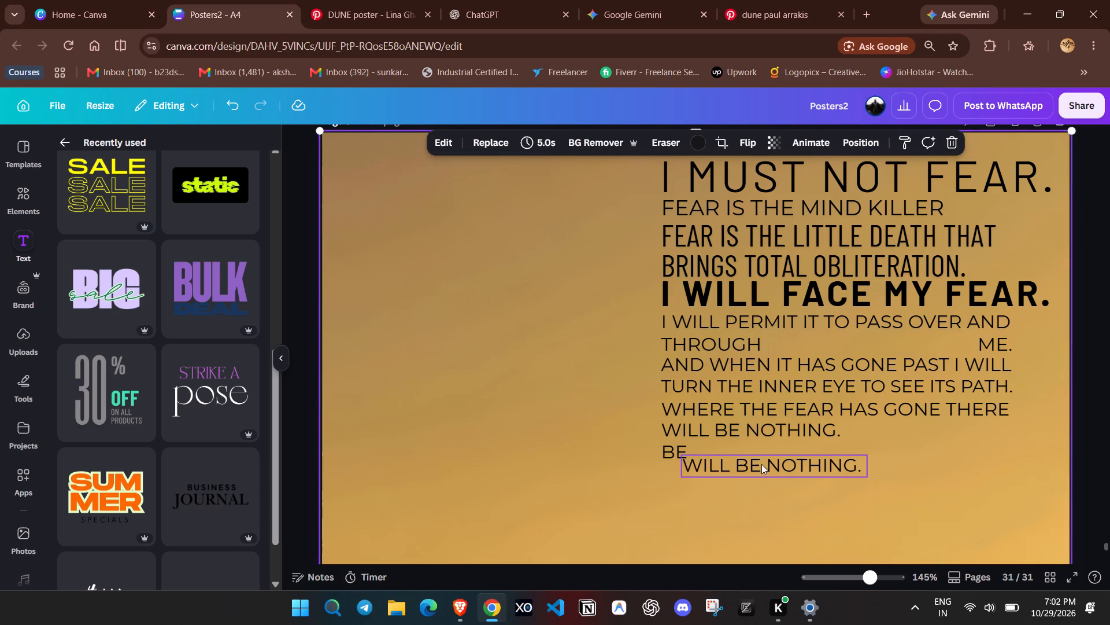
pyautogui.click(768, 468)
pyautogui.click(769, 464)
pyautogui.doubleClick(770, 464)
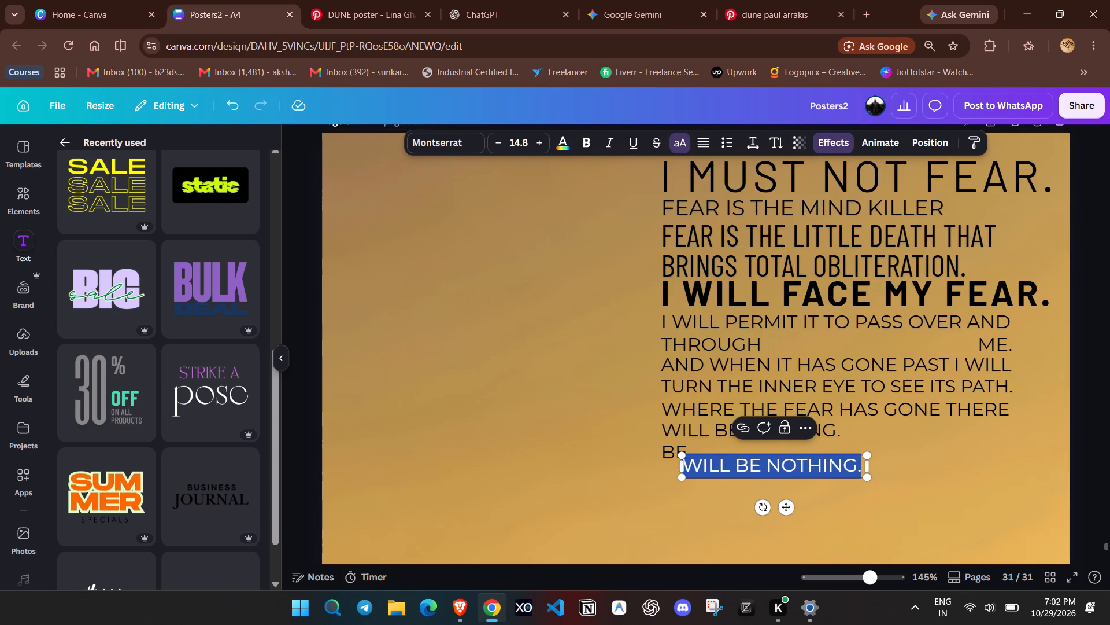
pyautogui.click(777, 461)
pyautogui.click(769, 462)
pyautogui.press('BackSpace')
pyautogui.press('BackSpace')
pyautogui.press('BackSpace')
pyautogui.press('BackSpace')
pyautogui.press('BackSpace')
pyautogui.press('BackSpace')
pyautogui.press('BackSpace')
pyautogui.press('BackSpace')
pyautogui.press('BackSpace')
pyautogui.press('BackSpace')
pyautogui.press('BackSpace')
pyautogui.press('BackSpace')
pyautogui.press('BackSpace')
pyautogui.press('BackSpace')
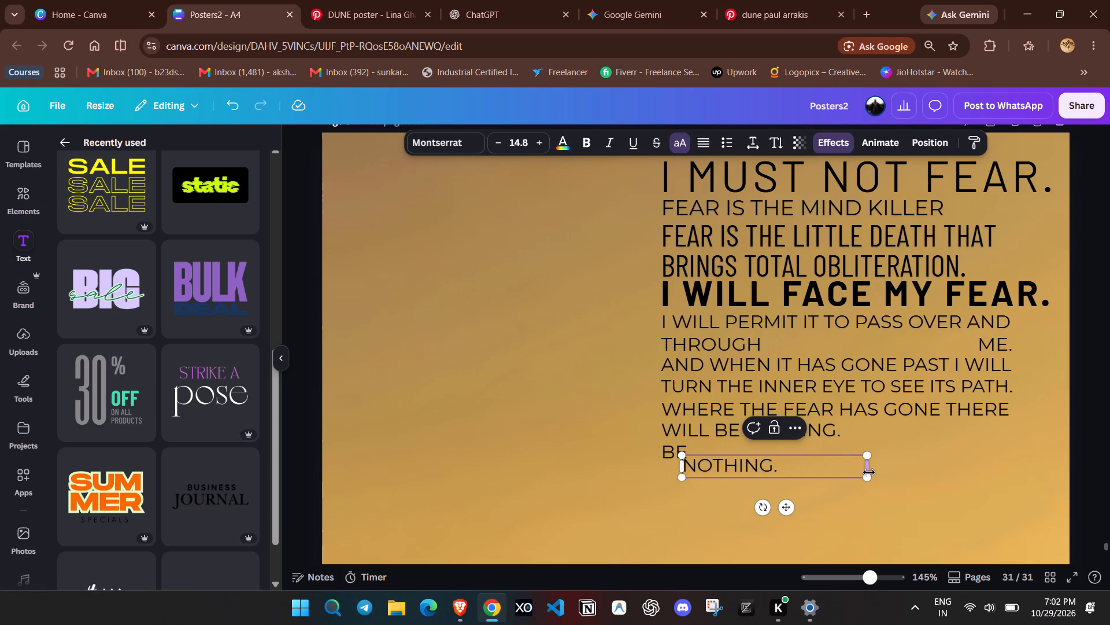
pyautogui.moveTo(871, 472); pyautogui.dragTo(779, 472)
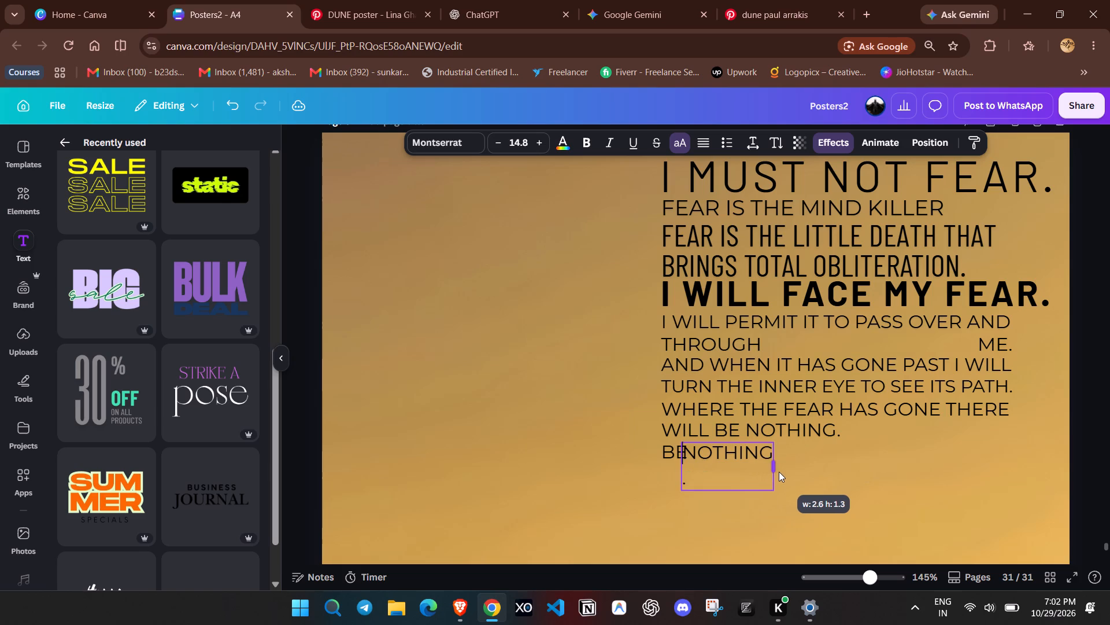
pyautogui.moveTo(779, 472); pyautogui.dragTo(784, 472)
# Remove BE NOTHING. from the original line so only WILL remains, and narrow its text box to fit.
pyautogui.click(813, 466)
pyautogui.click(804, 437)
pyautogui.click(806, 433)
pyautogui.click(835, 430)
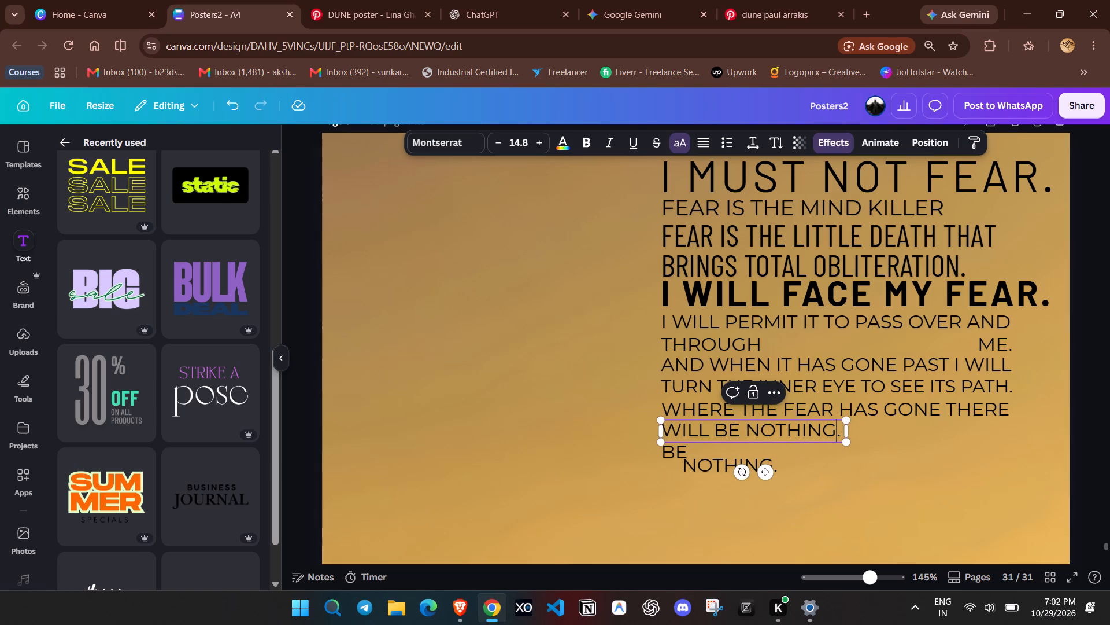
pyautogui.moveTo(842, 431); pyautogui.dragTo(719, 432)
pyautogui.press('BackSpace')
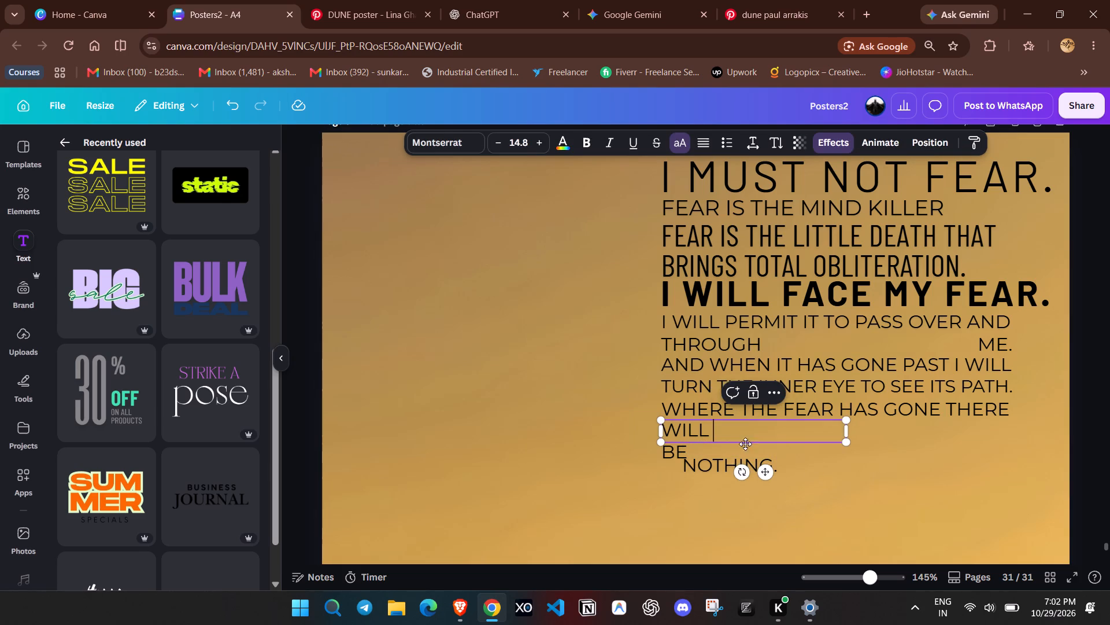
pyautogui.click(812, 470)
pyautogui.click(838, 432)
pyautogui.moveTo(848, 430); pyautogui.dragTo(732, 433)
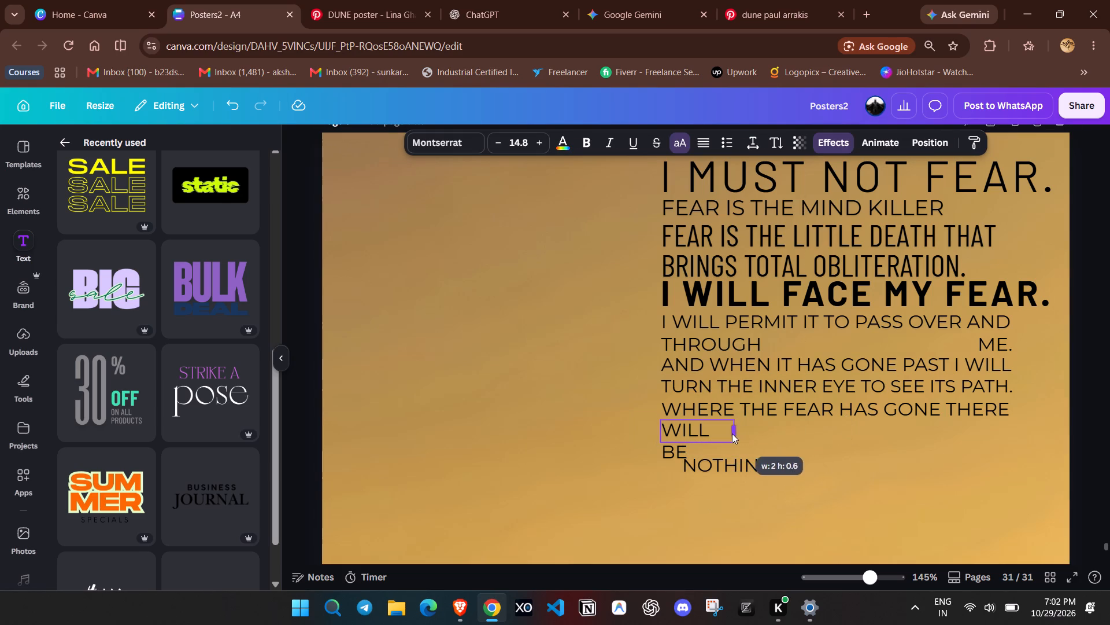
pyautogui.moveTo(732, 433); pyautogui.dragTo(717, 436)
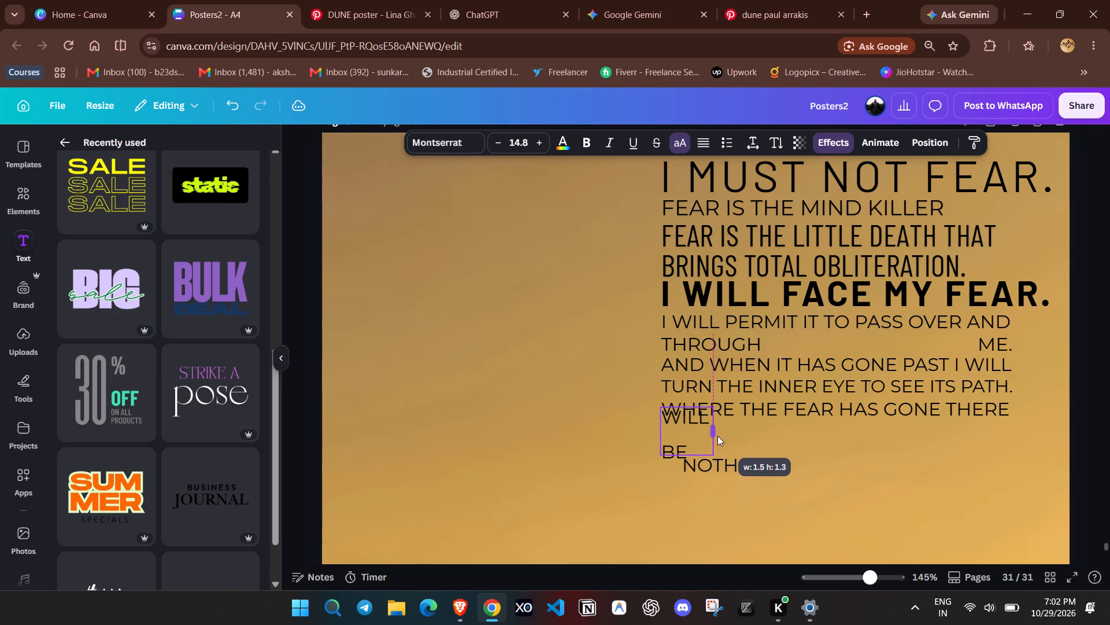
pyautogui.moveTo(717, 436); pyautogui.dragTo(721, 437)
pyautogui.click(806, 442)
# Move NOTHING. up onto the WILL row, ending near the right edge of the lines above.
pyautogui.click(879, 576)
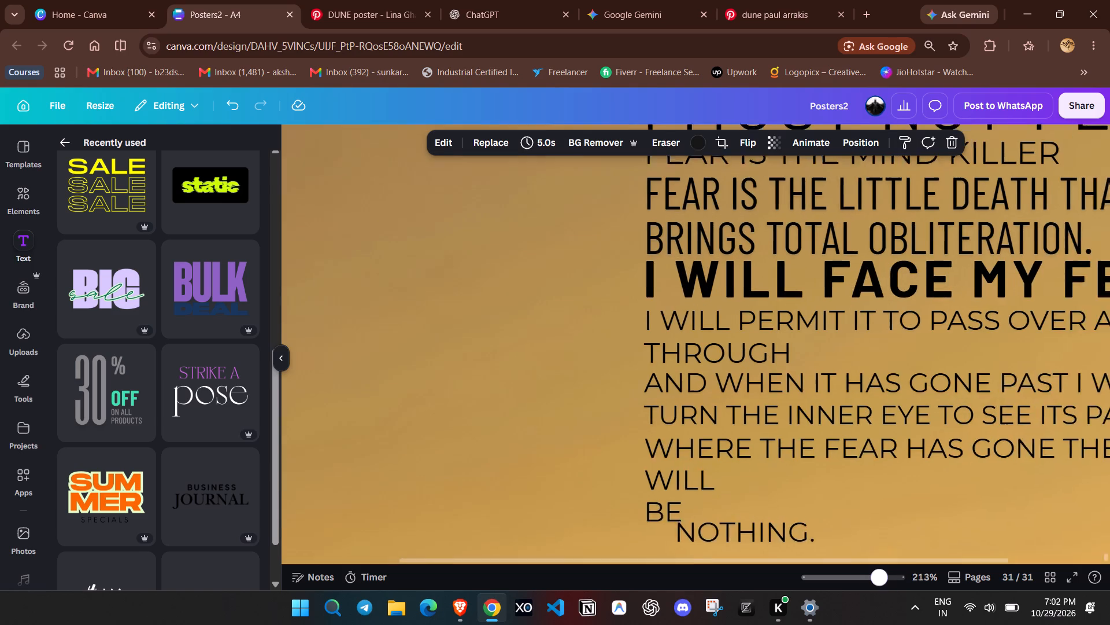
pyautogui.moveTo(801, 561); pyautogui.dragTo(920, 556)
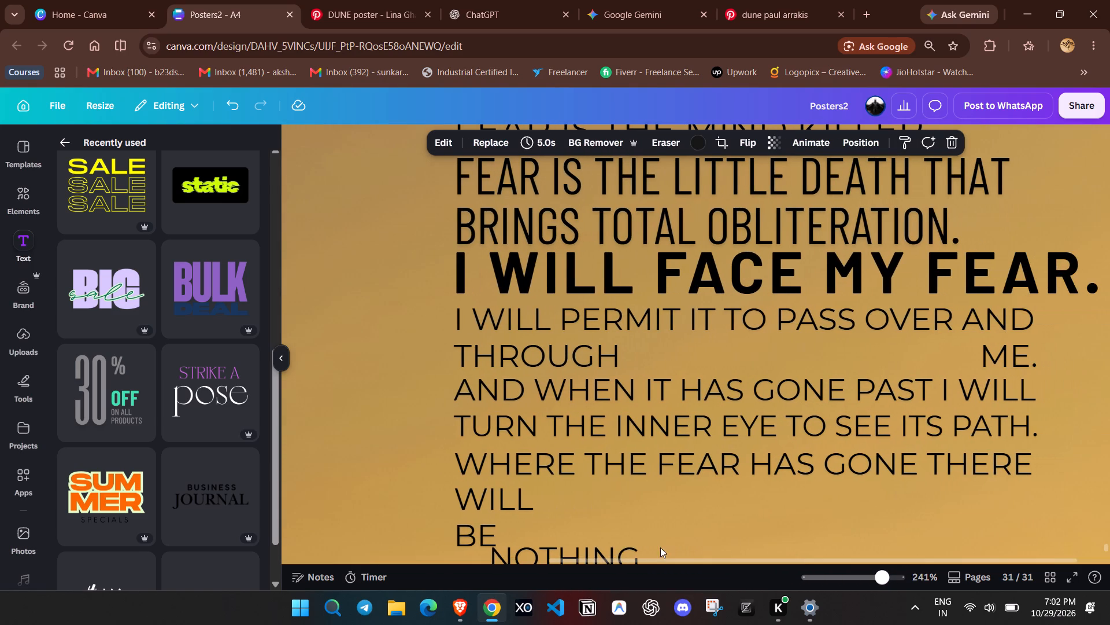
pyautogui.moveTo(624, 550); pyautogui.dragTo(998, 490)
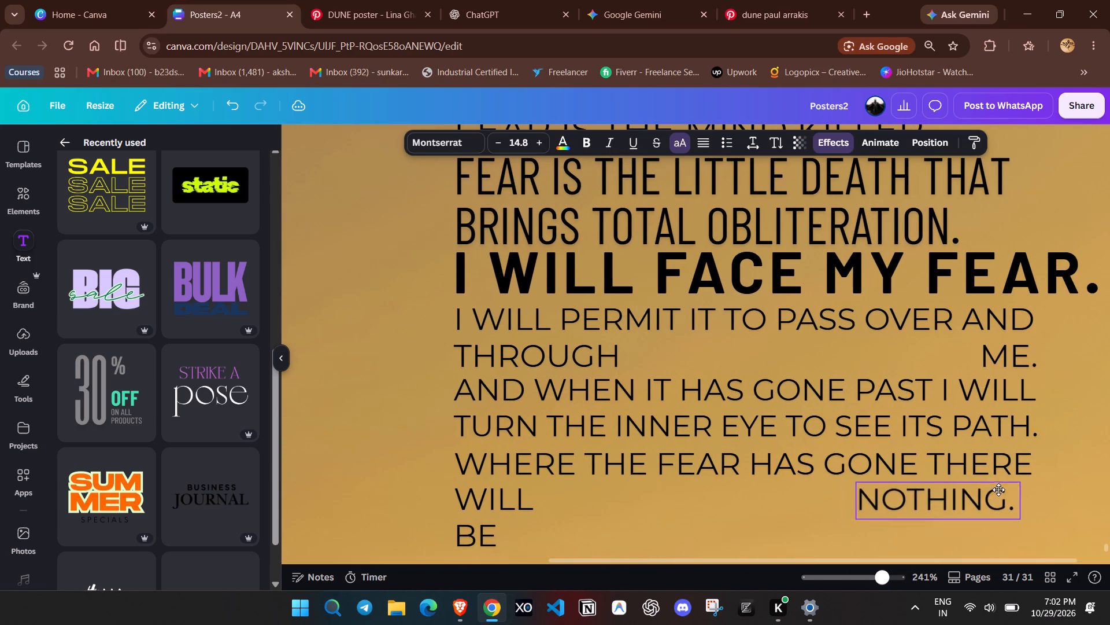
pyautogui.moveTo(998, 490); pyautogui.dragTo(1011, 486)
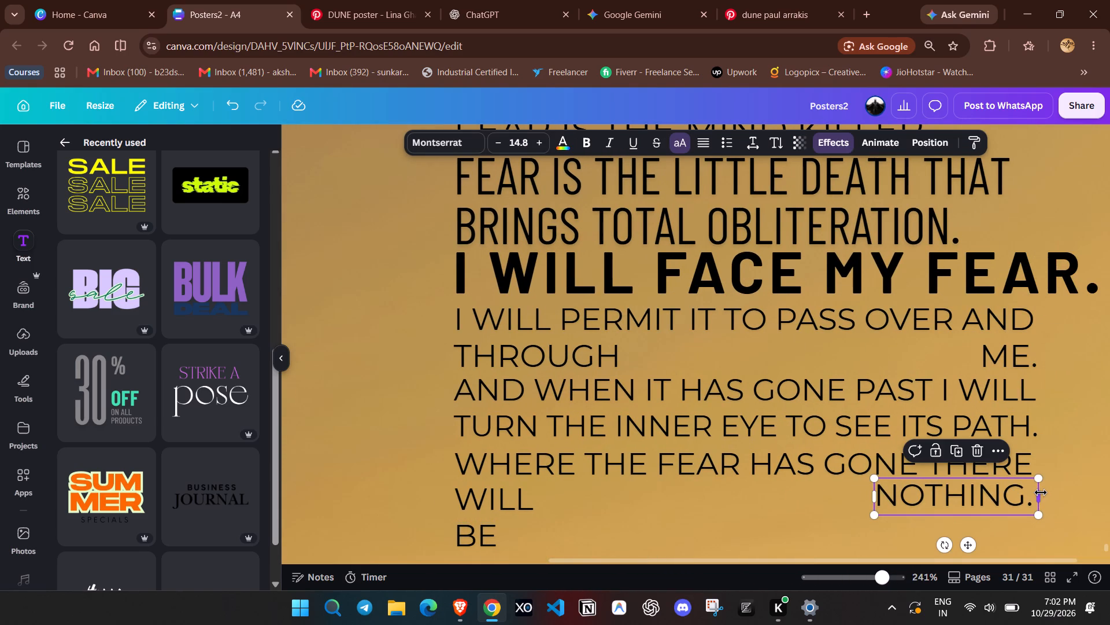
pyautogui.click(1041, 492)
pyautogui.click(931, 523)
pyautogui.click(921, 495)
# Fine-tune the horizontal position of NOTHING. so its end lines up with THERE in the line above.
pyautogui.click(887, 574)
pyautogui.scroll(-1, 896, 544)
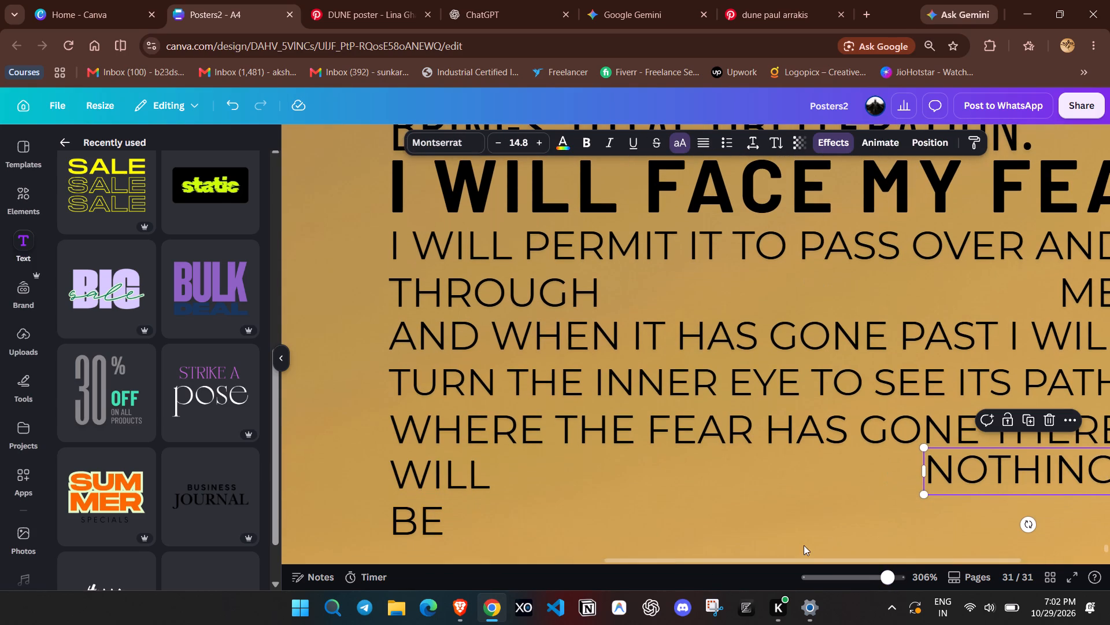
pyautogui.moveTo(802, 564); pyautogui.dragTo(853, 558)
pyautogui.moveTo(899, 481); pyautogui.dragTo(904, 479)
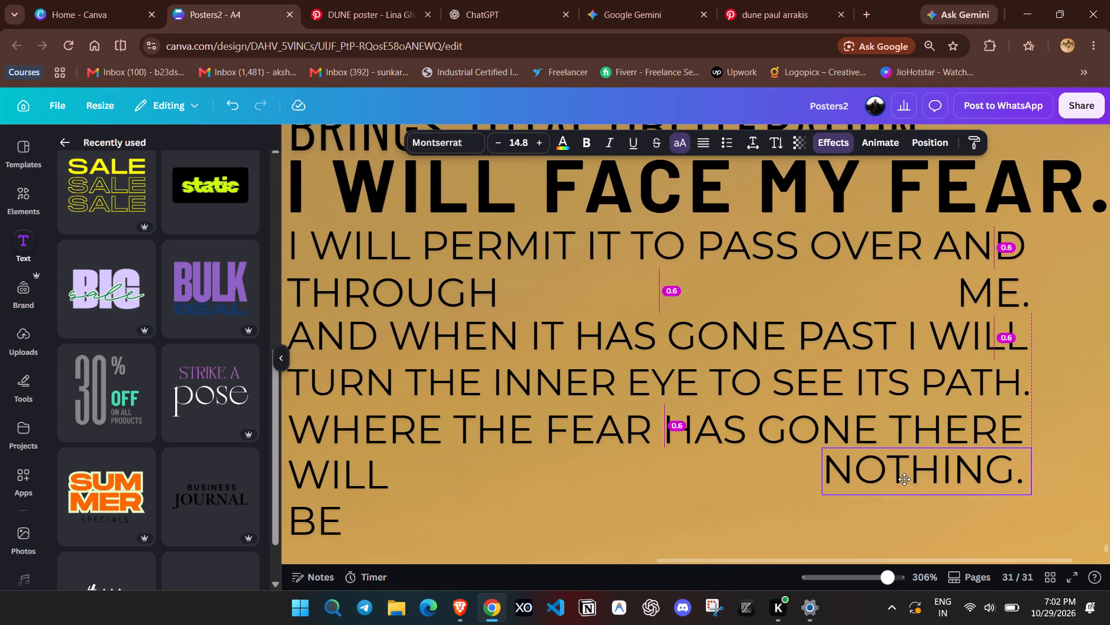
pyautogui.moveTo(904, 479); pyautogui.dragTo(908, 479)
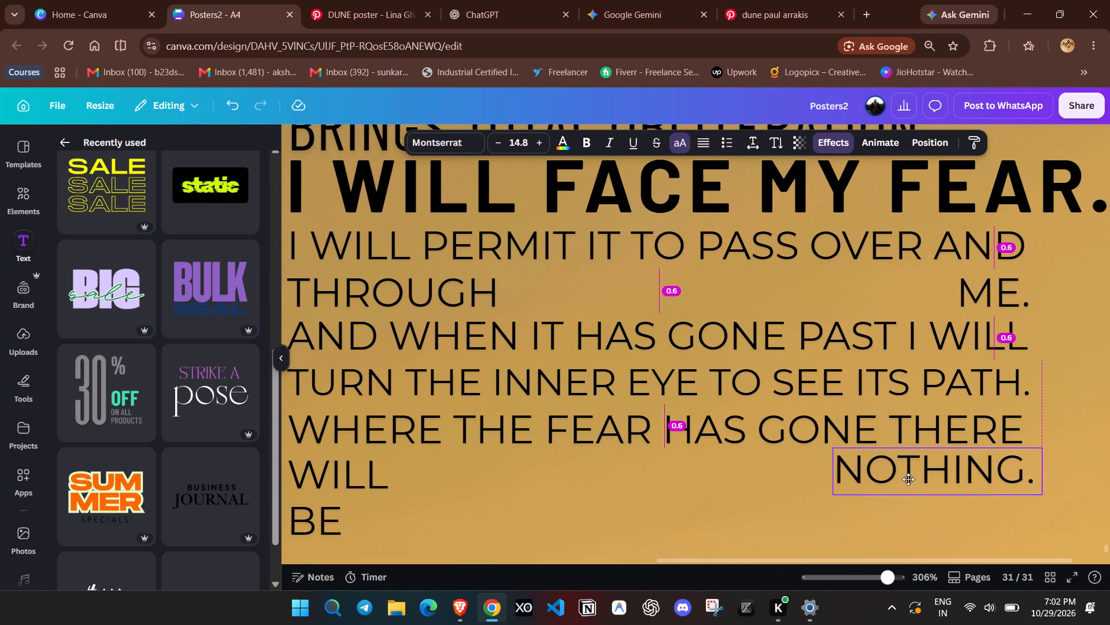
pyautogui.moveTo(908, 479); pyautogui.dragTo(906, 478)
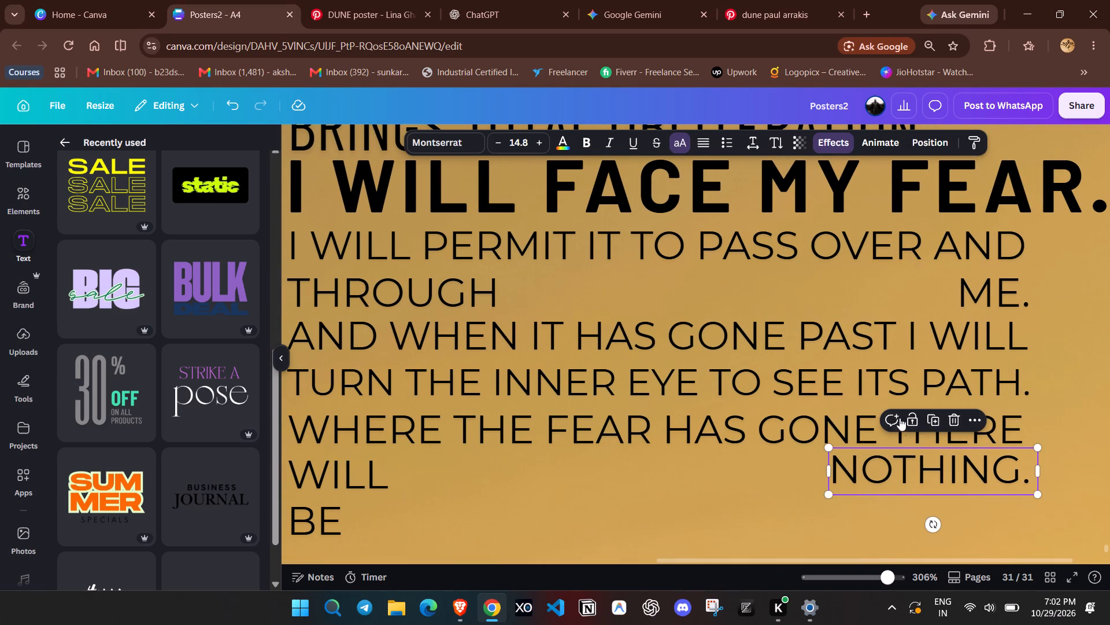
pyautogui.click(866, 429)
pyautogui.click(901, 454)
pyautogui.moveTo(964, 466); pyautogui.dragTo(953, 466)
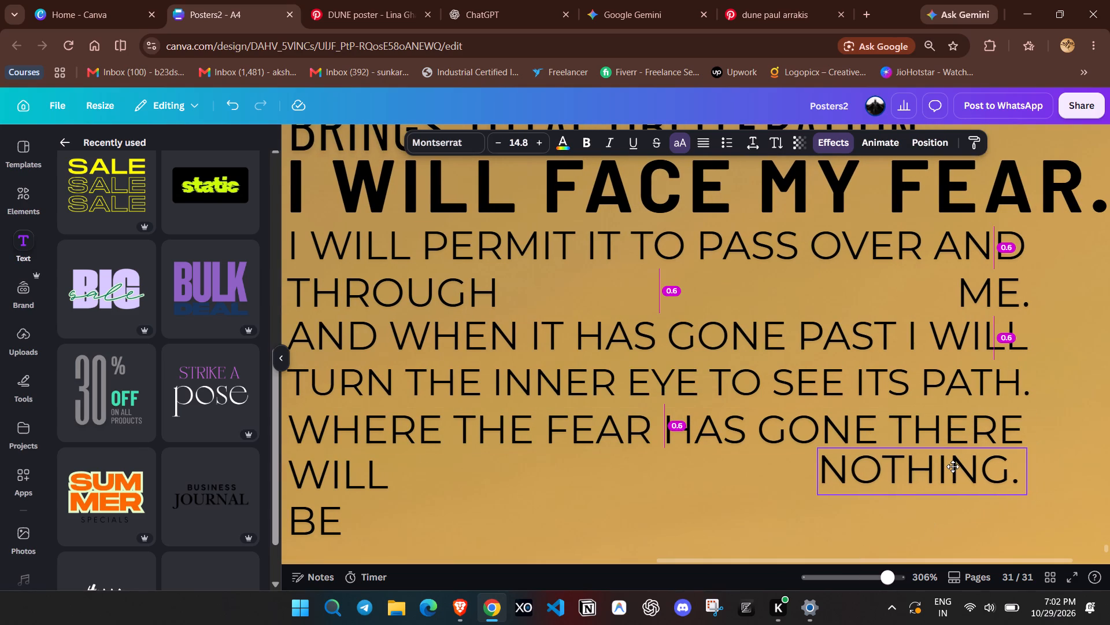
pyautogui.moveTo(953, 466); pyautogui.dragTo(954, 466)
# Move the word BE up onto the last quote row, midway between WILL and NOTHING.
pyautogui.moveTo(320, 525); pyautogui.dragTo(451, 516)
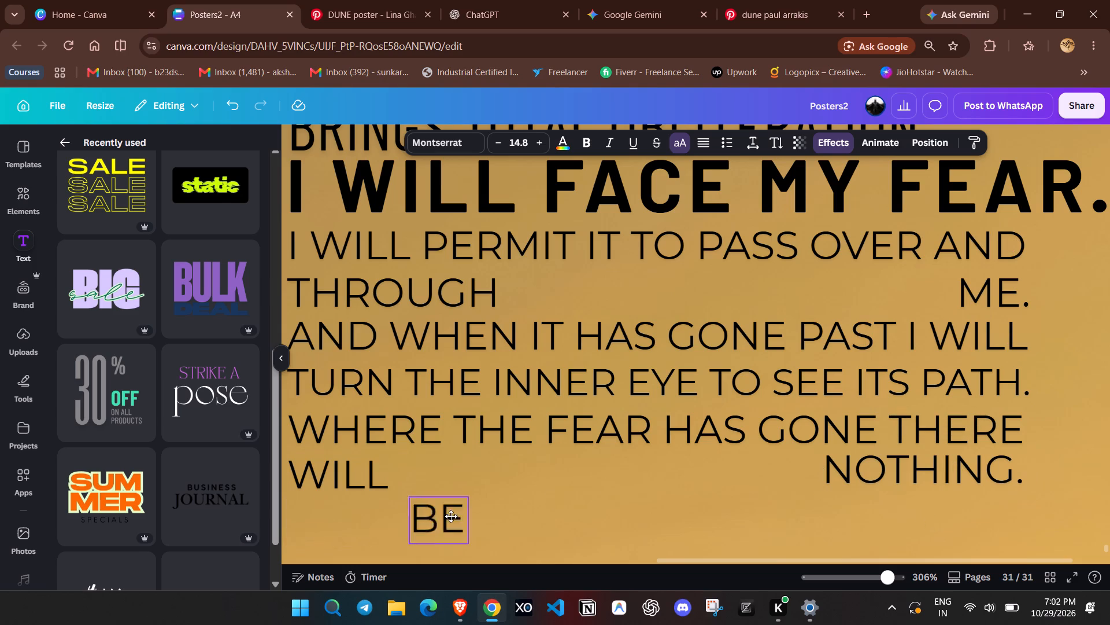
pyautogui.moveTo(451, 516); pyautogui.dragTo(606, 480)
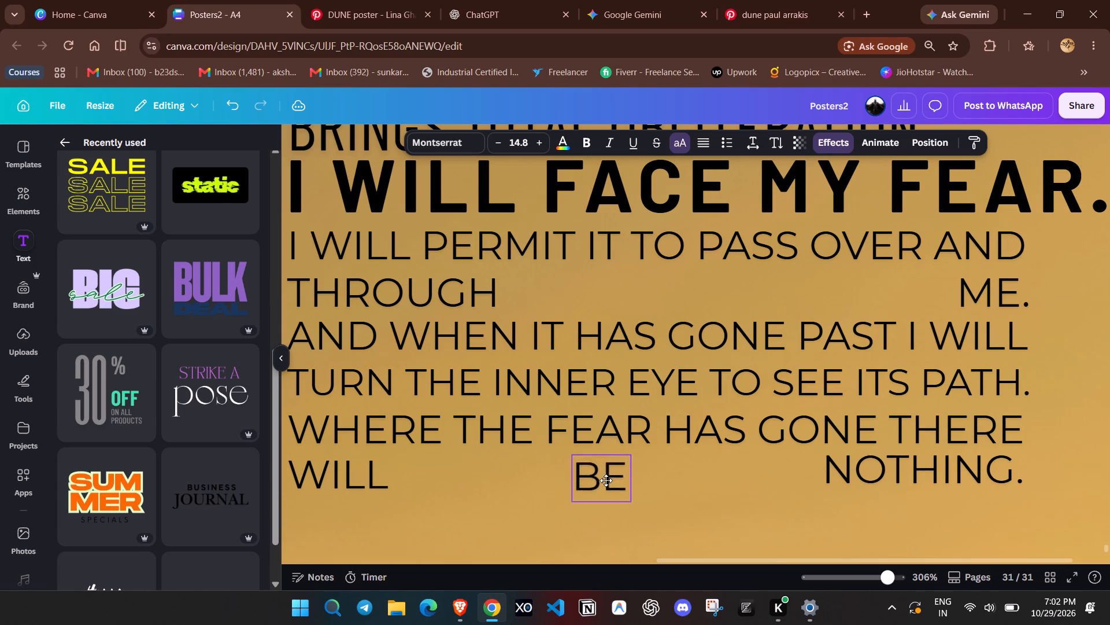
pyautogui.moveTo(606, 480); pyautogui.dragTo(621, 475)
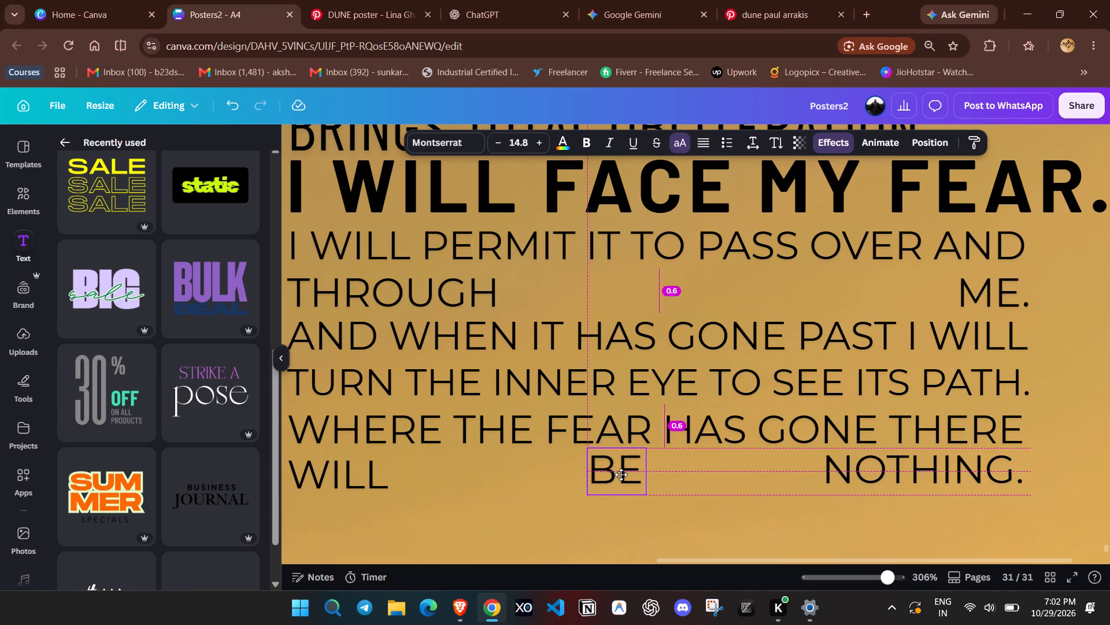
pyautogui.moveTo(621, 475); pyautogui.dragTo(623, 476)
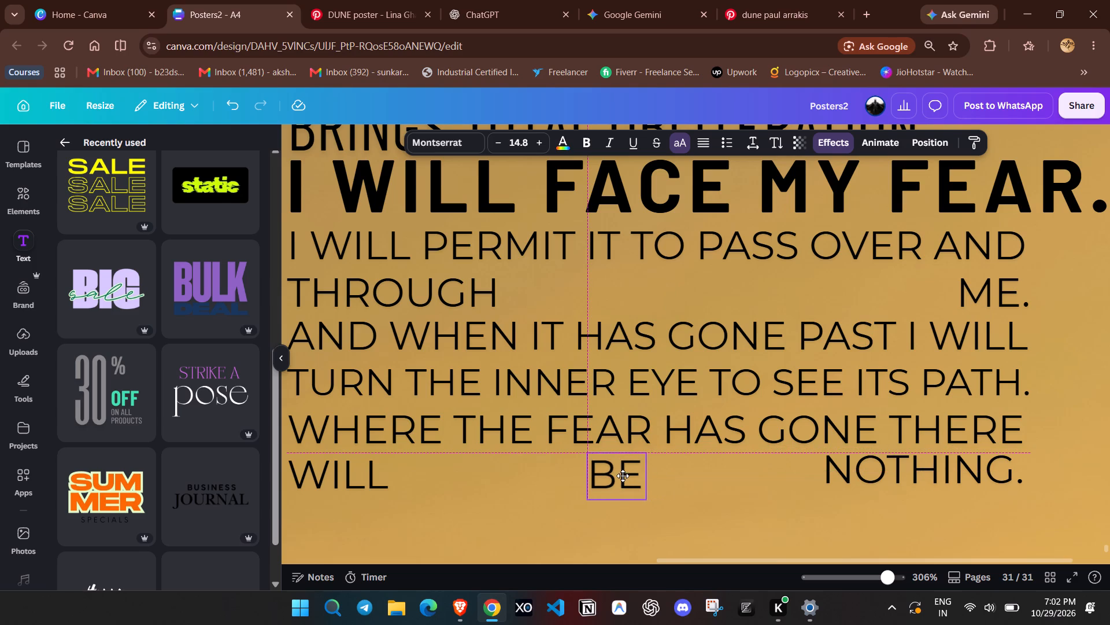
pyautogui.moveTo(623, 476); pyautogui.dragTo(618, 475)
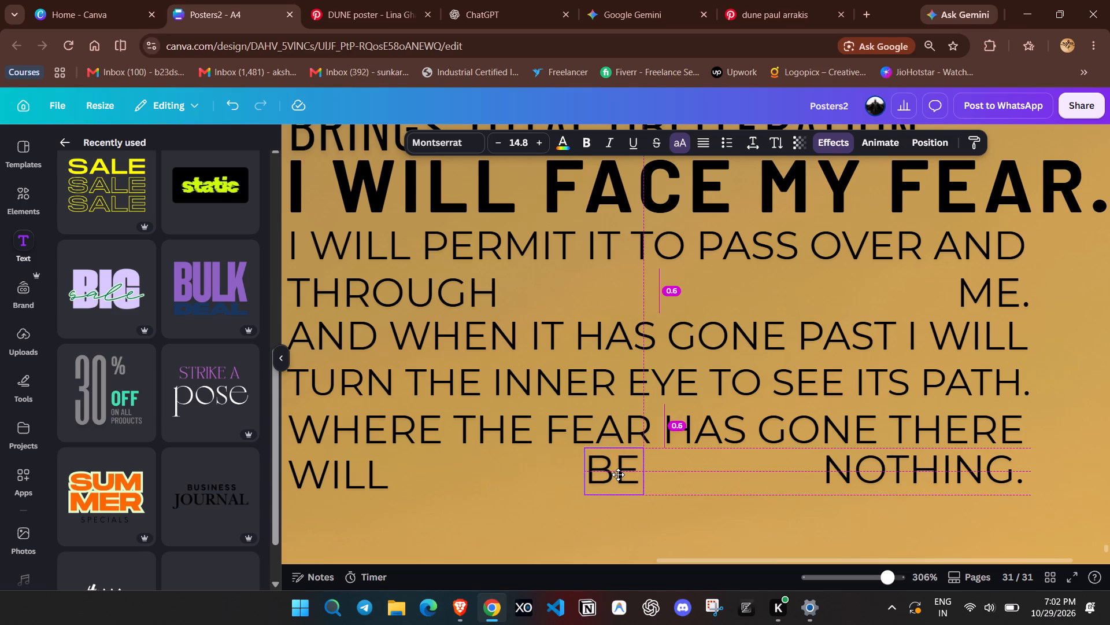
pyautogui.moveTo(618, 475); pyautogui.dragTo(622, 482)
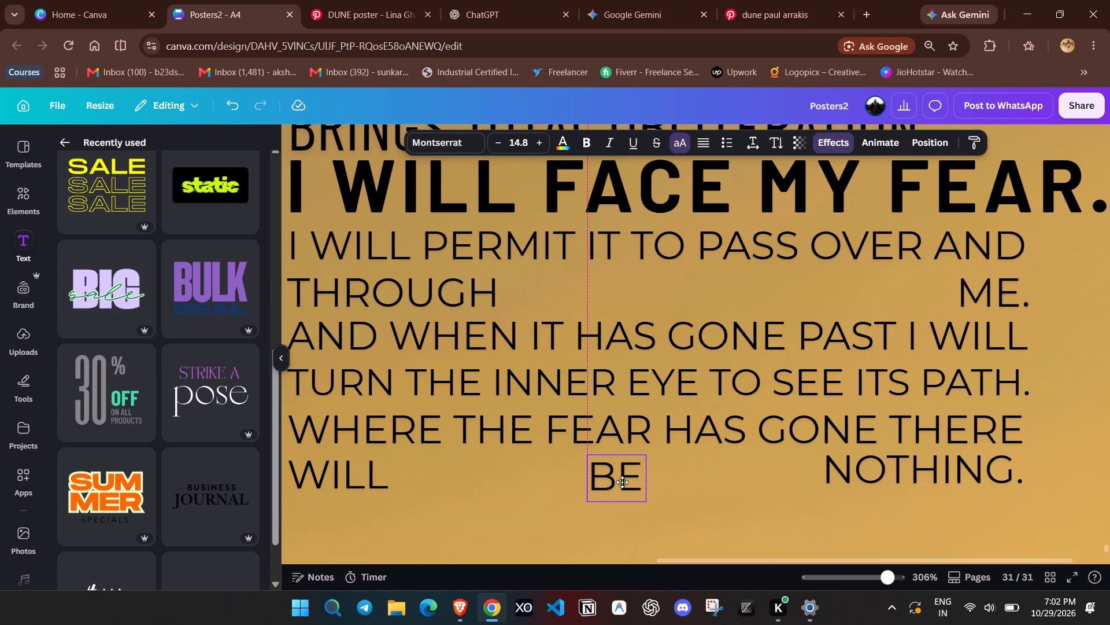
pyautogui.moveTo(622, 482); pyautogui.dragTo(620, 479)
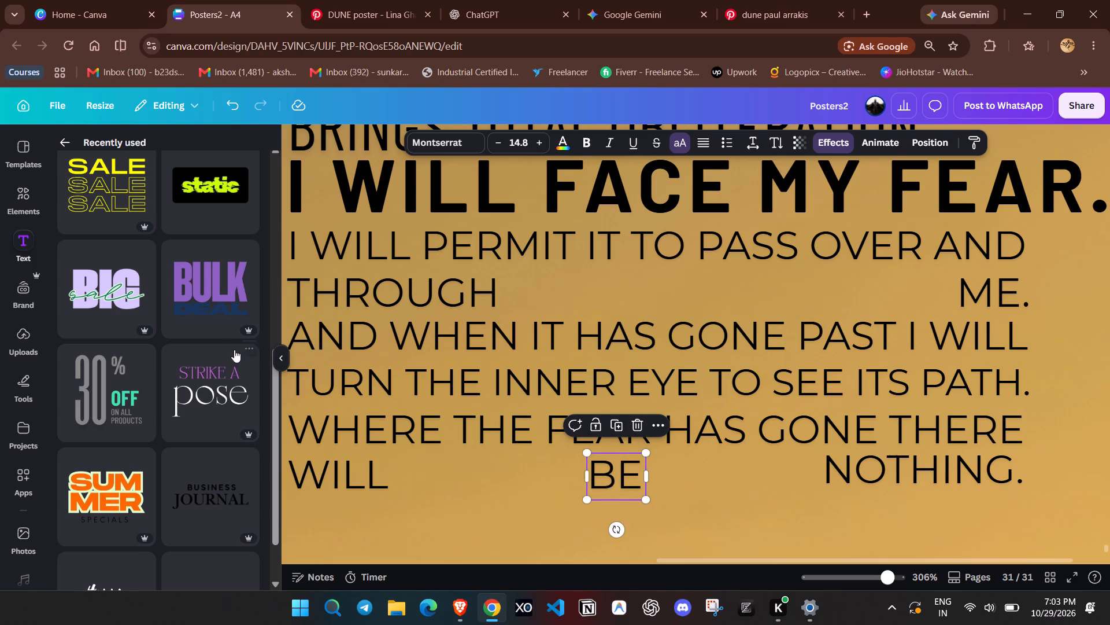
# Fine-tune BE so it sits level with WILL and is evenly spaced between WILL and NOTHING.
pyautogui.click(274, 352)
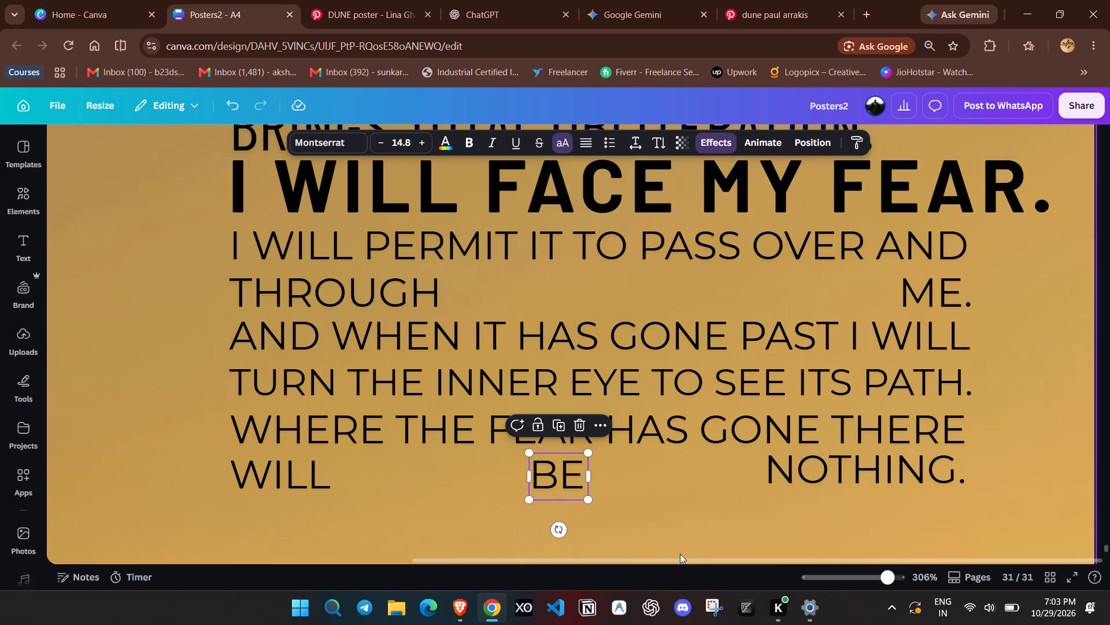
pyautogui.moveTo(893, 582); pyautogui.dragTo(899, 584)
pyautogui.scroll(-1, 765, 489)
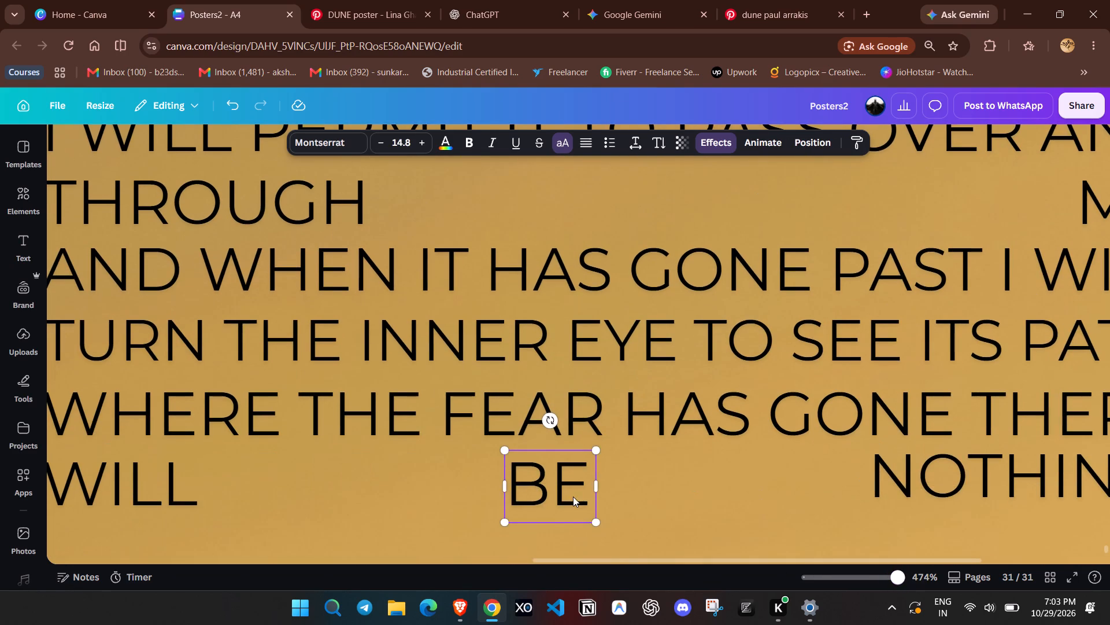
pyautogui.moveTo(564, 477); pyautogui.dragTo(563, 475)
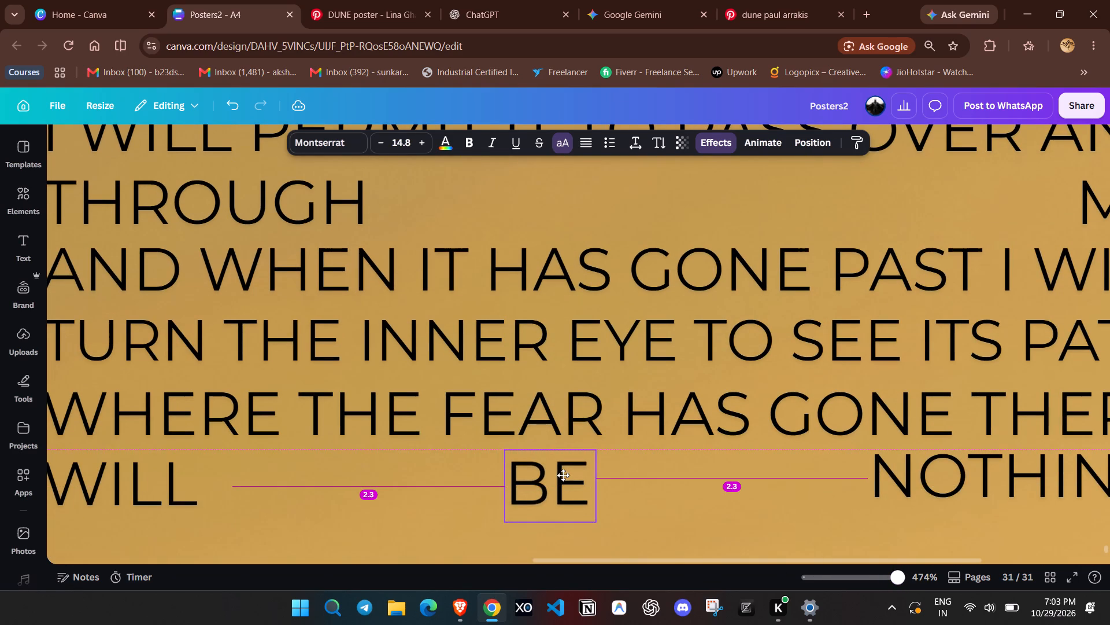
pyautogui.moveTo(563, 475); pyautogui.dragTo(561, 470)
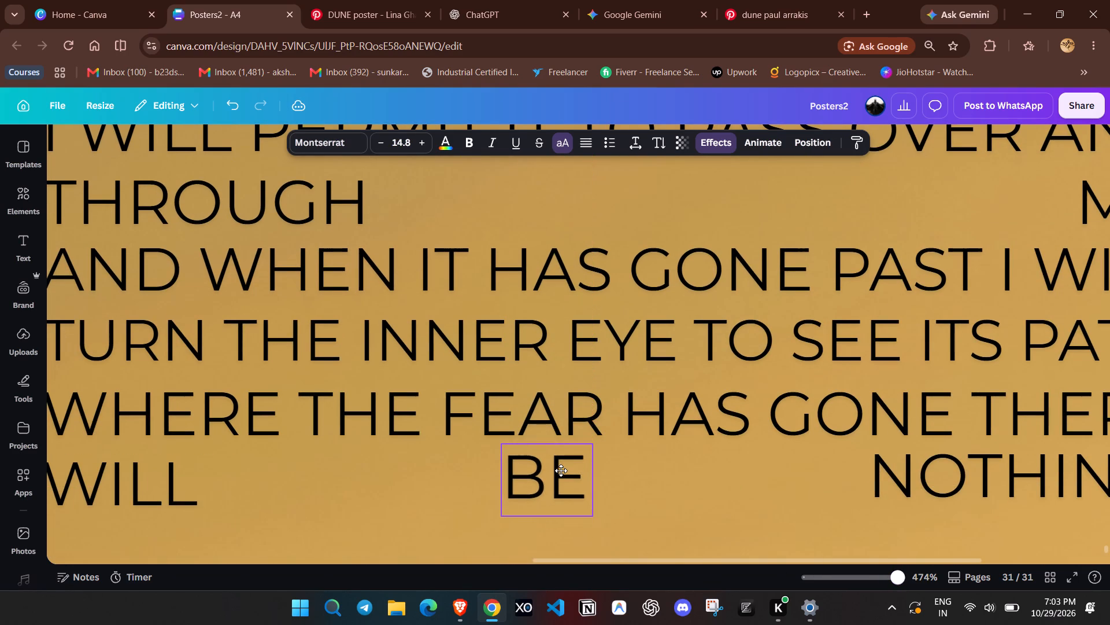
pyautogui.moveTo(561, 470); pyautogui.dragTo(559, 472)
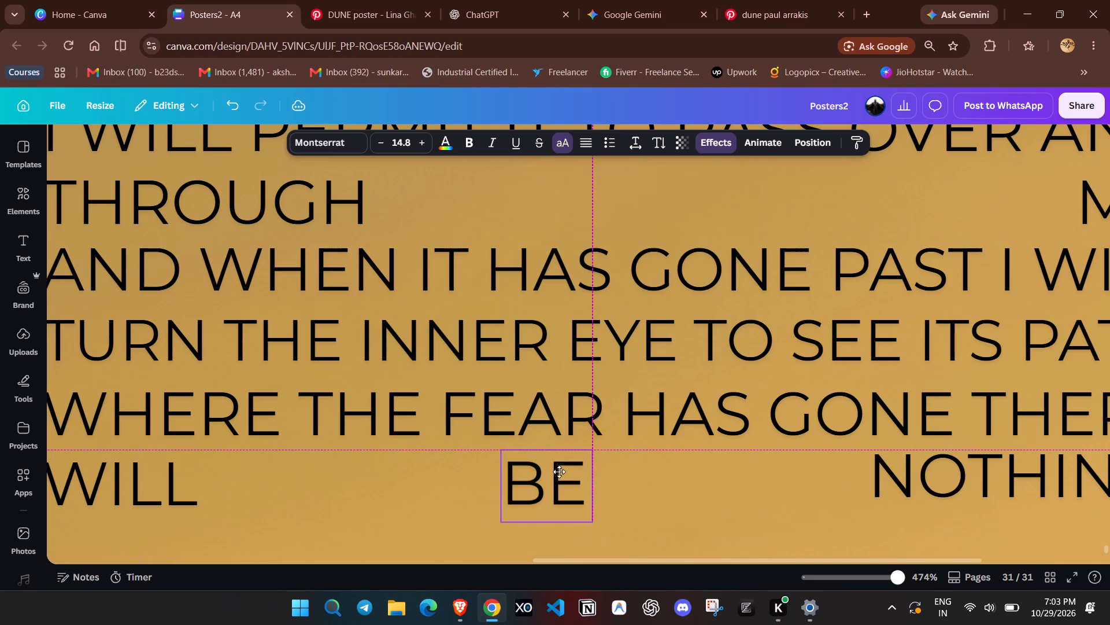
pyautogui.moveTo(559, 472); pyautogui.dragTo(560, 479)
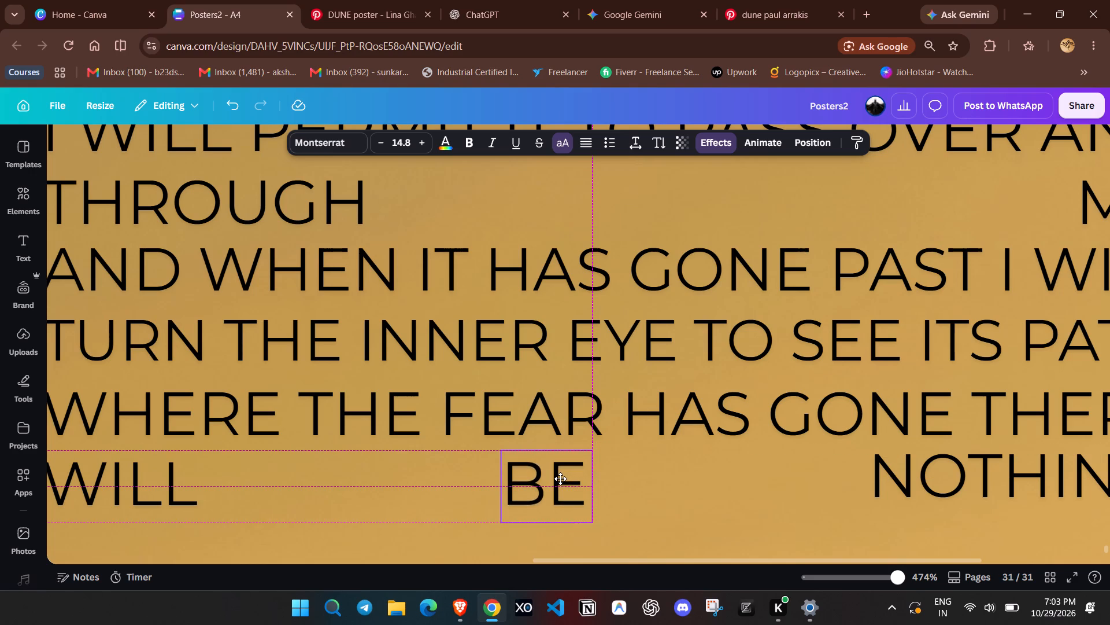
pyautogui.moveTo(560, 479); pyautogui.dragTo(570, 478)
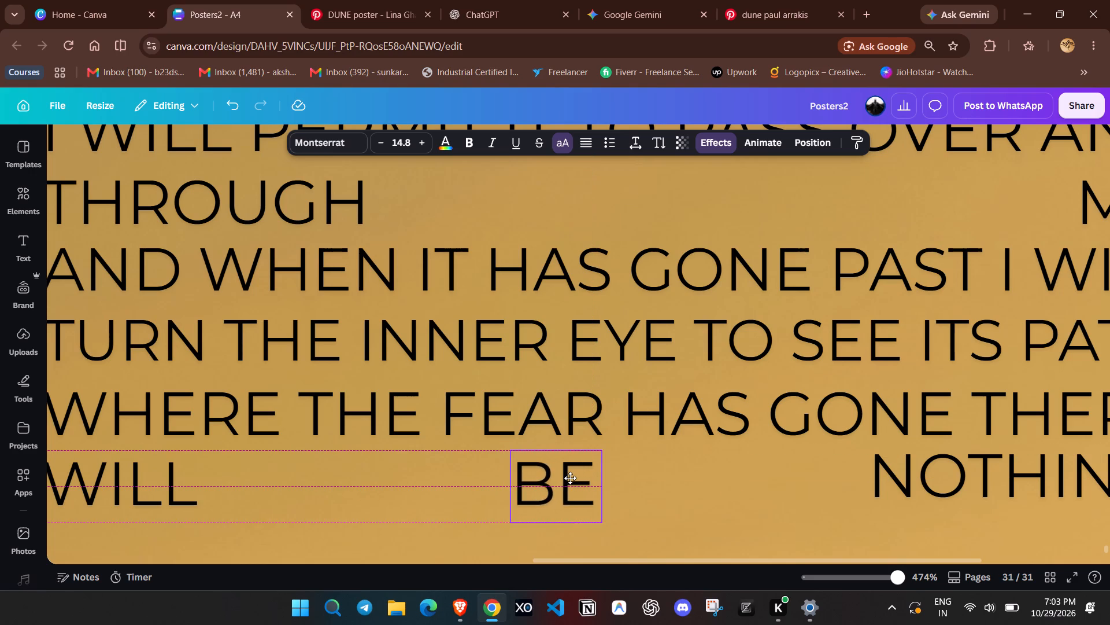
pyautogui.moveTo(570, 478); pyautogui.dragTo(571, 476)
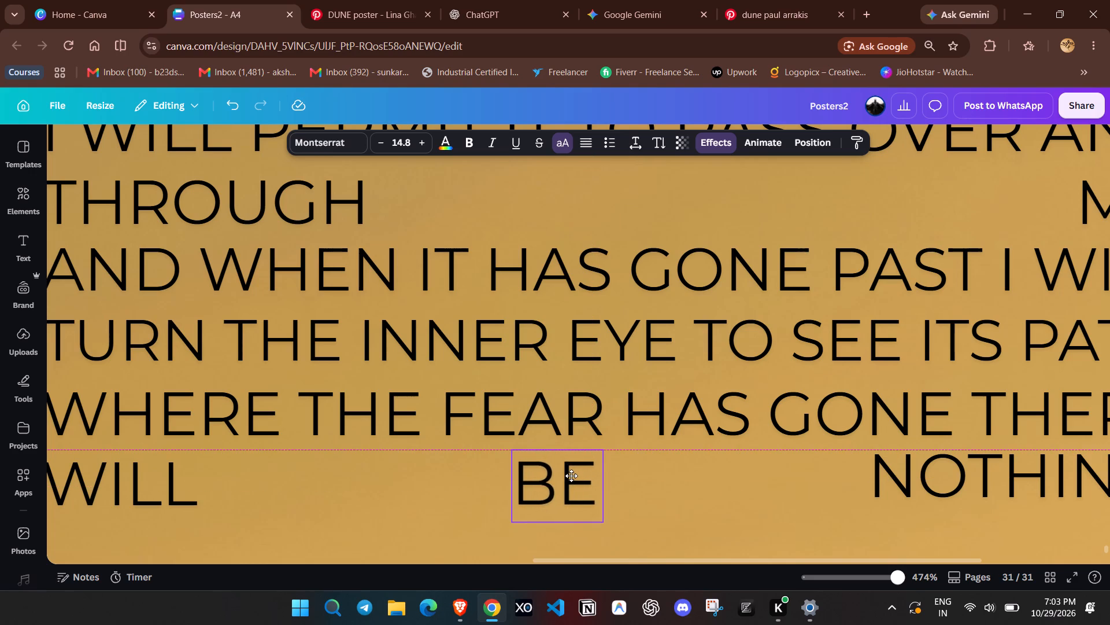
pyautogui.moveTo(571, 476); pyautogui.dragTo(575, 476)
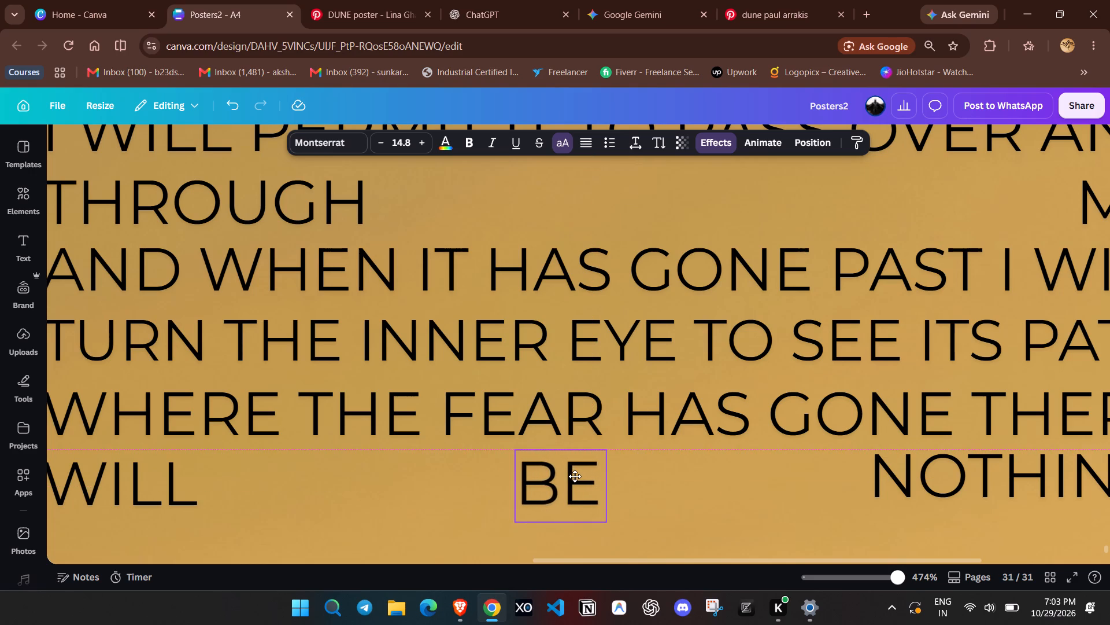
pyautogui.moveTo(575, 476); pyautogui.dragTo(575, 477)
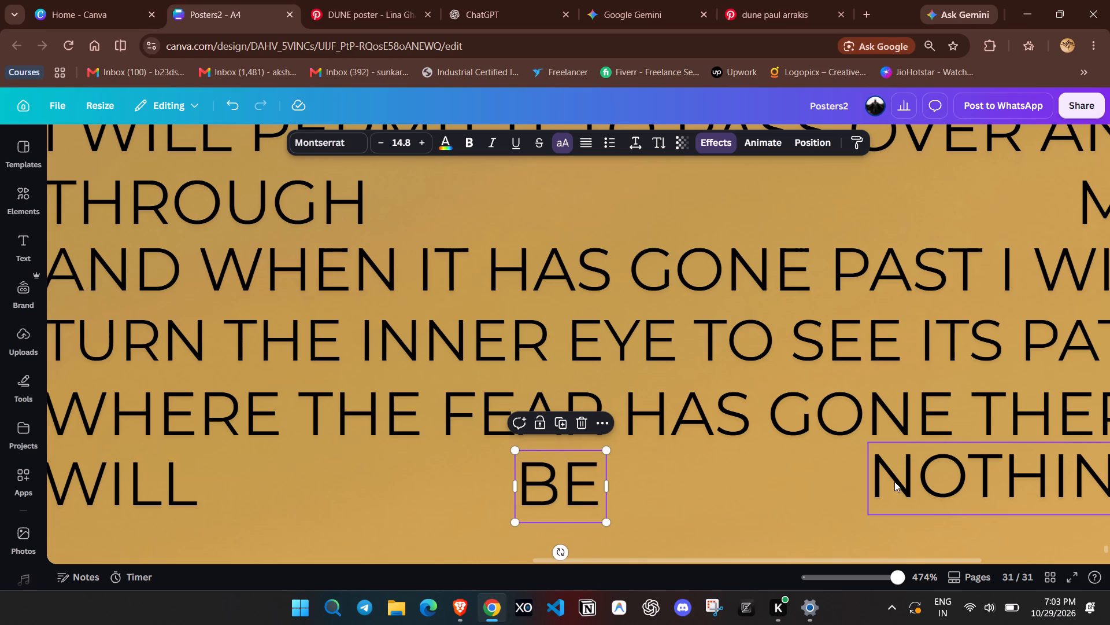
# Lower NOTHING. slightly so it sits level with WILL and BE, keeping its end under THERE.
pyautogui.moveTo(894, 481); pyautogui.dragTo(897, 493)
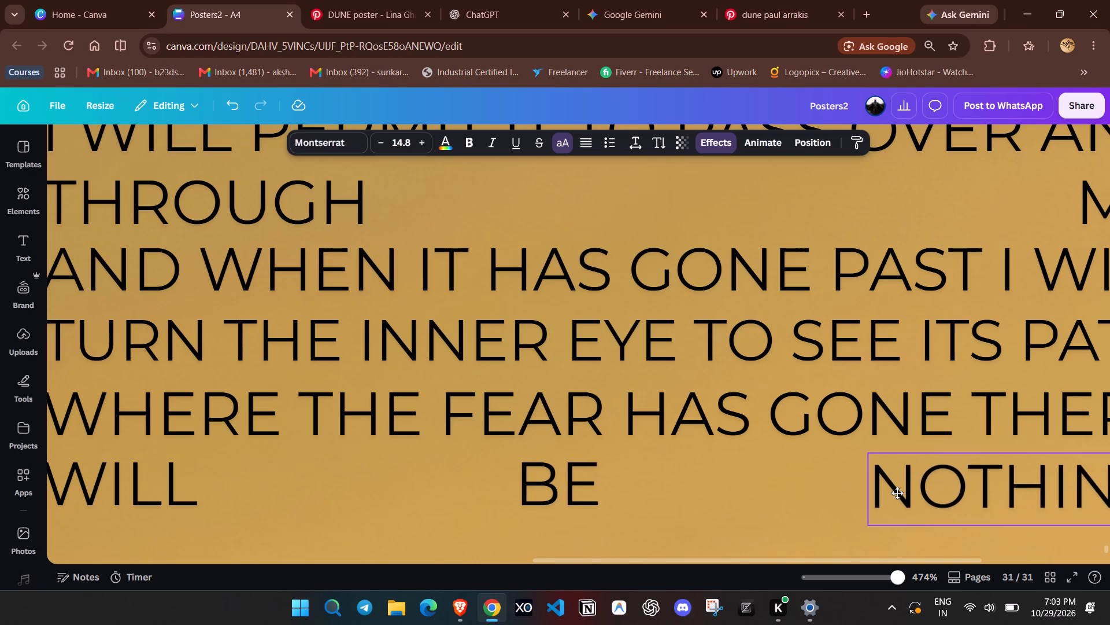
pyautogui.moveTo(897, 493); pyautogui.dragTo(895, 491)
pyautogui.moveTo(796, 564); pyautogui.dragTo(798, 564)
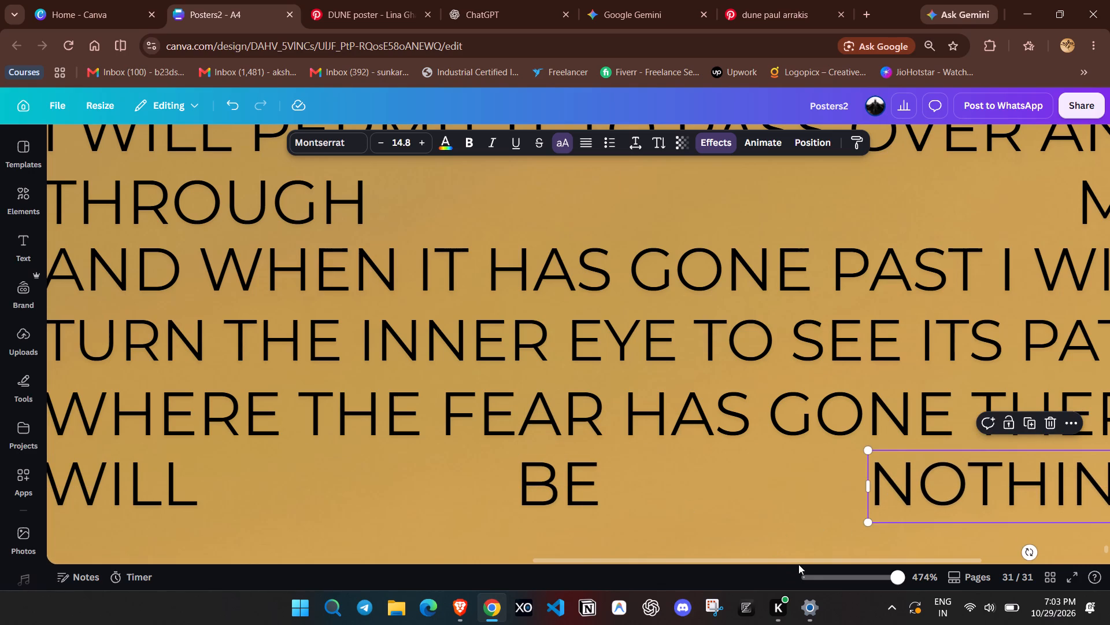
pyautogui.moveTo(798, 564); pyautogui.dragTo(831, 558)
pyautogui.moveTo(831, 557); pyautogui.dragTo(885, 561)
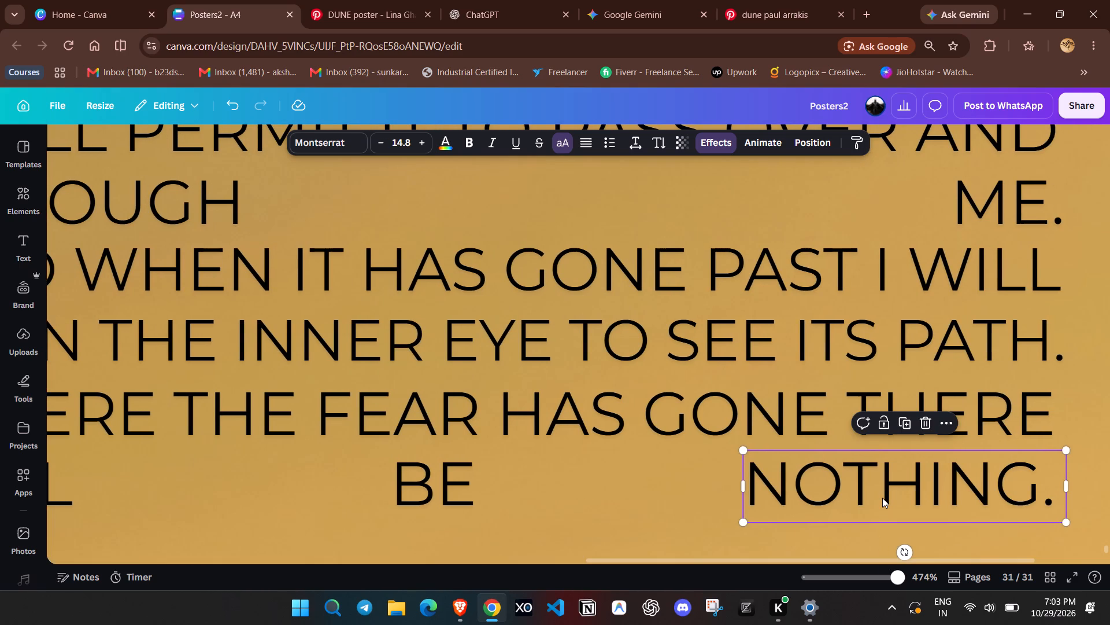
pyautogui.click(882, 497)
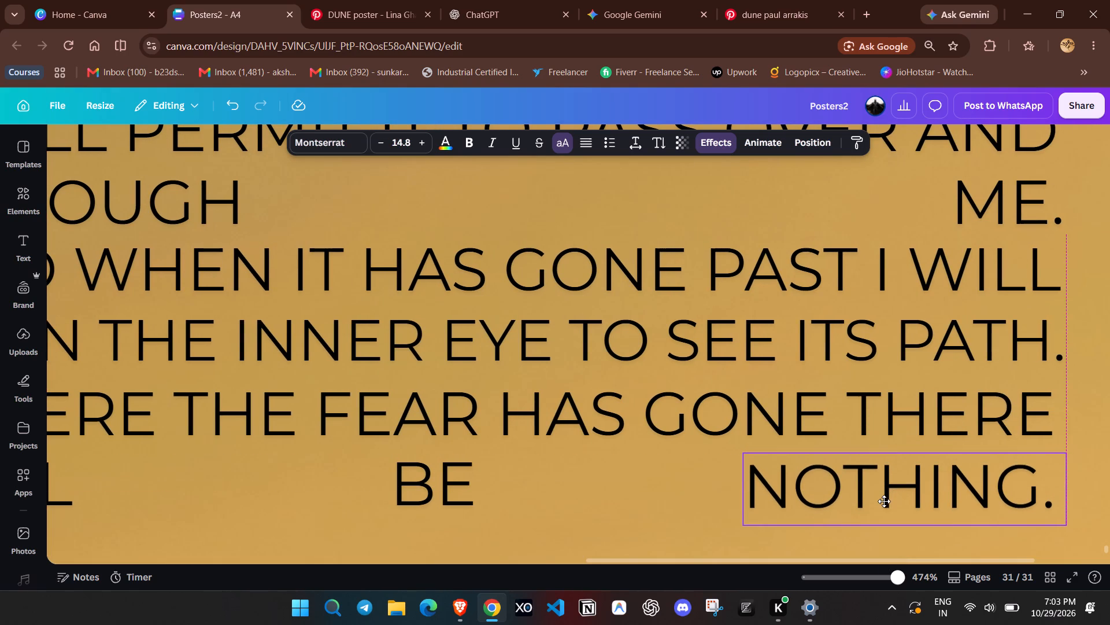
# Review the stacked quote on page 31 and check the Pinterest DUNE poster reference for the line that follows.
pyautogui.moveTo(888, 576); pyautogui.dragTo(874, 574)
pyautogui.click(854, 459)
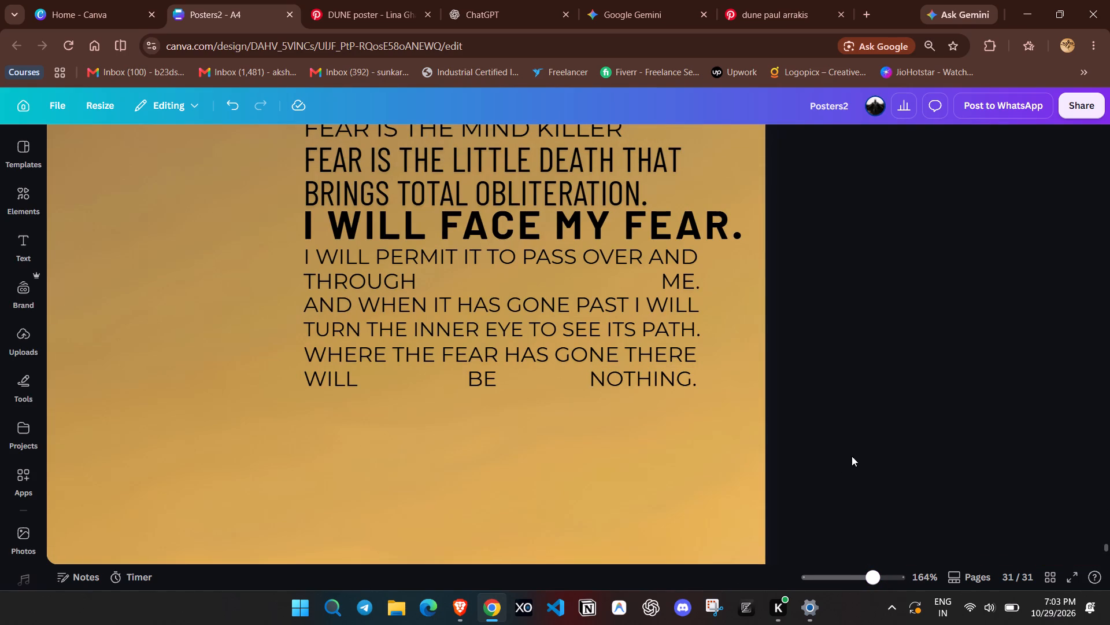
pyautogui.scroll(1, 842, 459)
pyautogui.moveTo(864, 575); pyautogui.dragTo(875, 583)
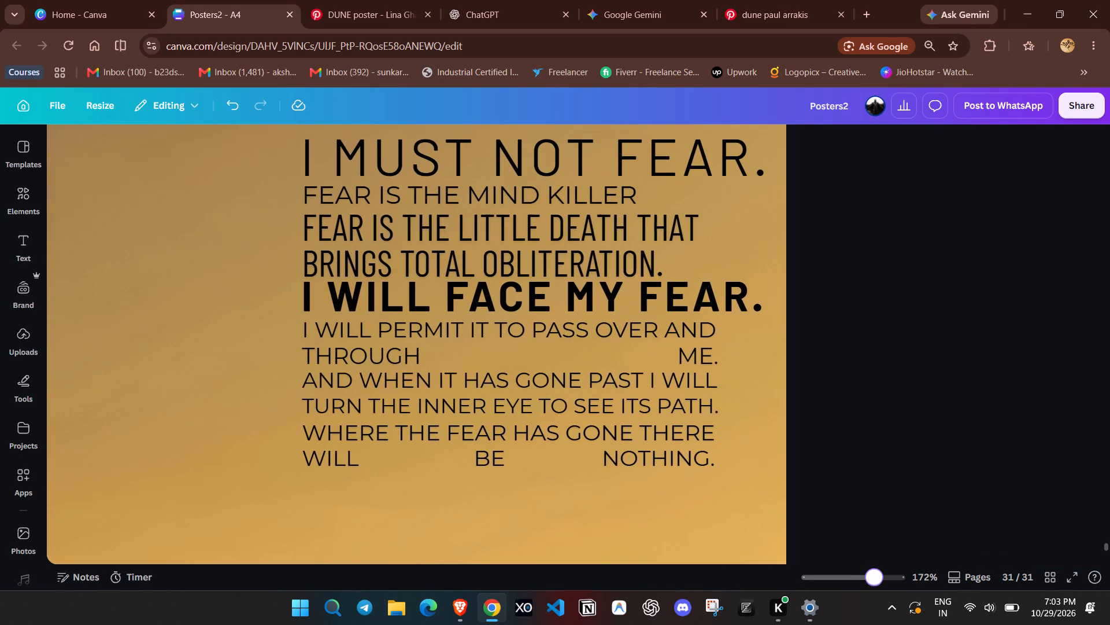
pyautogui.click(875, 583)
pyautogui.moveTo(877, 586); pyautogui.dragTo(884, 589)
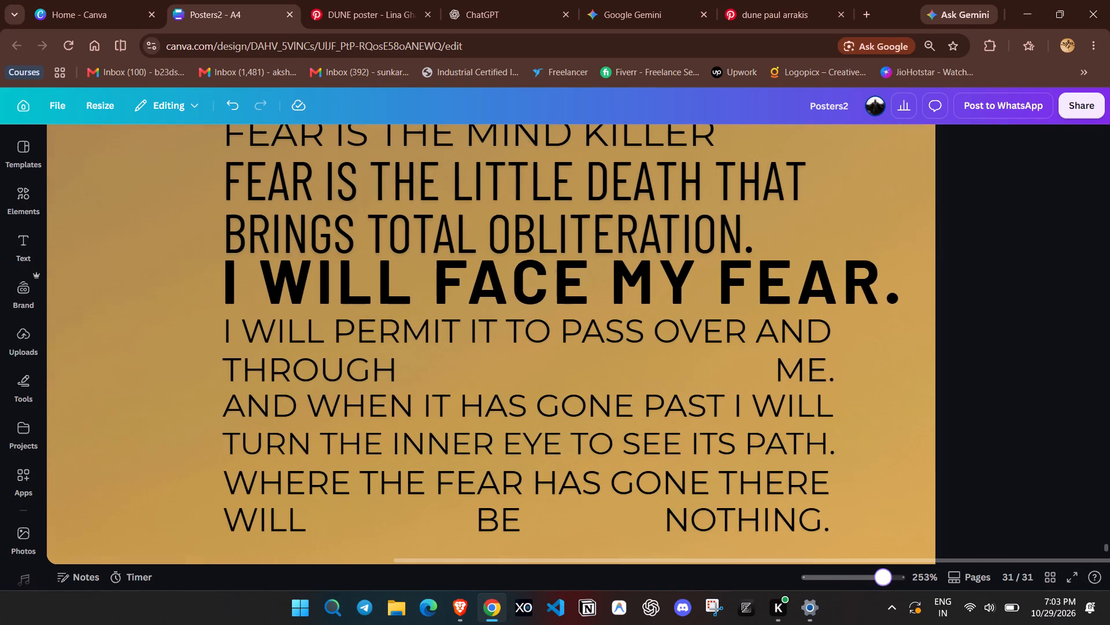
pyautogui.moveTo(849, 561); pyautogui.dragTo(490, 563)
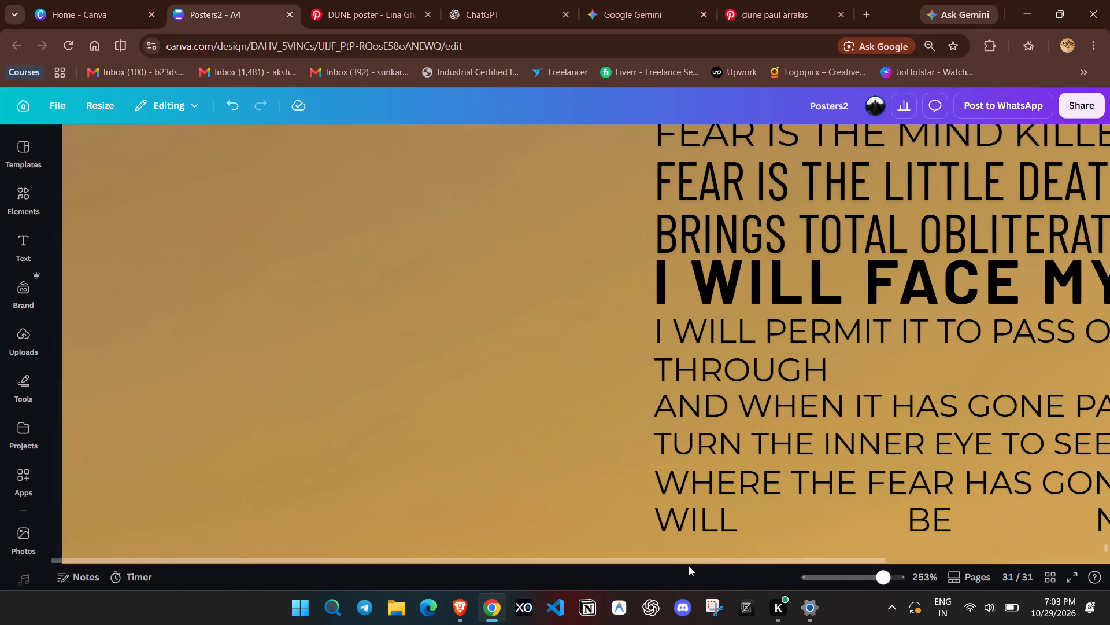
pyautogui.moveTo(887, 584); pyautogui.dragTo(867, 580)
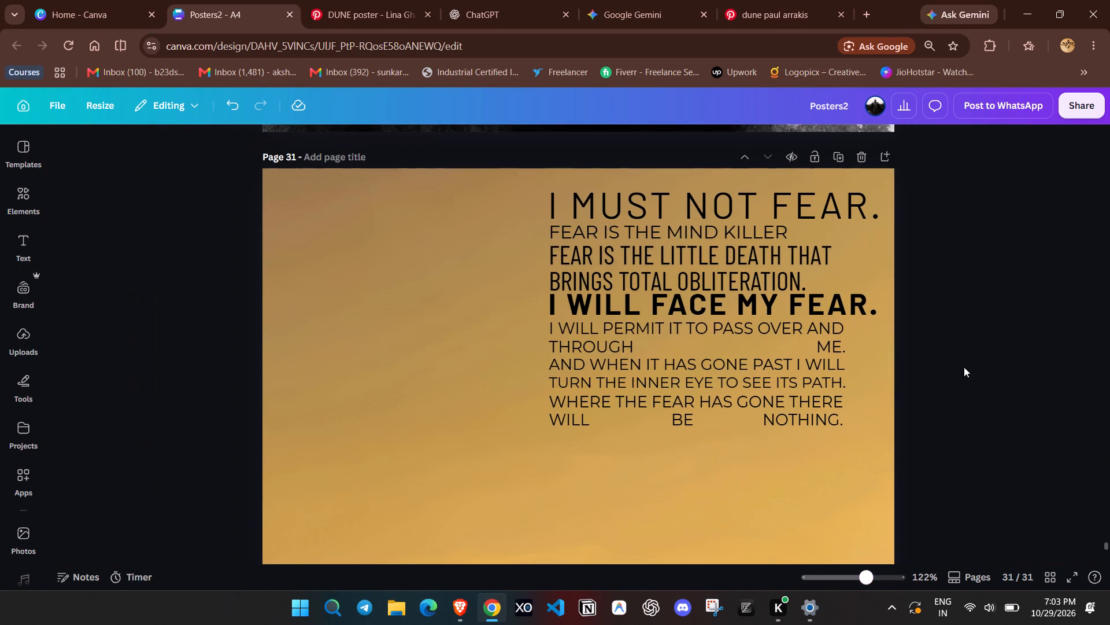
pyautogui.click(409, 0)
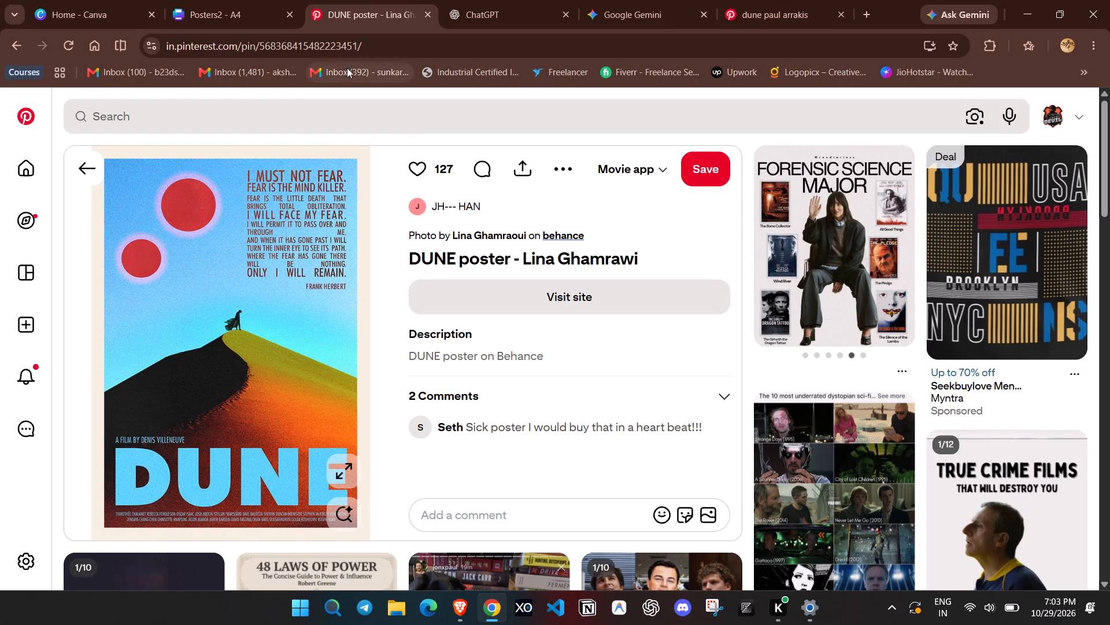
pyautogui.click(248, 4)
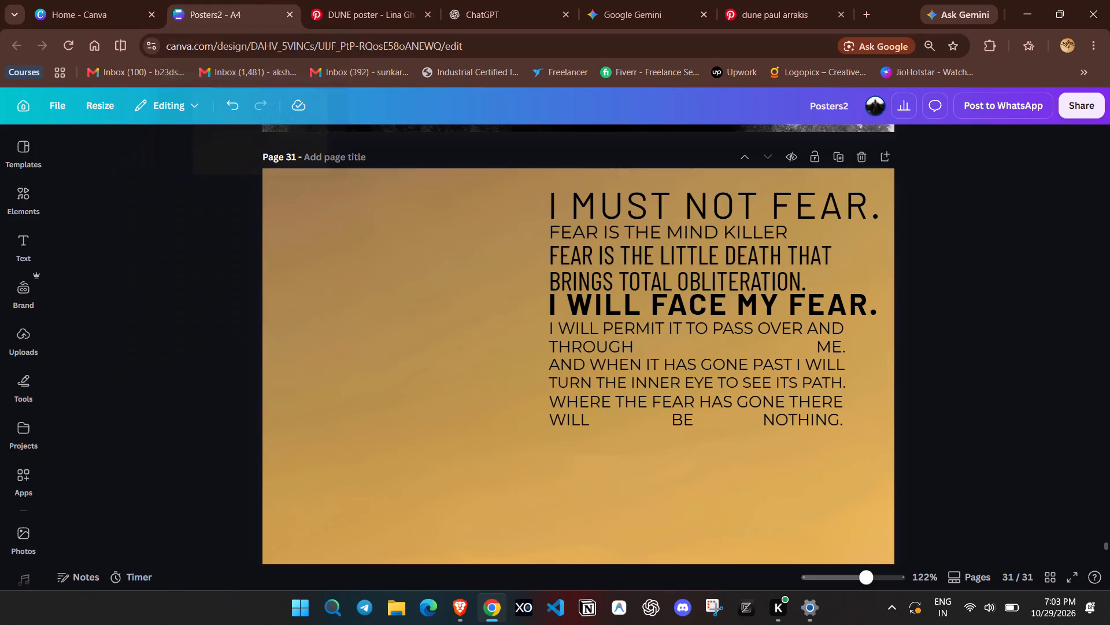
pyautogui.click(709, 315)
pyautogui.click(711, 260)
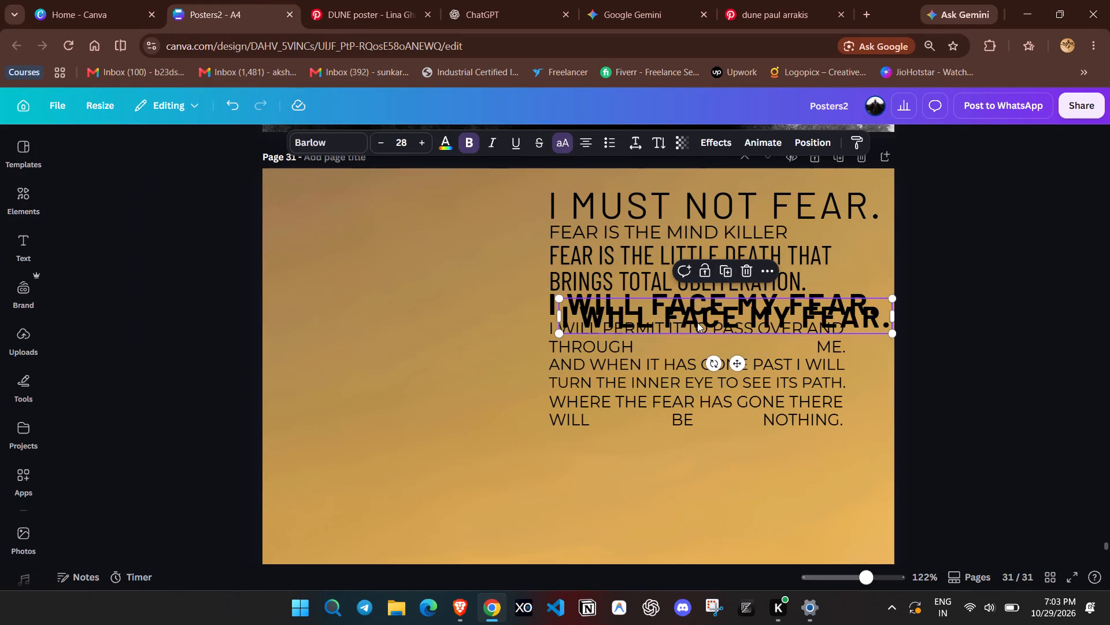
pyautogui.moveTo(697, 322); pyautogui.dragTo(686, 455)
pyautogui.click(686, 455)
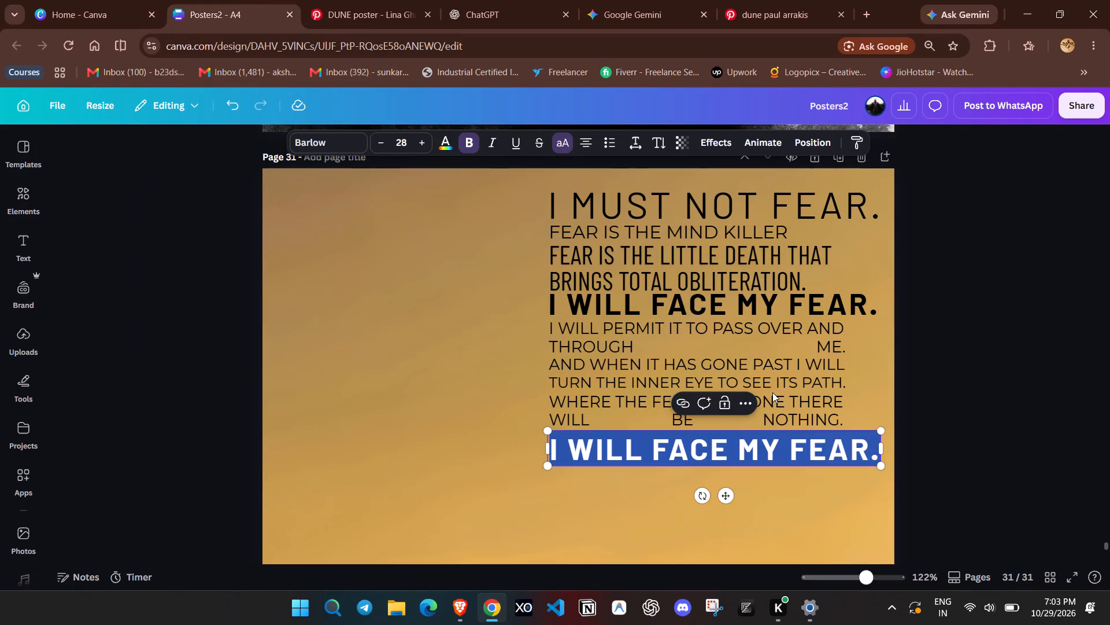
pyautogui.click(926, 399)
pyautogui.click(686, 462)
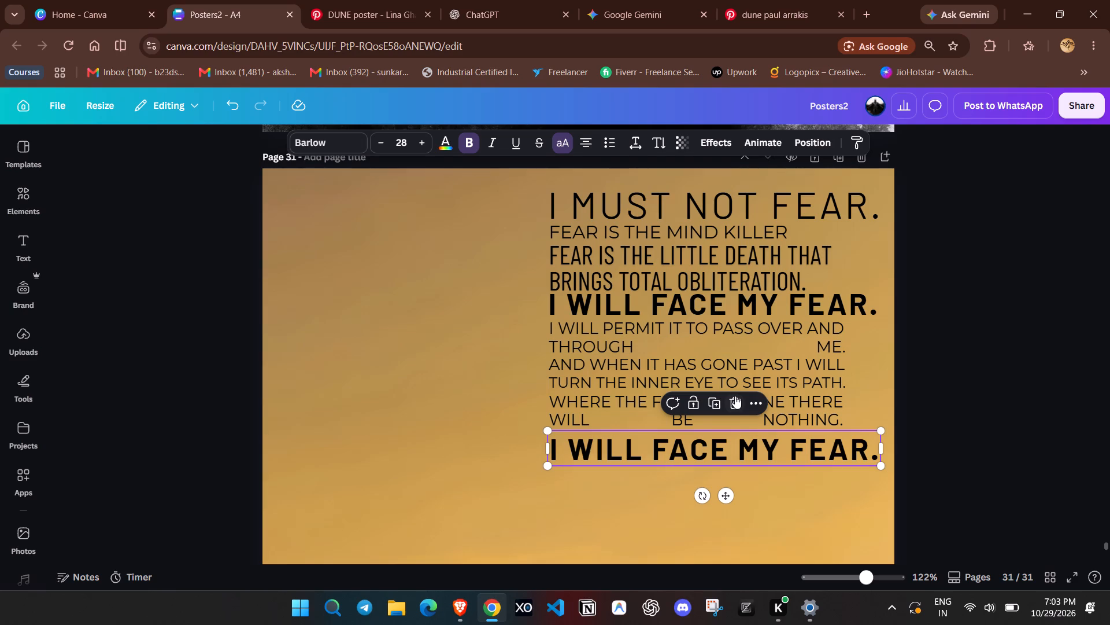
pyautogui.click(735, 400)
# Duplicate the I MUST NOT FEAR. line and place the copy directly below the WILL BE NOTHING. row.
pyautogui.click(723, 183)
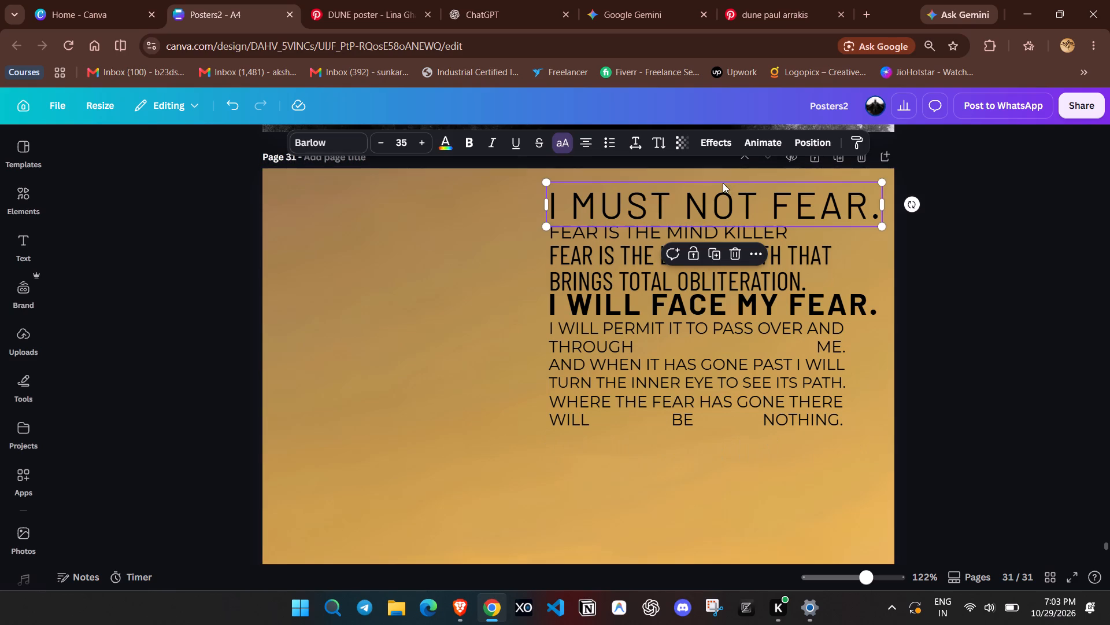
pyautogui.click(720, 247)
pyautogui.moveTo(716, 213); pyautogui.dragTo(708, 436)
pyautogui.click(708, 436)
pyautogui.moveTo(708, 436); pyautogui.dragTo(708, 446)
pyautogui.click(637, 498)
# Replace the text of the copied line below the quote with ONLY I WILL REMAIN.
pyautogui.moveTo(660, 451); pyautogui.dragTo(658, 461)
pyautogui.click(658, 461)
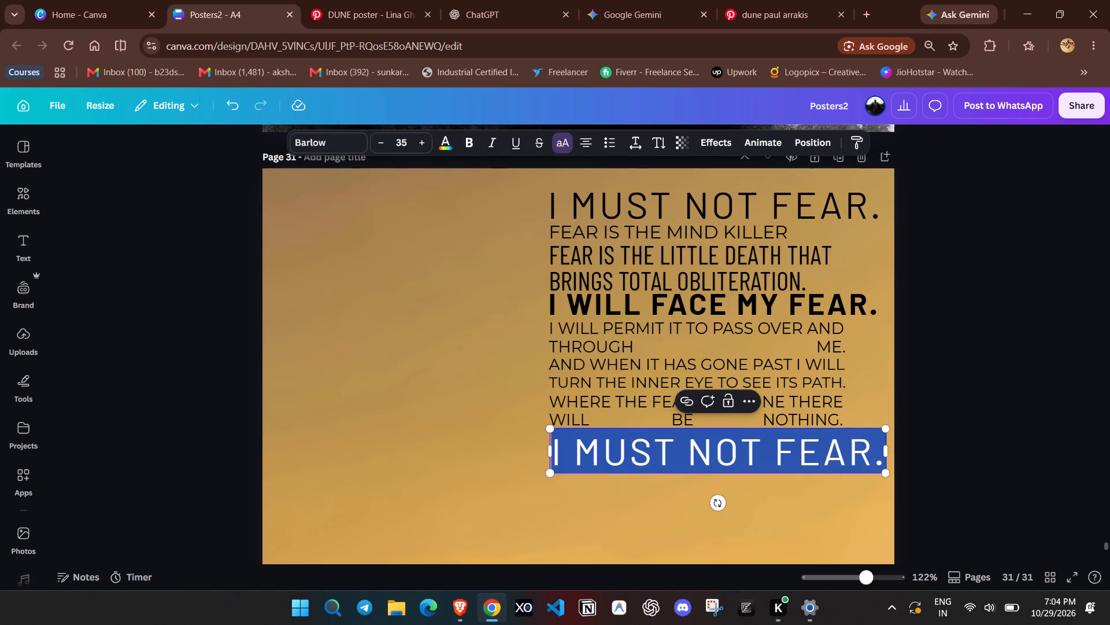
pyautogui.write('only i will remi')
pyautogui.press('BackSpace')
pyautogui.write('ain.')
# Make the ONLY I WILL REMAIN. line bold.
pyautogui.click(471, 149)
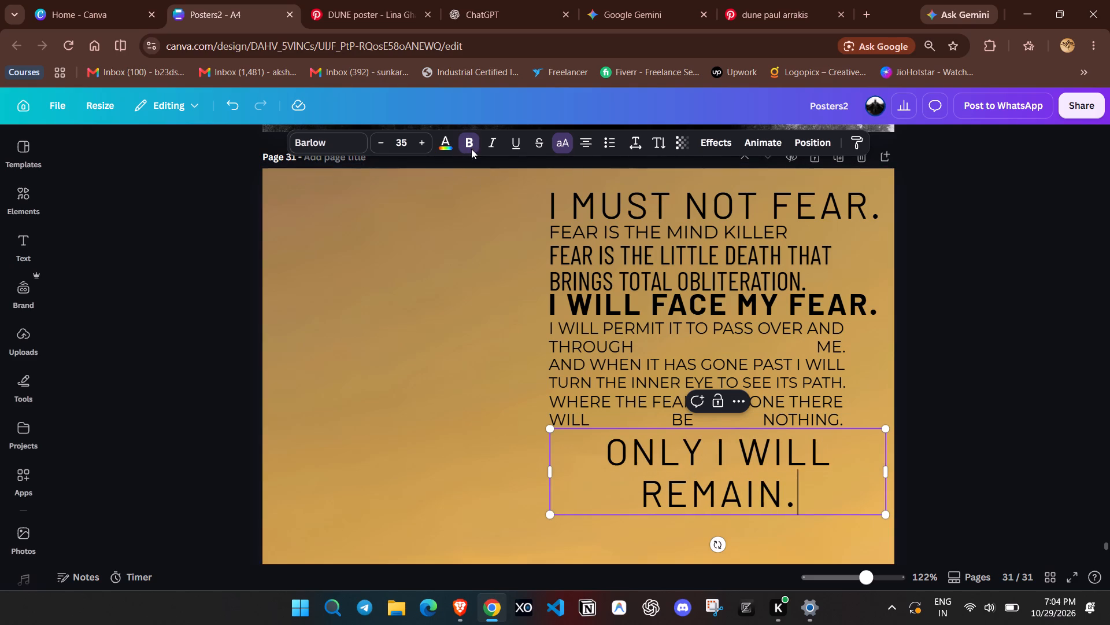
pyautogui.click(456, 505)
pyautogui.click(672, 444)
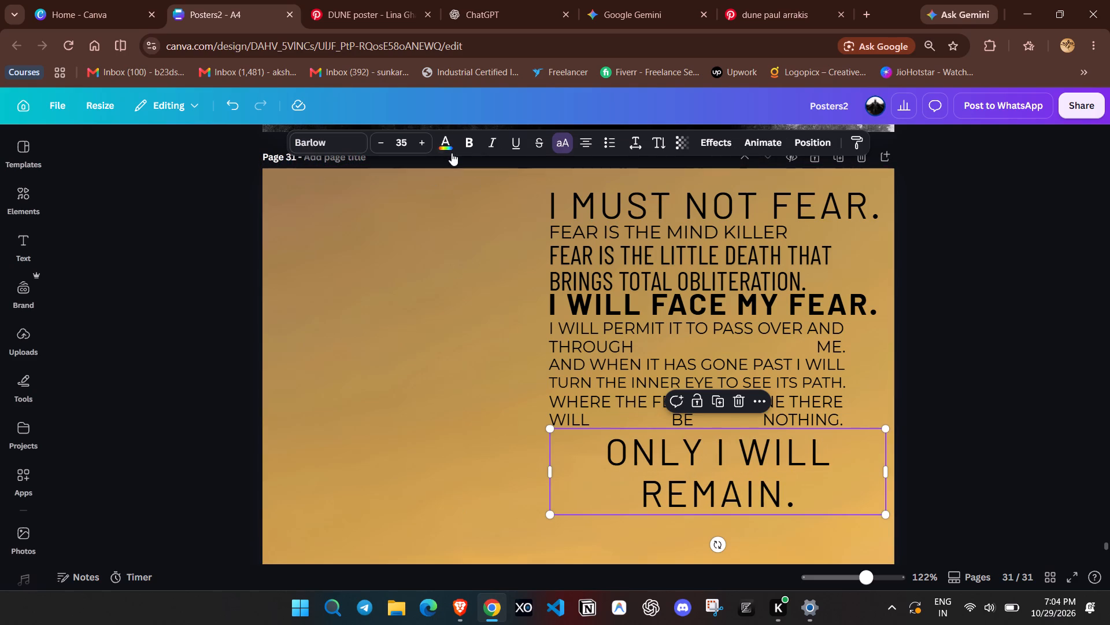
pyautogui.click(458, 142)
# Widen the ONLY I WILL REMAIN. box to fit one line and scale it to size 29.1, matching the quote's width.
pyautogui.moveTo(549, 473); pyautogui.dragTo(540, 474)
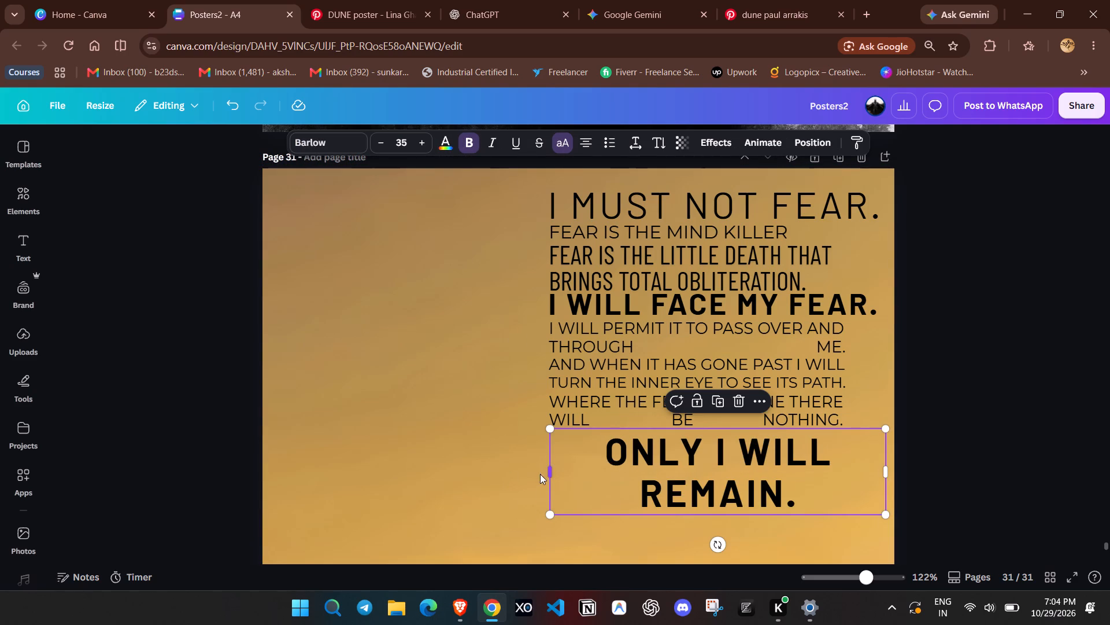
pyautogui.moveTo(540, 474); pyautogui.dragTo(480, 468)
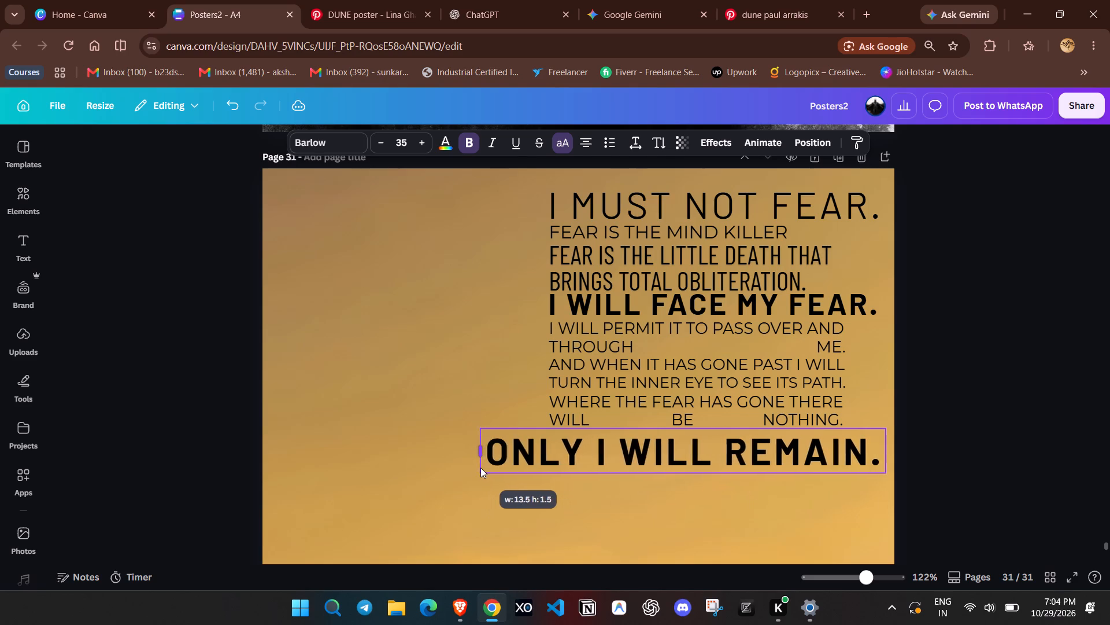
pyautogui.moveTo(480, 468); pyautogui.dragTo(483, 467)
pyautogui.click(486, 483)
pyautogui.click(502, 461)
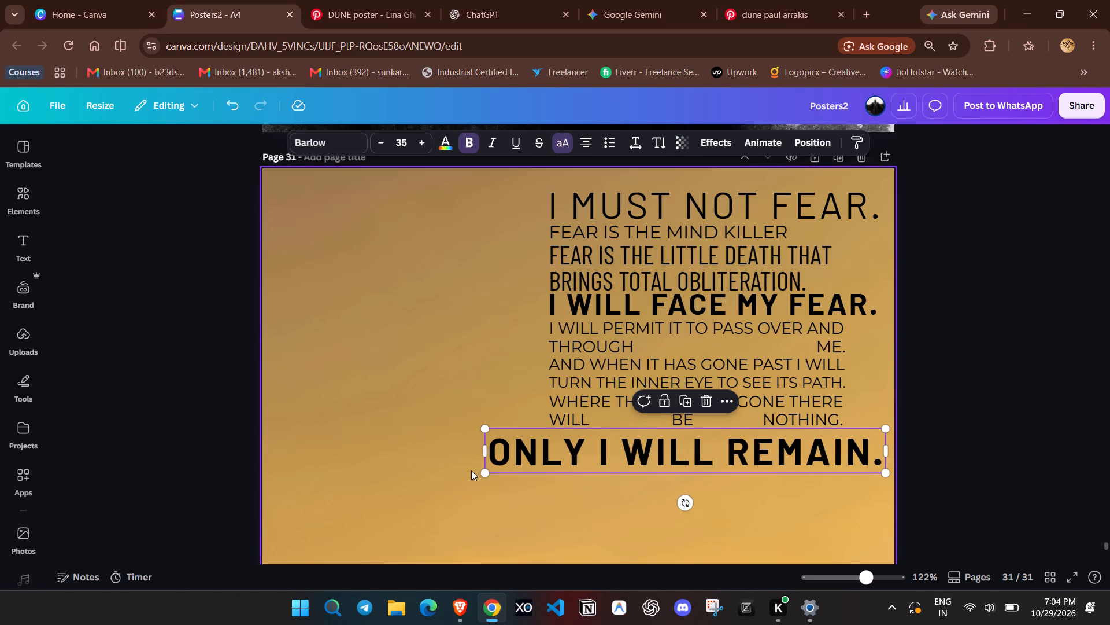
pyautogui.moveTo(483, 471); pyautogui.dragTo(543, 468)
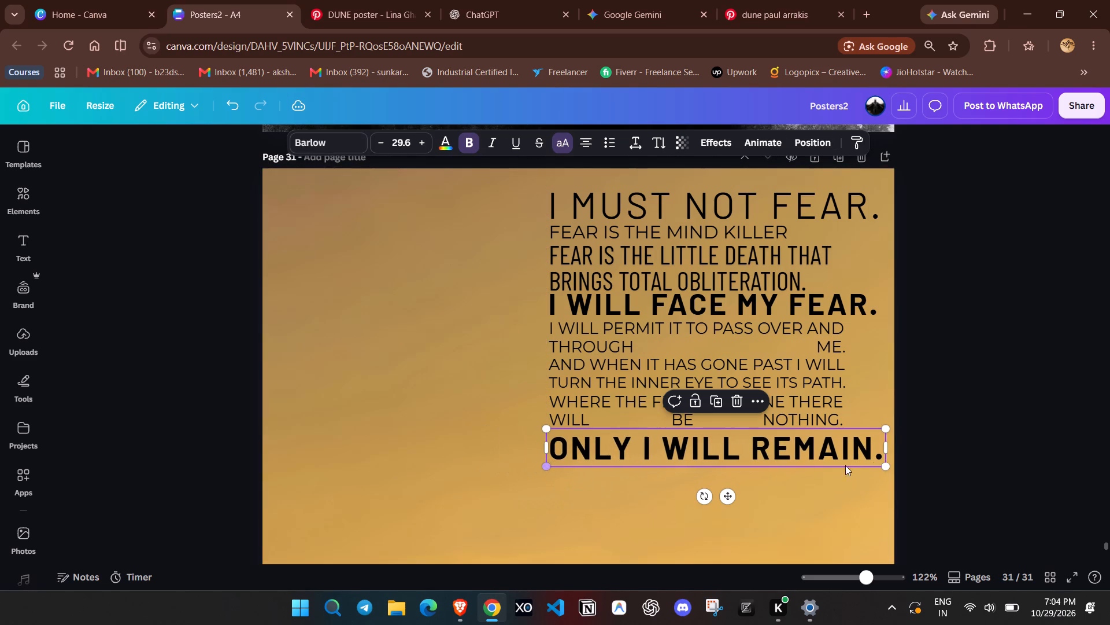
pyautogui.moveTo(887, 465); pyautogui.dragTo(861, 459)
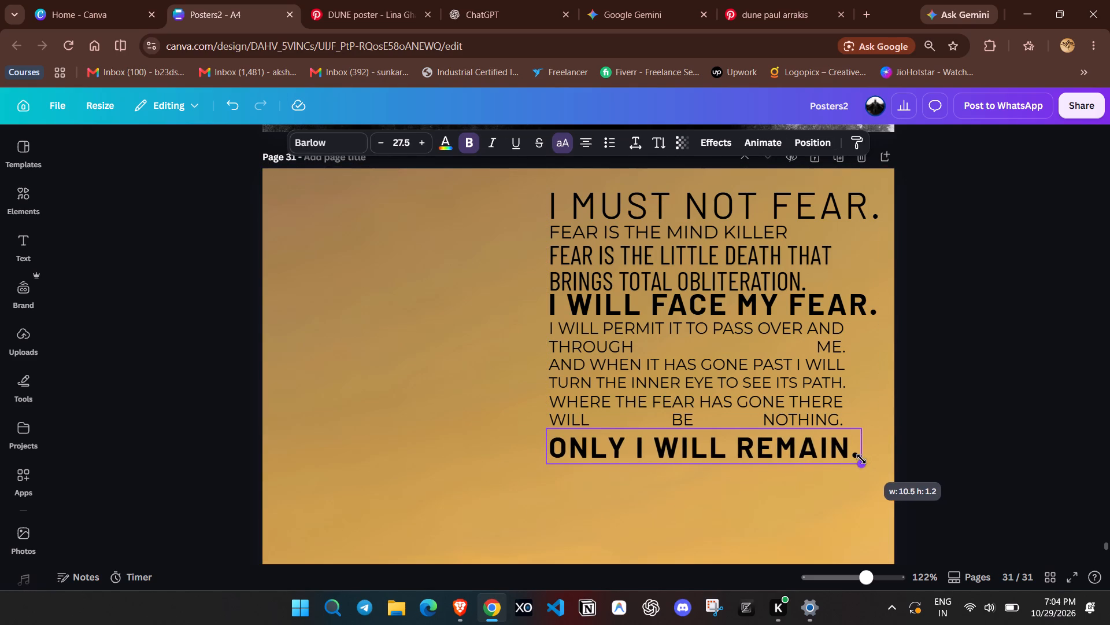
pyautogui.moveTo(861, 459); pyautogui.dragTo(879, 458)
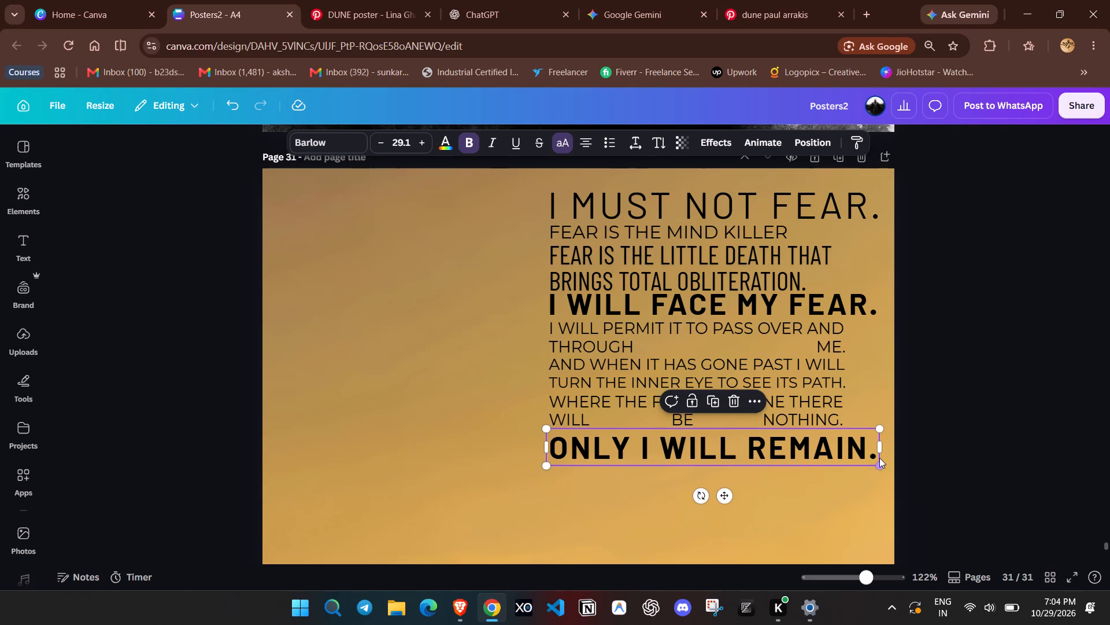
# Move ONLY I WILL REMAIN. up so it sits tightly beneath the WILL BE NOTHING. row.
pyautogui.click(1005, 400)
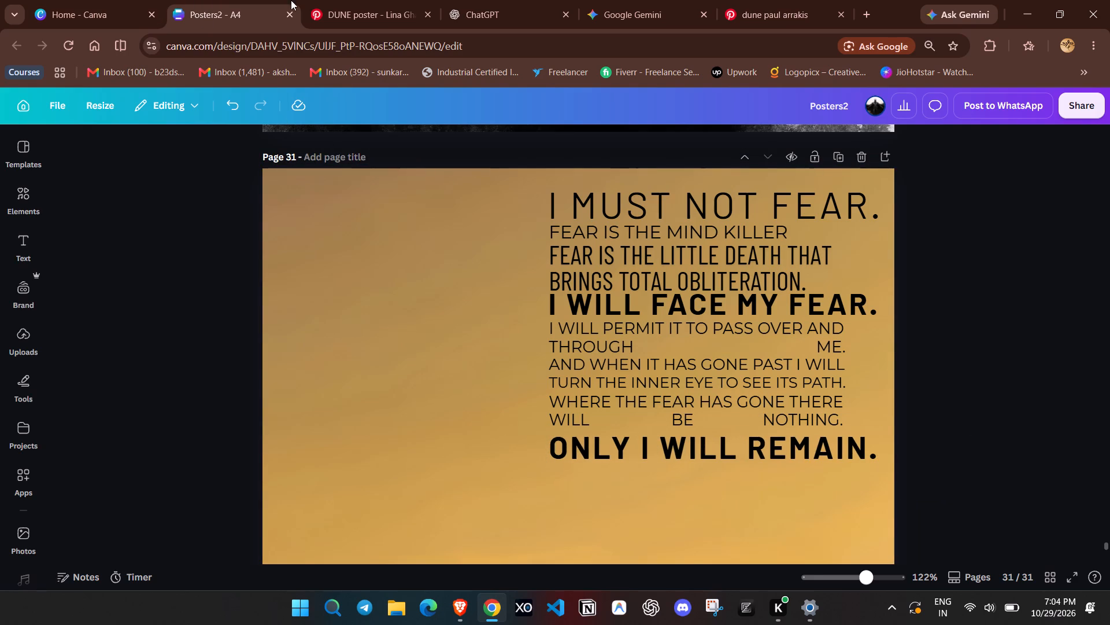
pyautogui.click(373, 0)
pyautogui.click(255, 0)
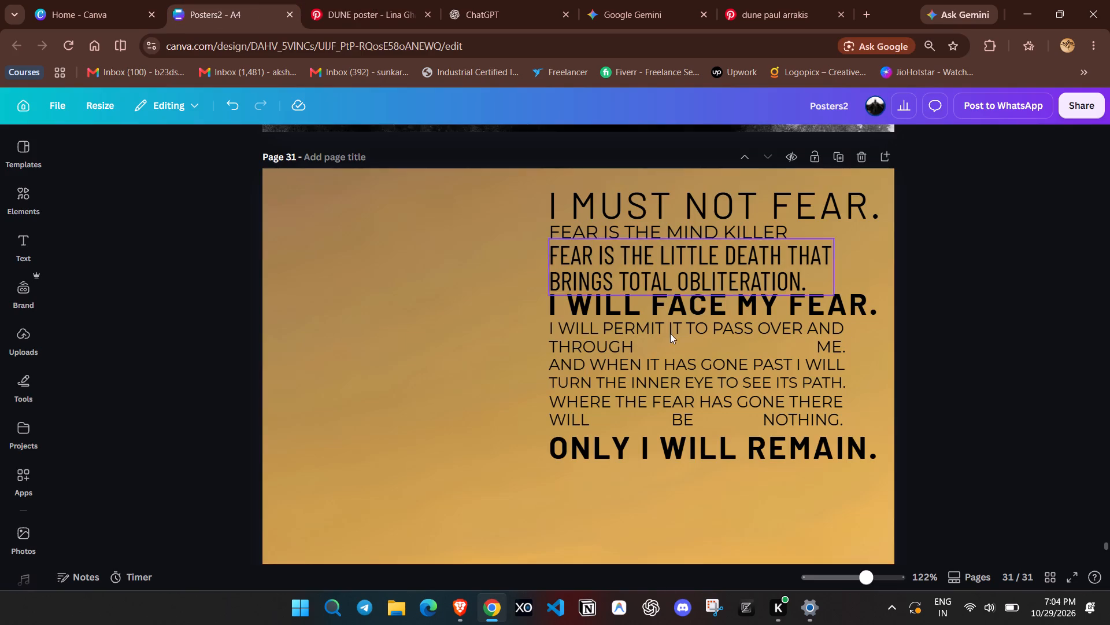
pyautogui.click(880, 582)
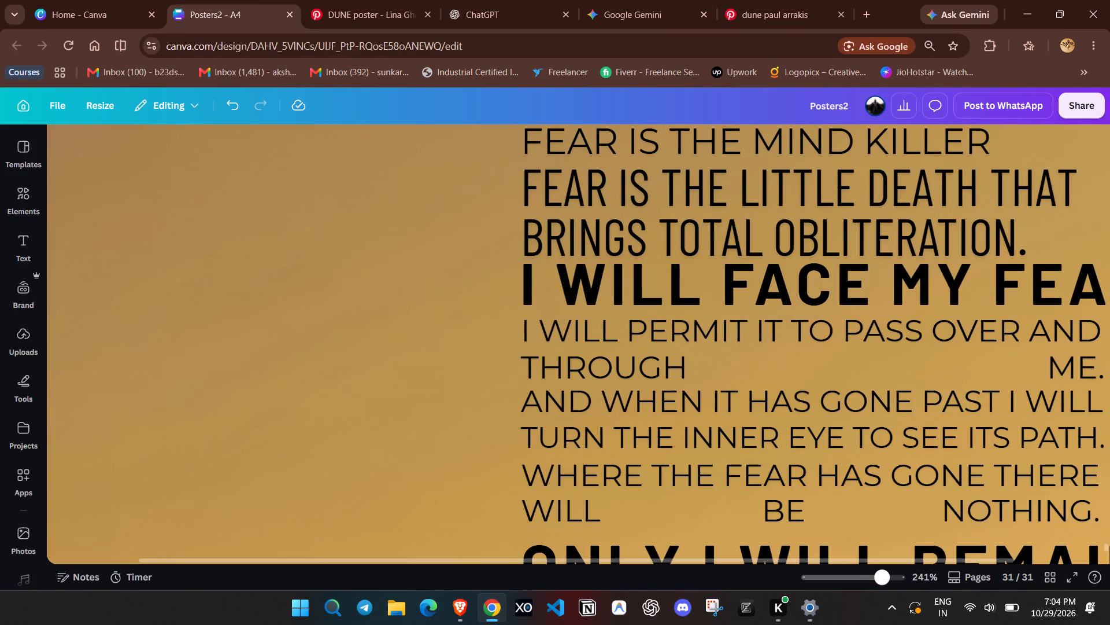
pyautogui.moveTo(877, 572); pyautogui.dragTo(868, 571)
pyautogui.click(743, 461)
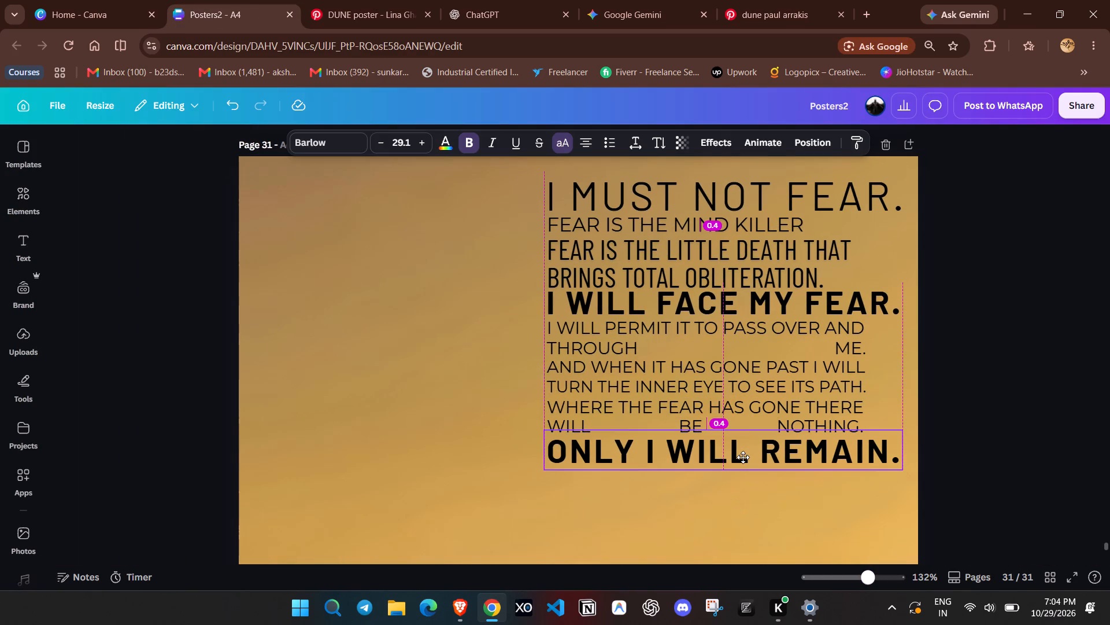
pyautogui.click(975, 387)
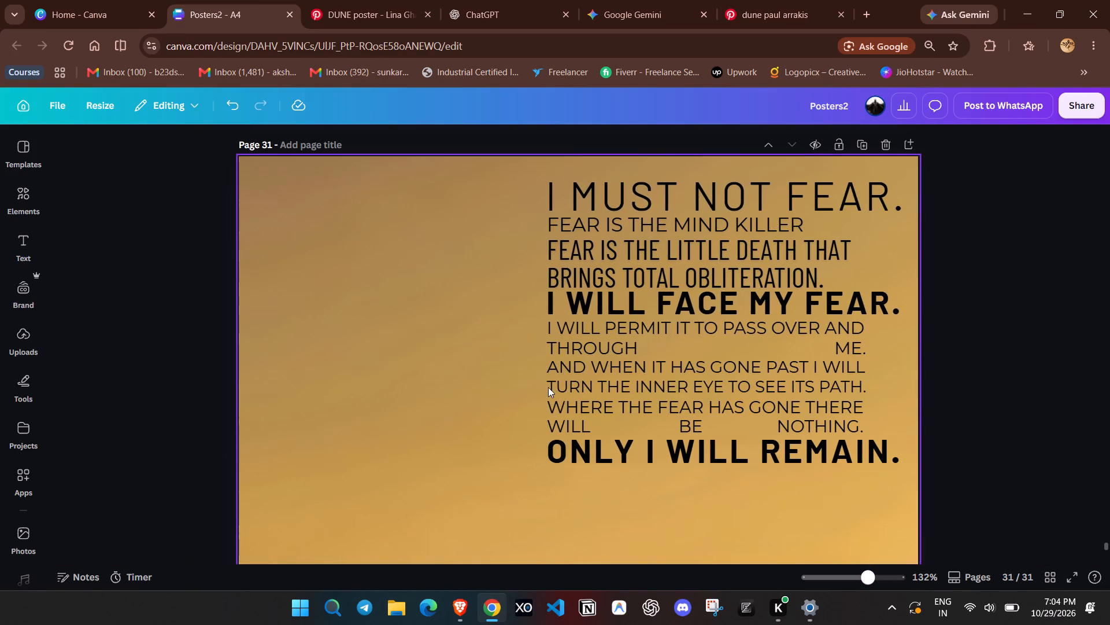
# Fine-tune the width and horizontal position of ONLY I WILL REMAIN. to align its start with the quote lines above.
pyautogui.moveTo(549, 516); pyautogui.dragTo(553, 458)
pyautogui.click(531, 486)
pyautogui.click(587, 442)
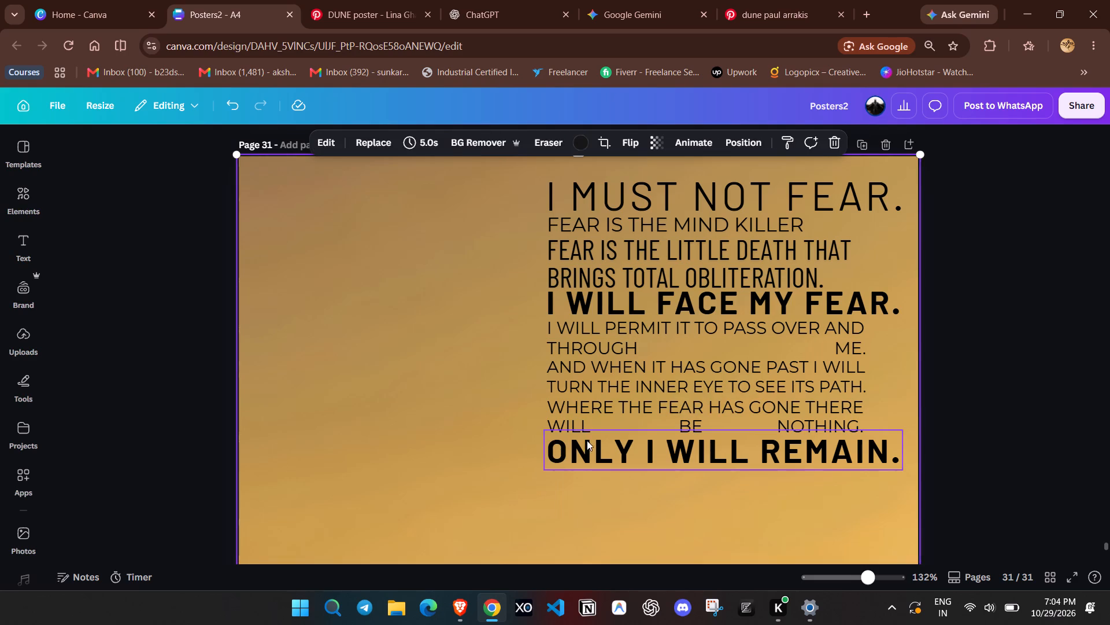
pyautogui.click(541, 447)
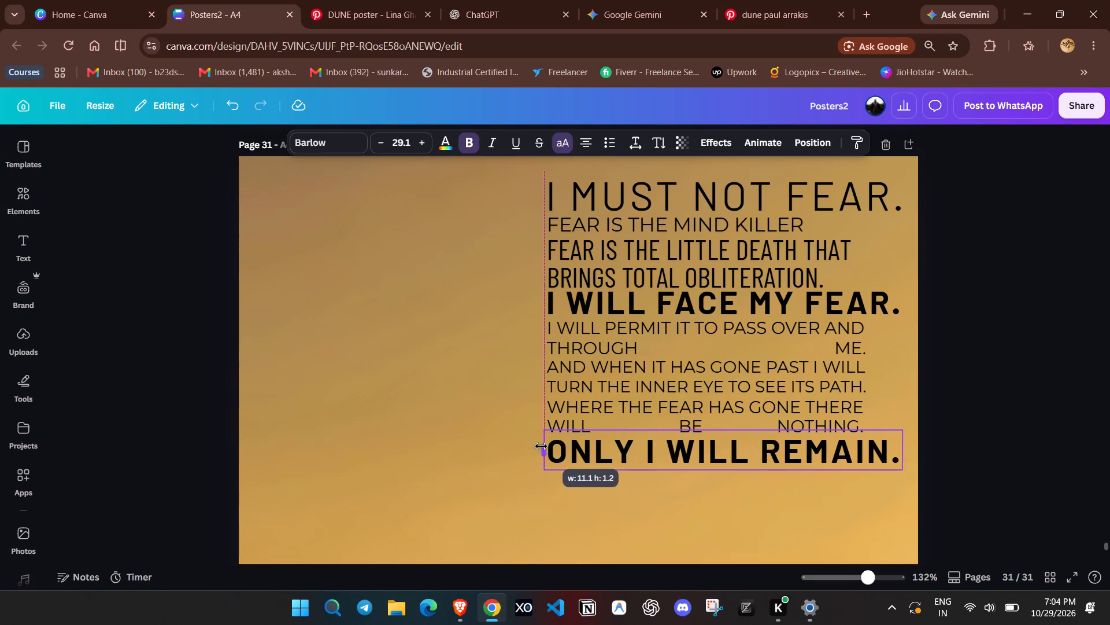
pyautogui.click(548, 449)
pyautogui.click(542, 447)
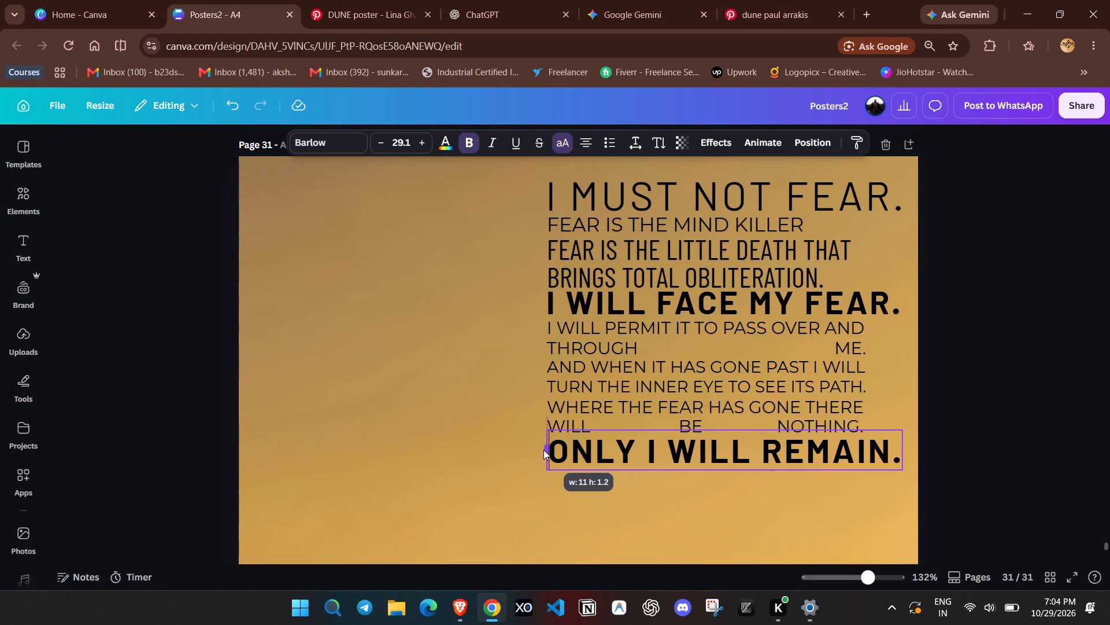
pyautogui.click(517, 497)
pyautogui.click(582, 444)
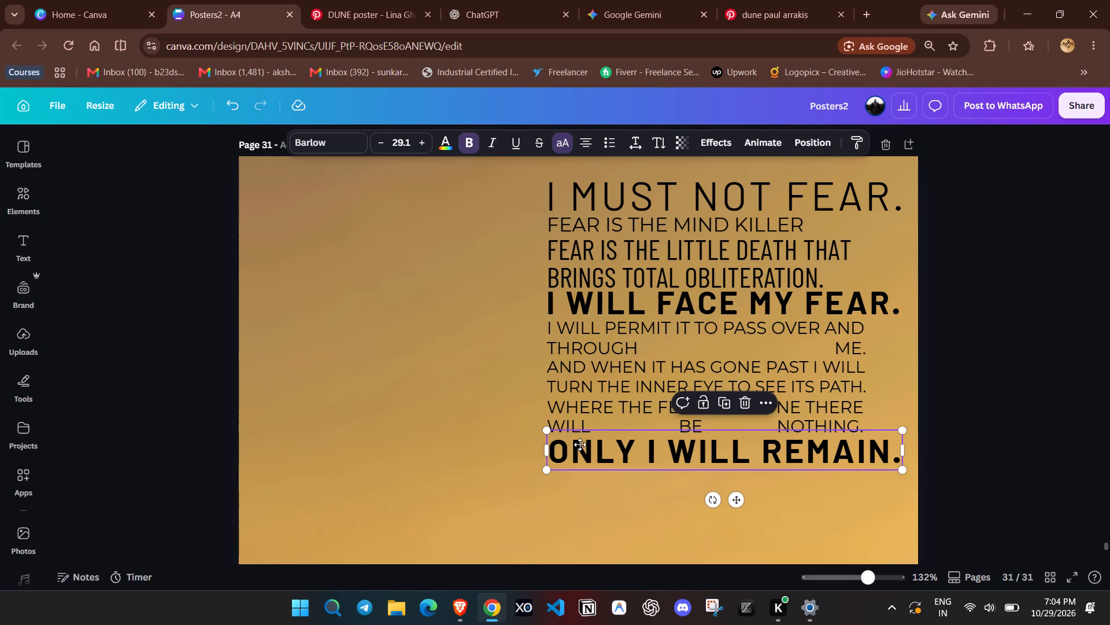
pyautogui.click(483, 525)
# Group the main quote lines from I MUST NOT FEAR. down to ONLY I WILL REMAIN.
pyautogui.moveTo(654, 512); pyautogui.dragTo(649, 243)
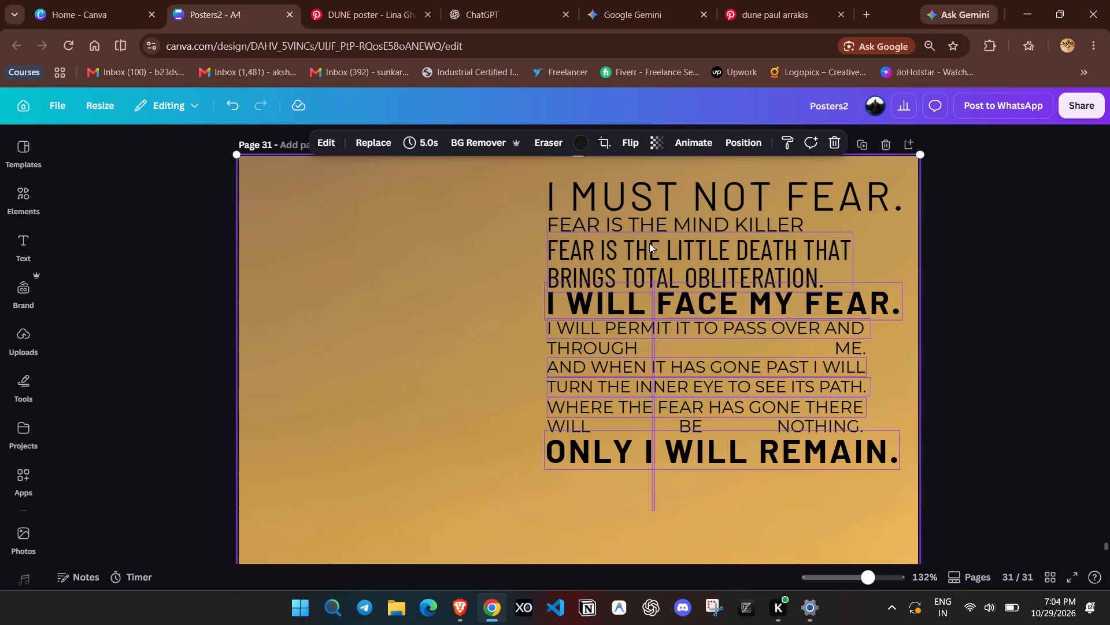
pyautogui.moveTo(649, 243); pyautogui.dragTo(644, 175)
pyautogui.click(683, 490)
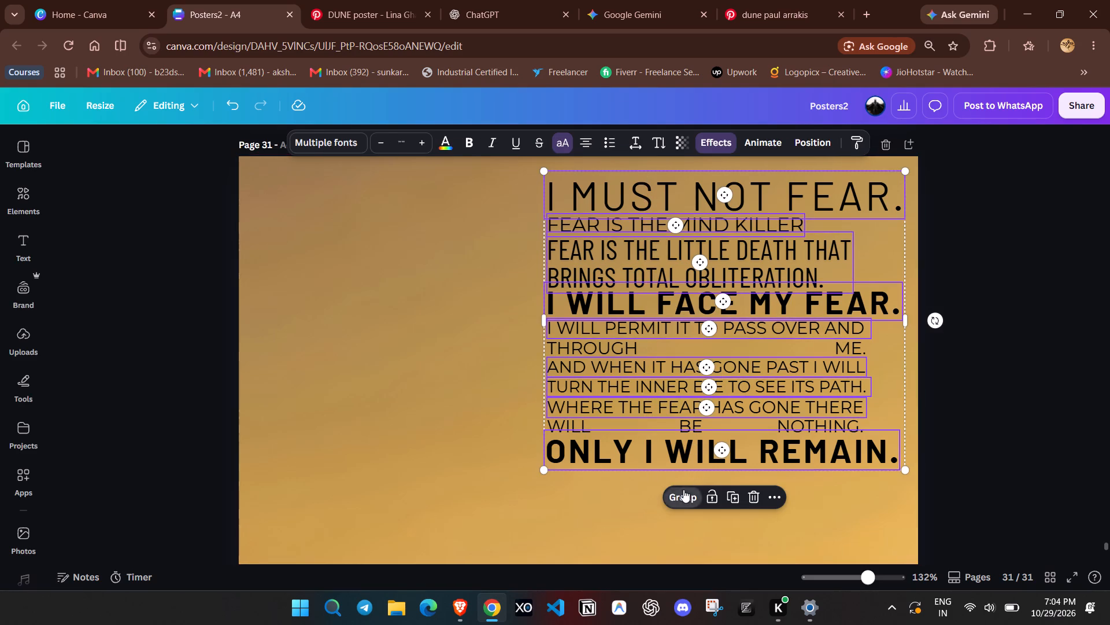
pyautogui.click(959, 389)
# Examine the whole page 31 poster at different scales and compare its layout with the Pinterest DUNE poster reference.
pyautogui.click(860, 594)
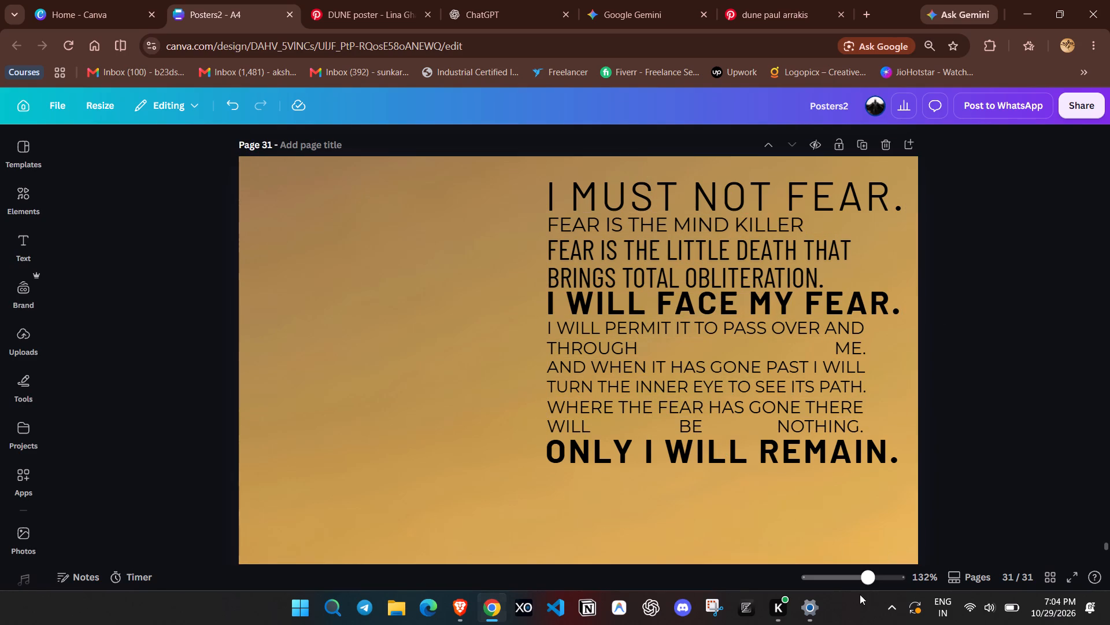
pyautogui.moveTo(868, 578); pyautogui.dragTo(854, 576)
pyautogui.scroll(-1, 870, 460)
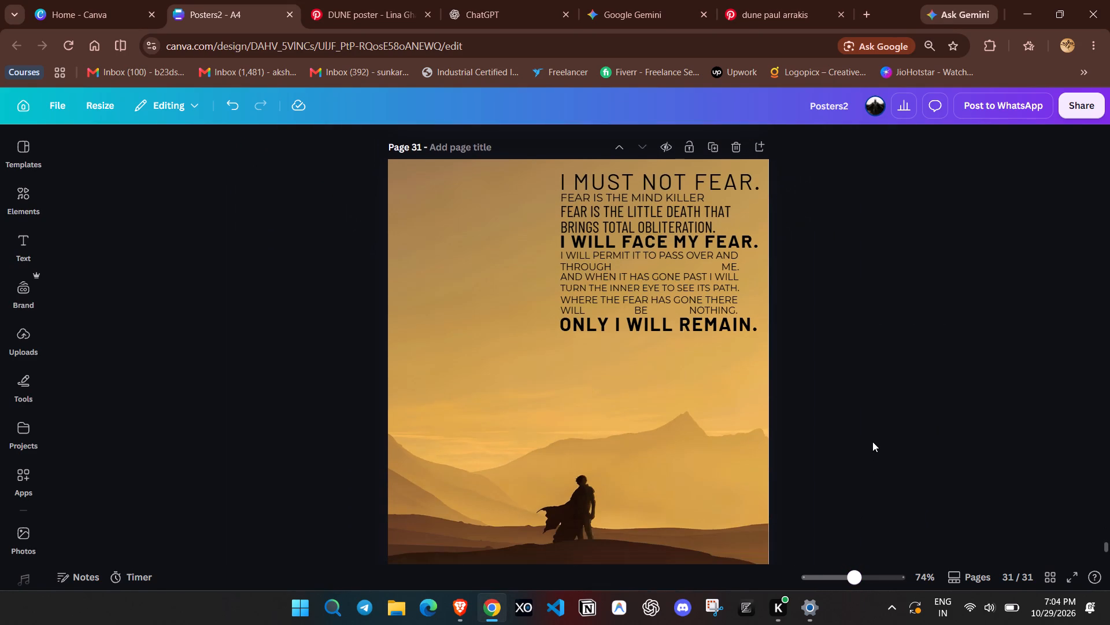
pyautogui.scroll(-3, 872, 439)
pyautogui.scroll(3, 870, 437)
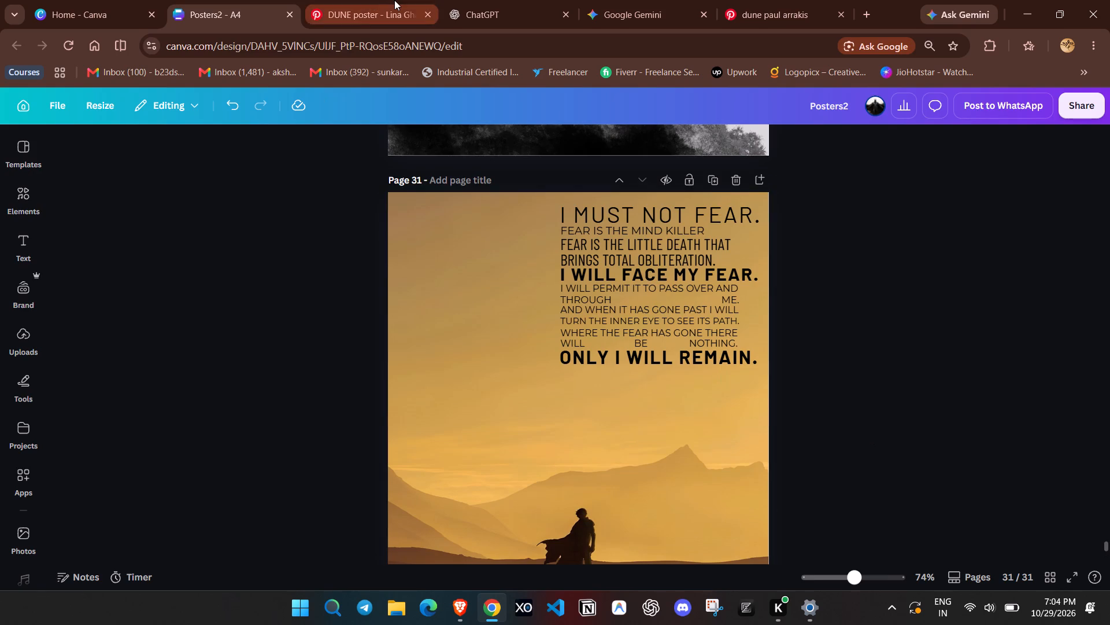
pyautogui.click(394, 0)
pyautogui.click(236, 0)
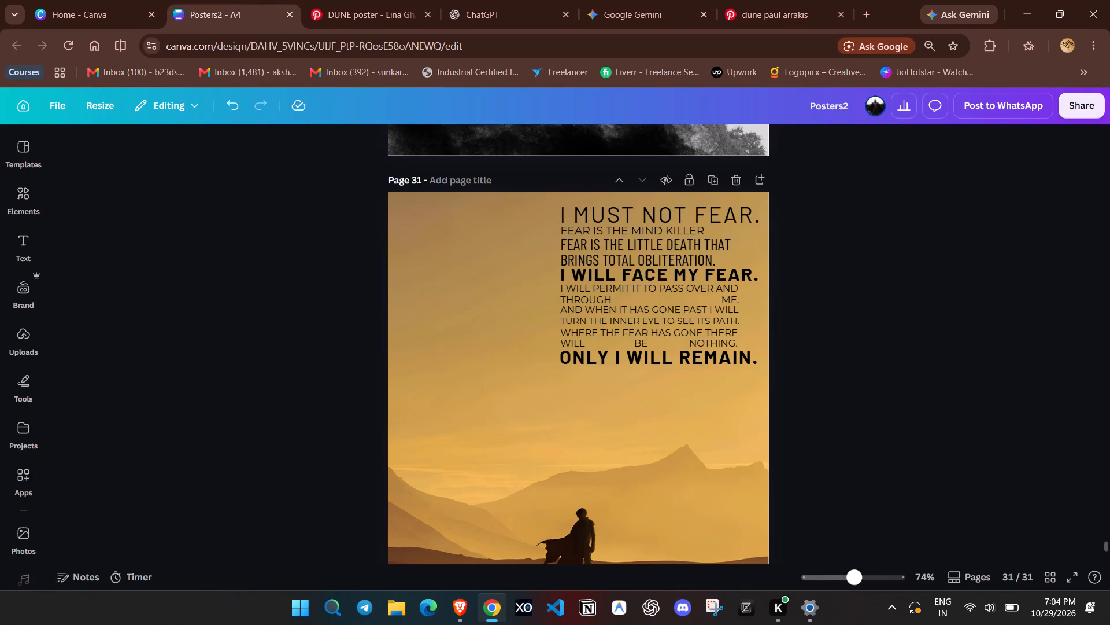
pyautogui.moveTo(856, 583); pyautogui.dragTo(849, 582)
pyautogui.scroll(-1, 854, 453)
pyautogui.scroll(2, 818, 431)
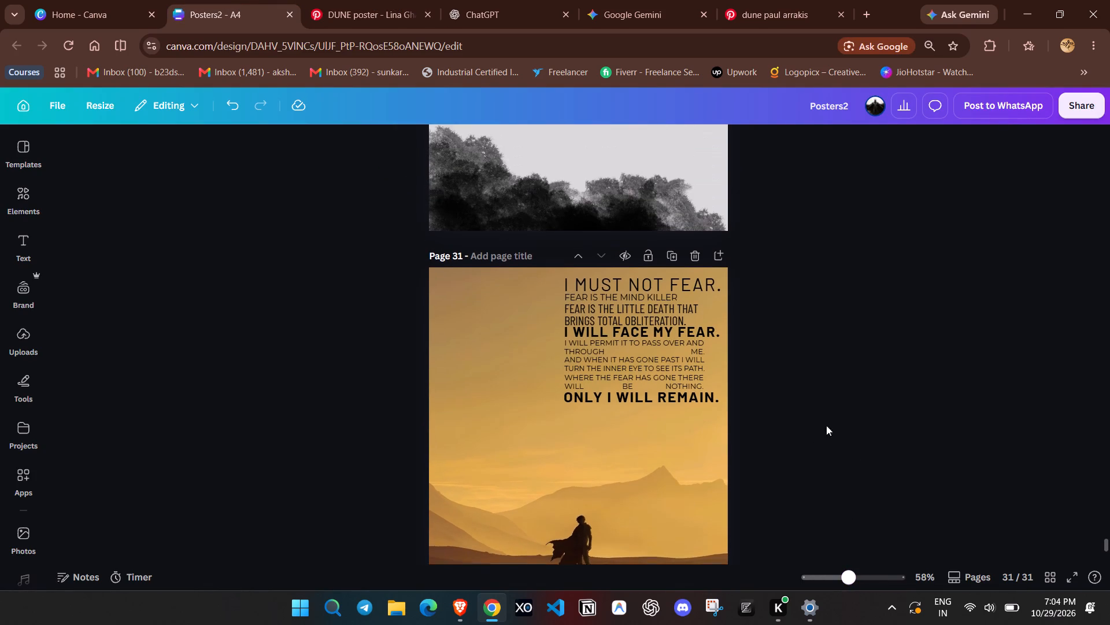
pyautogui.moveTo(852, 577); pyautogui.dragTo(864, 586)
pyautogui.scroll(-1, 896, 455)
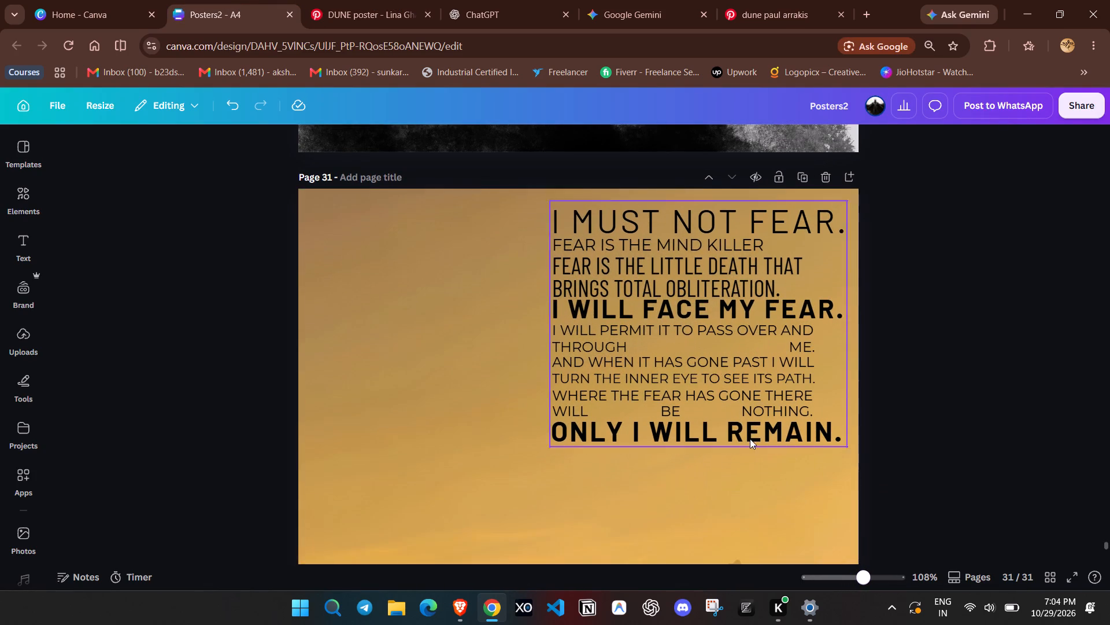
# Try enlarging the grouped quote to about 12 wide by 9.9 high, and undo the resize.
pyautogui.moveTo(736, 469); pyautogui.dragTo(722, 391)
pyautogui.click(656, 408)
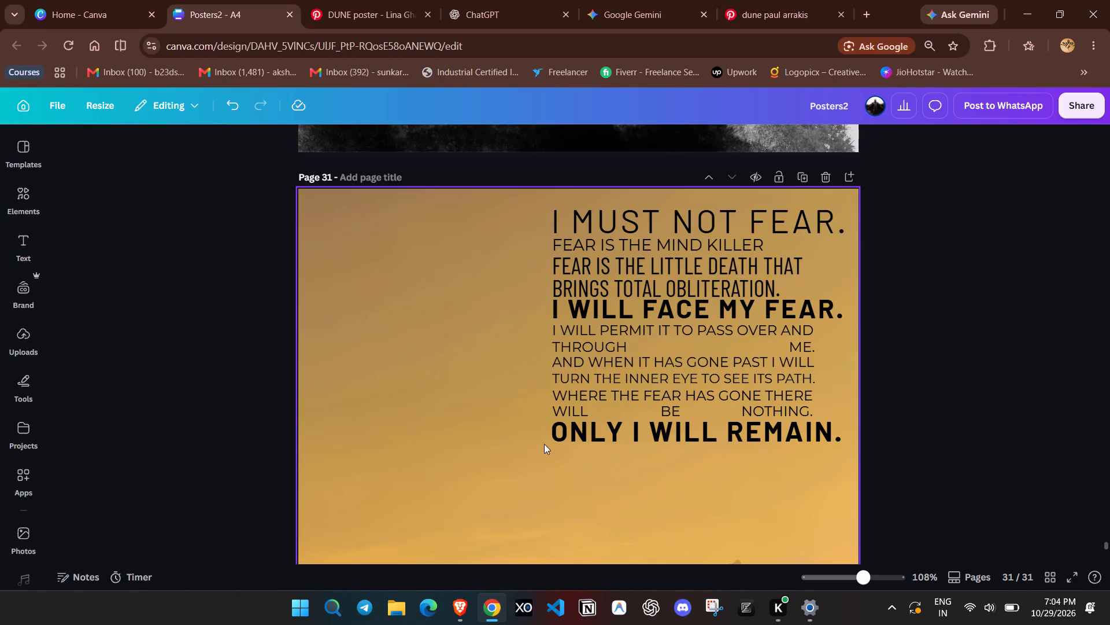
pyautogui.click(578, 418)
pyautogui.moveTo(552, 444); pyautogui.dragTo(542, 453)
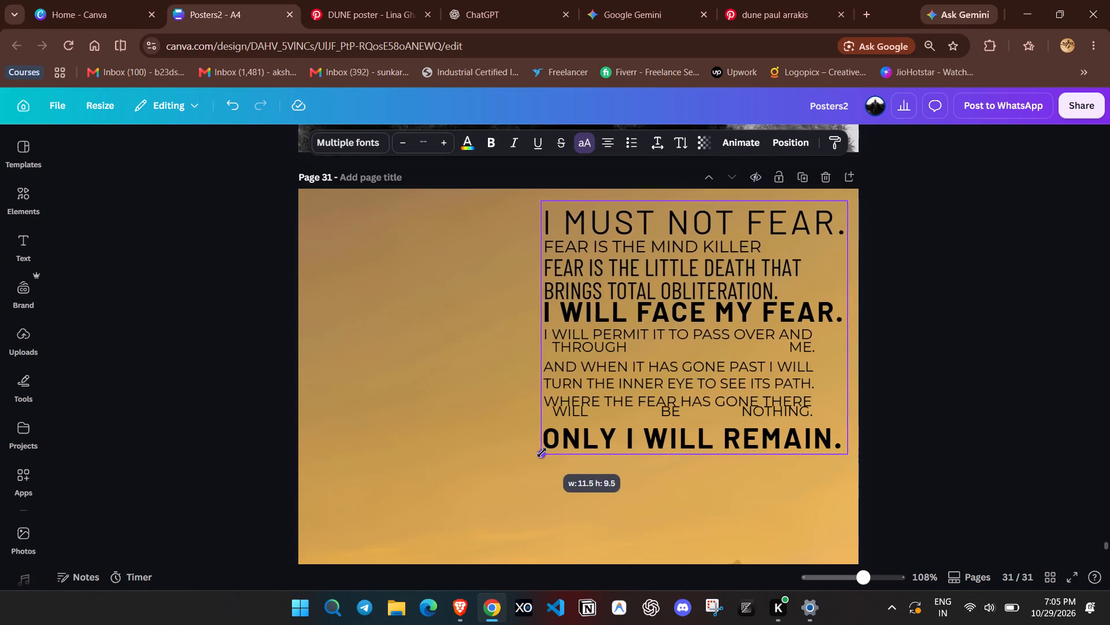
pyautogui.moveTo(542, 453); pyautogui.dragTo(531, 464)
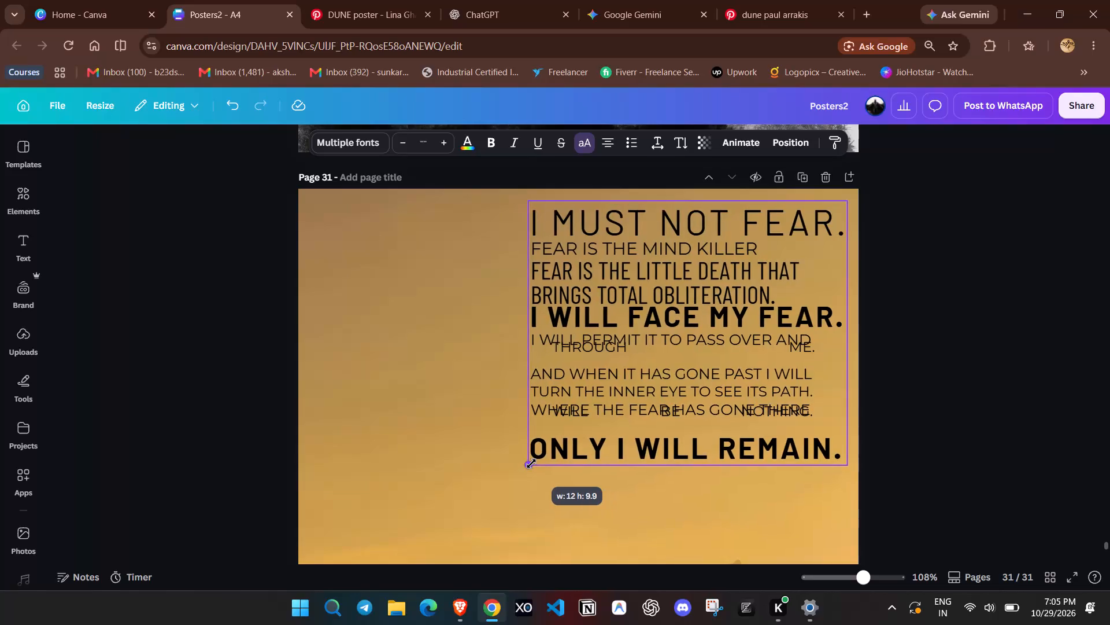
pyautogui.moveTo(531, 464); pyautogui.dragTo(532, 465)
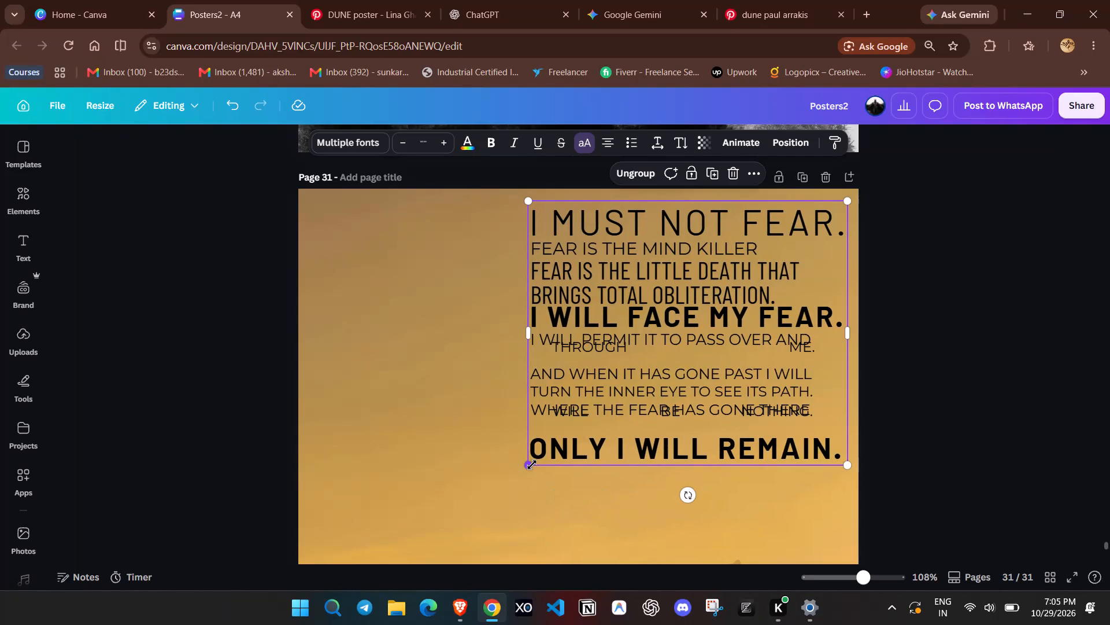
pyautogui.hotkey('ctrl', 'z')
# Group the quote block together with the separate words THROUGH, ME., WILL, BE and NOTHING.
pyautogui.click(570, 484)
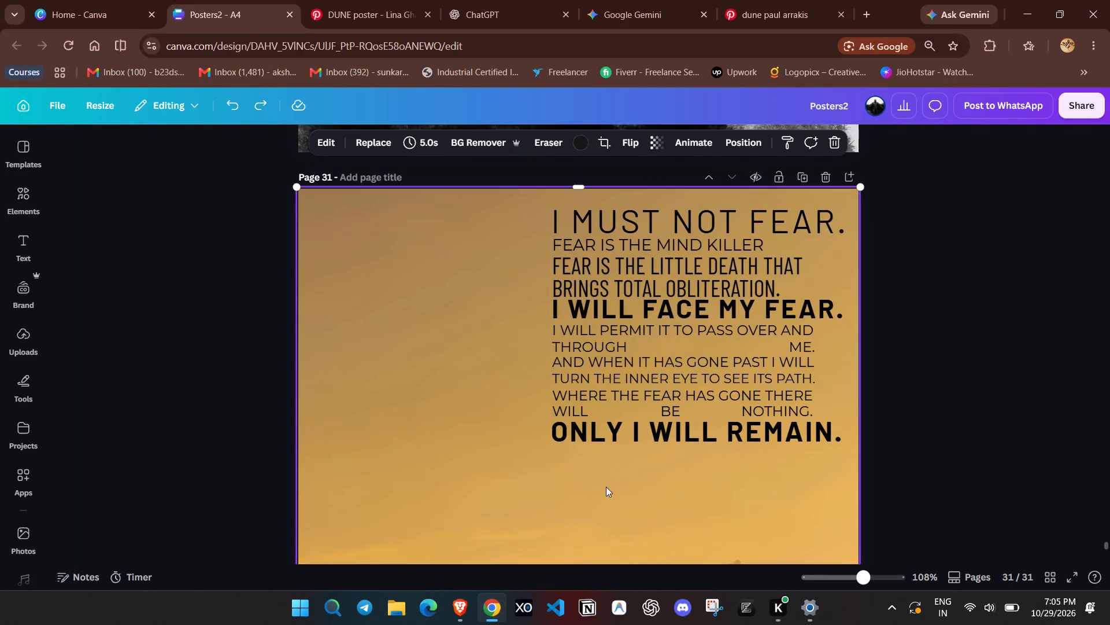
pyautogui.moveTo(606, 484); pyautogui.dragTo(591, 194)
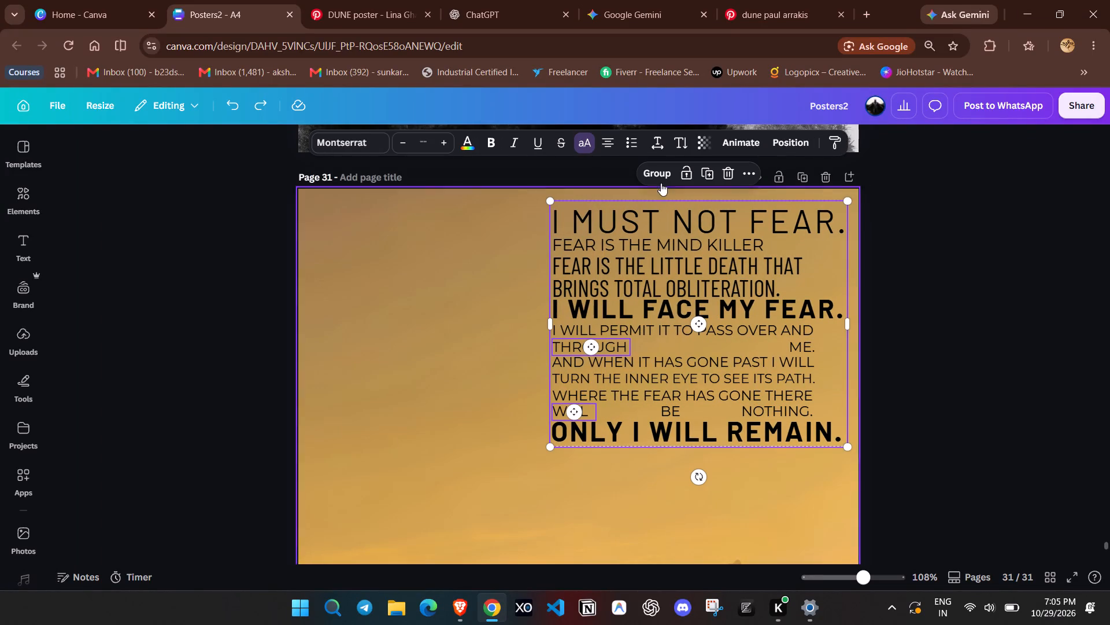
pyautogui.click(663, 171)
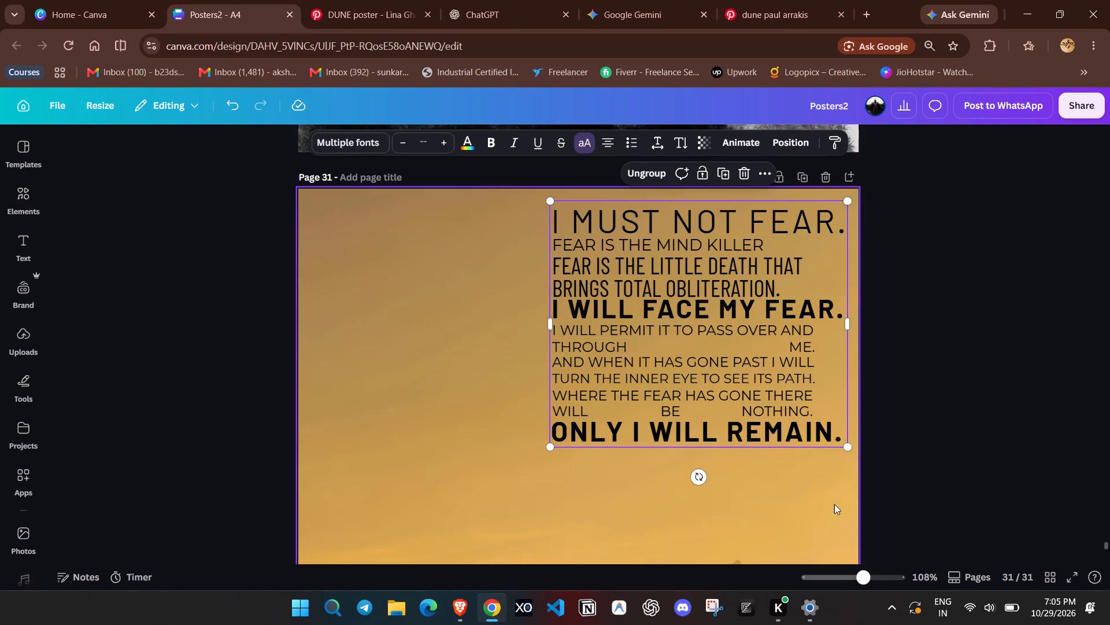
pyautogui.moveTo(834, 504); pyautogui.dragTo(553, 217)
pyautogui.click(645, 171)
pyautogui.click(444, 446)
pyautogui.click(580, 439)
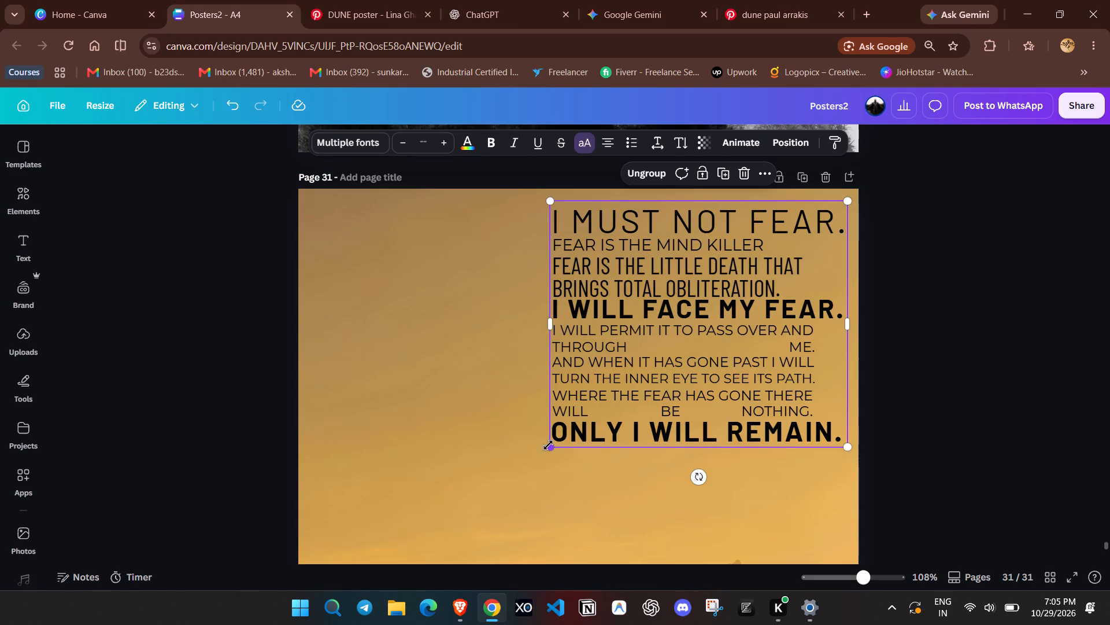
# Enlarge the complete quote group proportionally to about 12 wide by 9.9 high, keeping its upper outer corner fixed.
pyautogui.moveTo(548, 445); pyautogui.dragTo(527, 459)
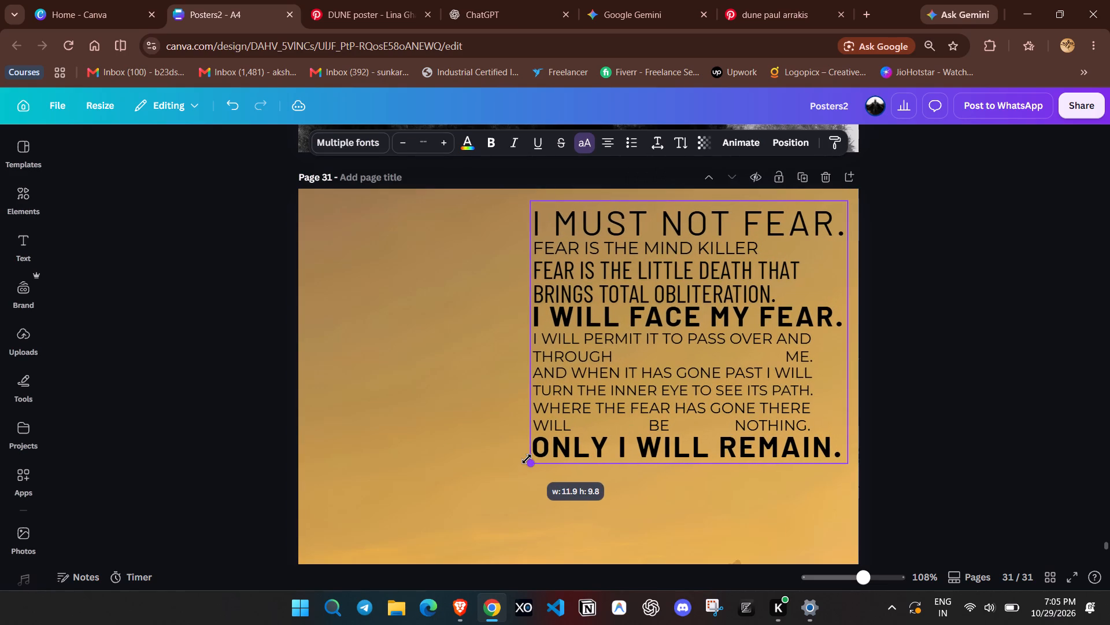
pyautogui.moveTo(527, 459); pyautogui.dragTo(523, 460)
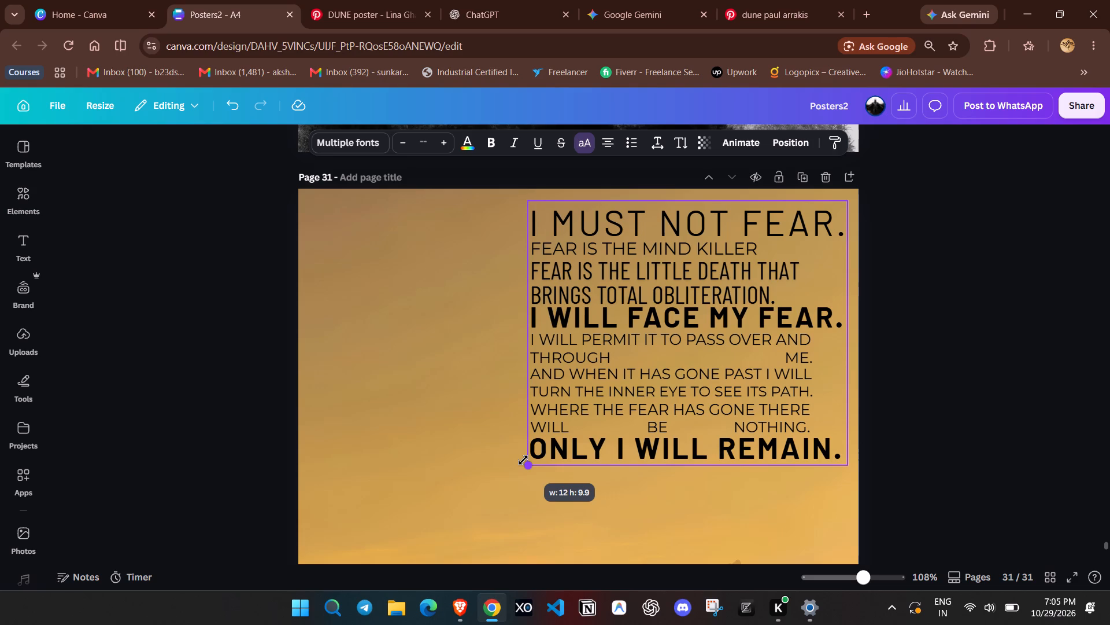
# Enlarge the complete quote group slightly more, keeping its upper outer corner fixed.
pyautogui.moveTo(523, 460); pyautogui.dragTo(520, 460)
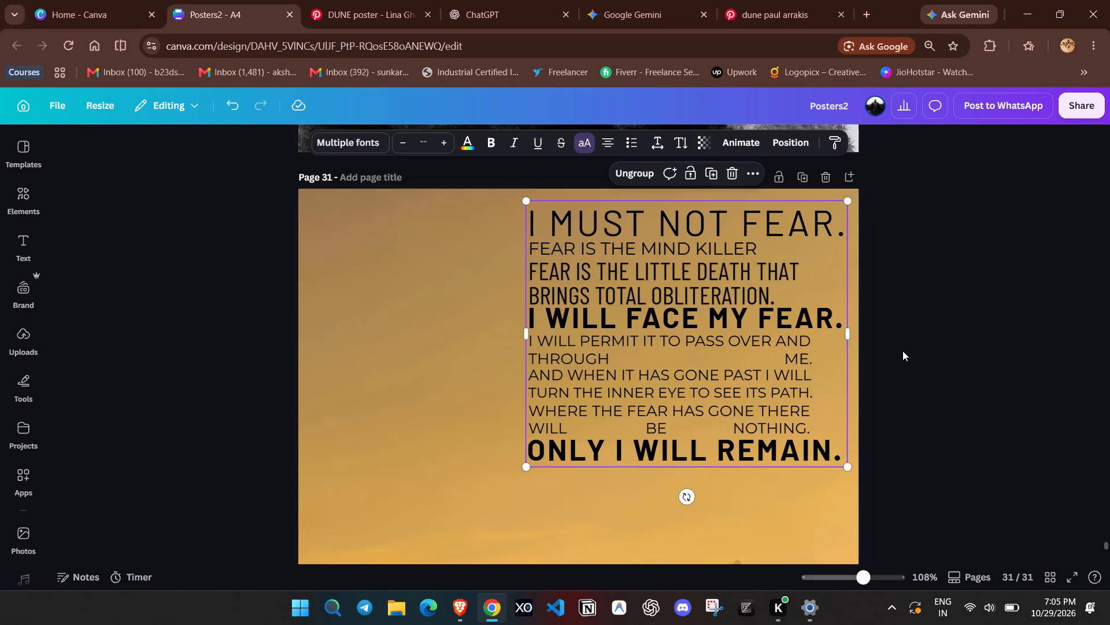
pyautogui.doubleClick(902, 351)
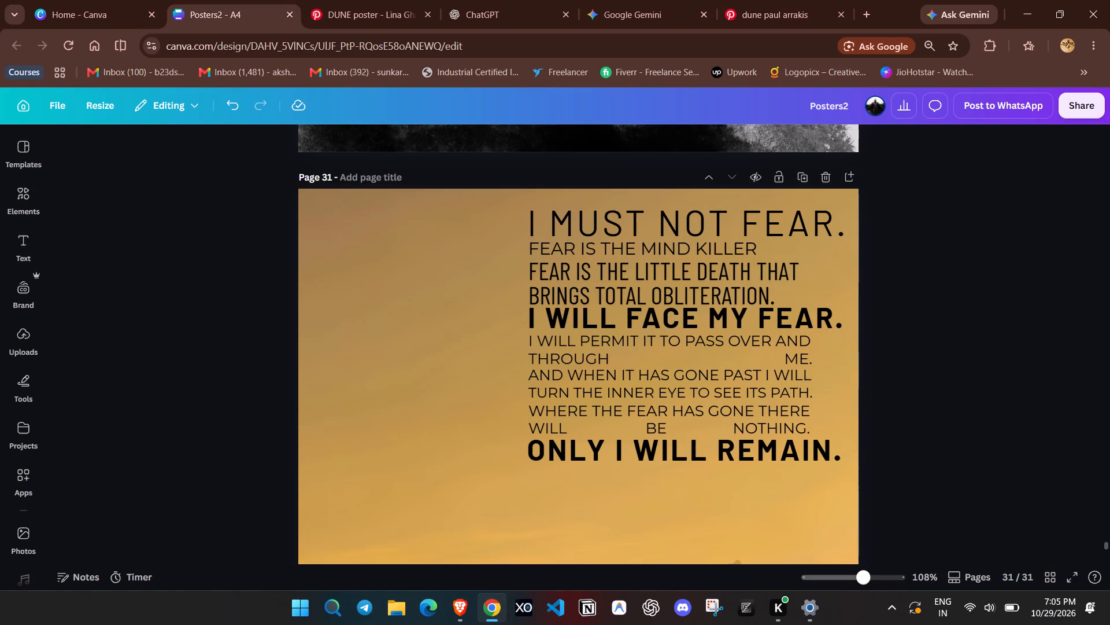
# Enlarge the DUNE title to font size 243 and centre it horizontally near the poster's bottom edge.
pyautogui.moveTo(862, 587); pyautogui.dragTo(842, 578)
pyautogui.scroll(-2, 834, 367)
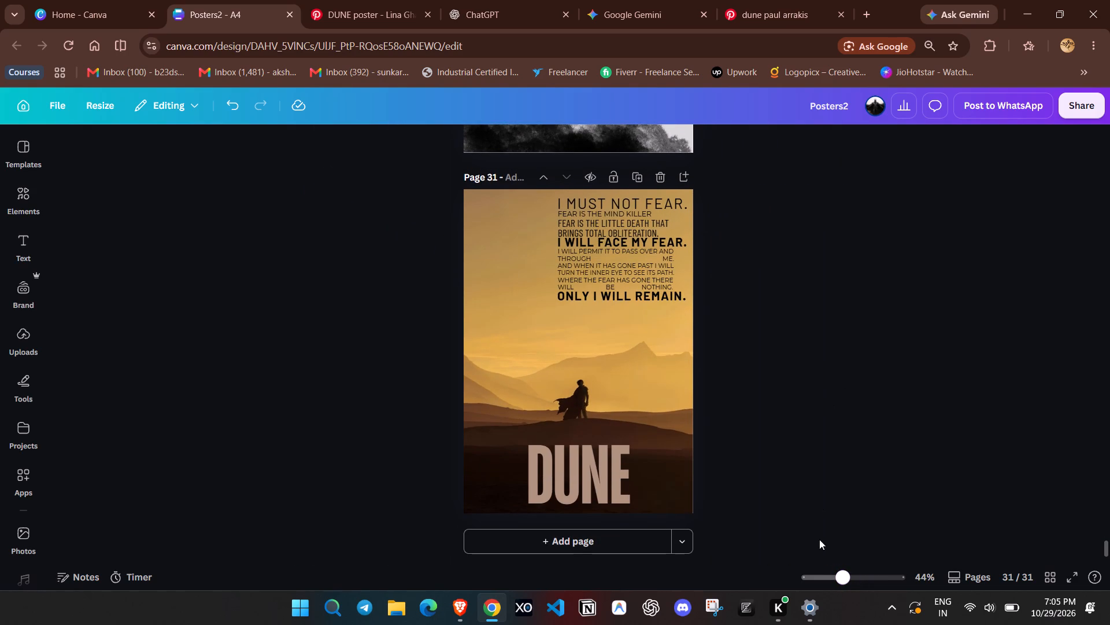
pyautogui.moveTo(840, 574); pyautogui.dragTo(855, 583)
pyautogui.scroll(-2, 865, 455)
pyautogui.click(600, 446)
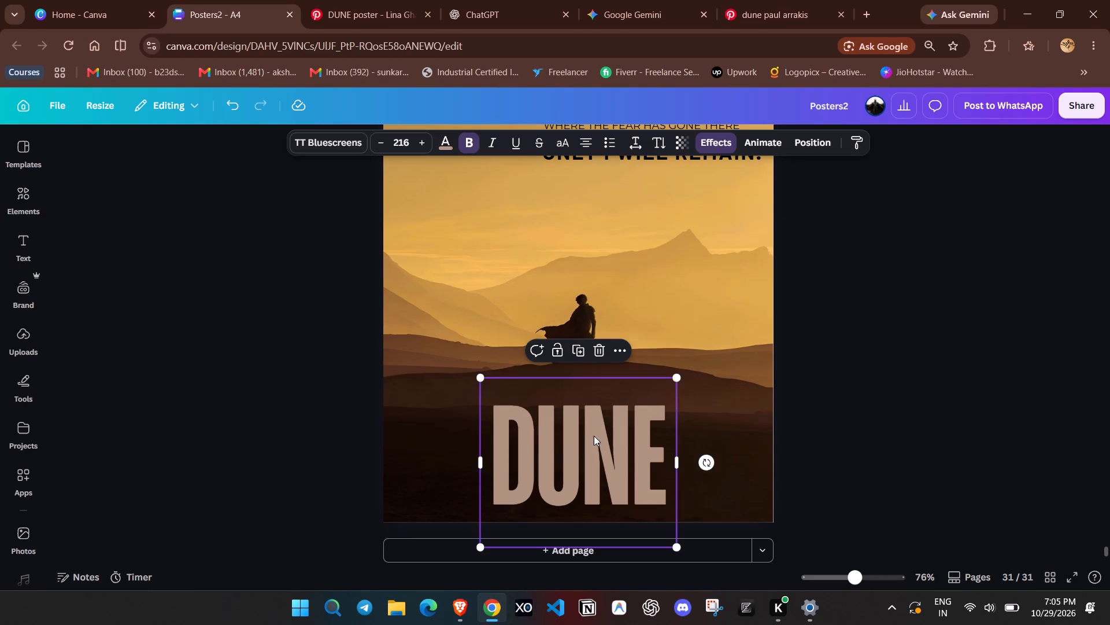
pyautogui.moveTo(482, 378); pyautogui.dragTo(457, 358)
pyautogui.moveTo(550, 432); pyautogui.dragTo(560, 434)
pyautogui.click(946, 339)
# Duplicate the DUNE title and place the copy exactly over the original.
pyautogui.click(605, 420)
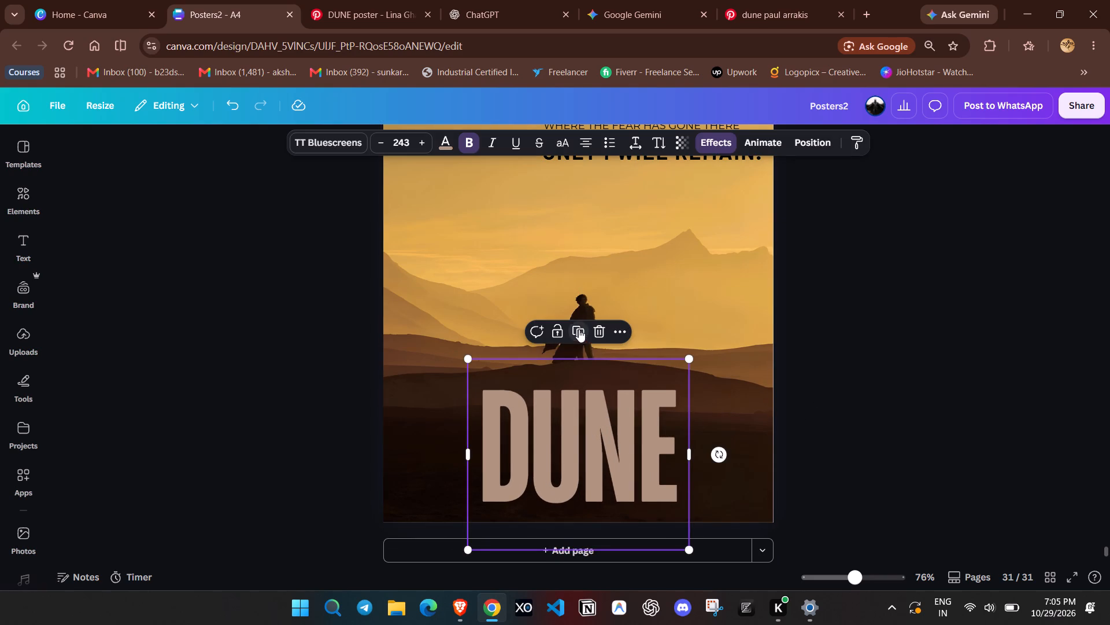
pyautogui.click(579, 329)
pyautogui.moveTo(596, 437); pyautogui.dragTo(596, 432)
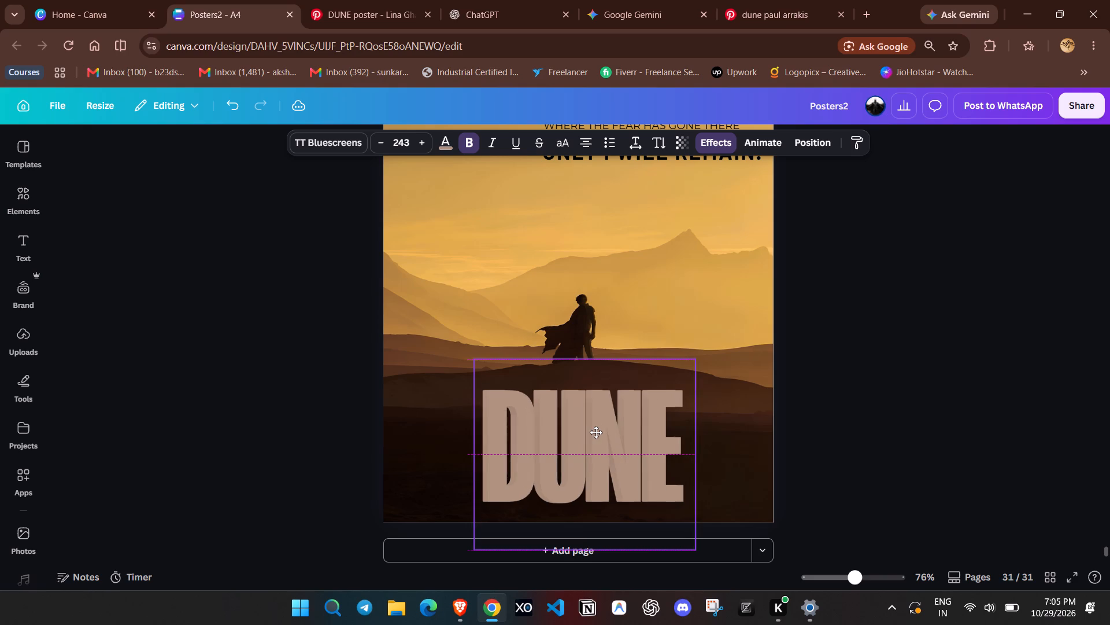
pyautogui.moveTo(596, 432); pyautogui.dragTo(591, 429)
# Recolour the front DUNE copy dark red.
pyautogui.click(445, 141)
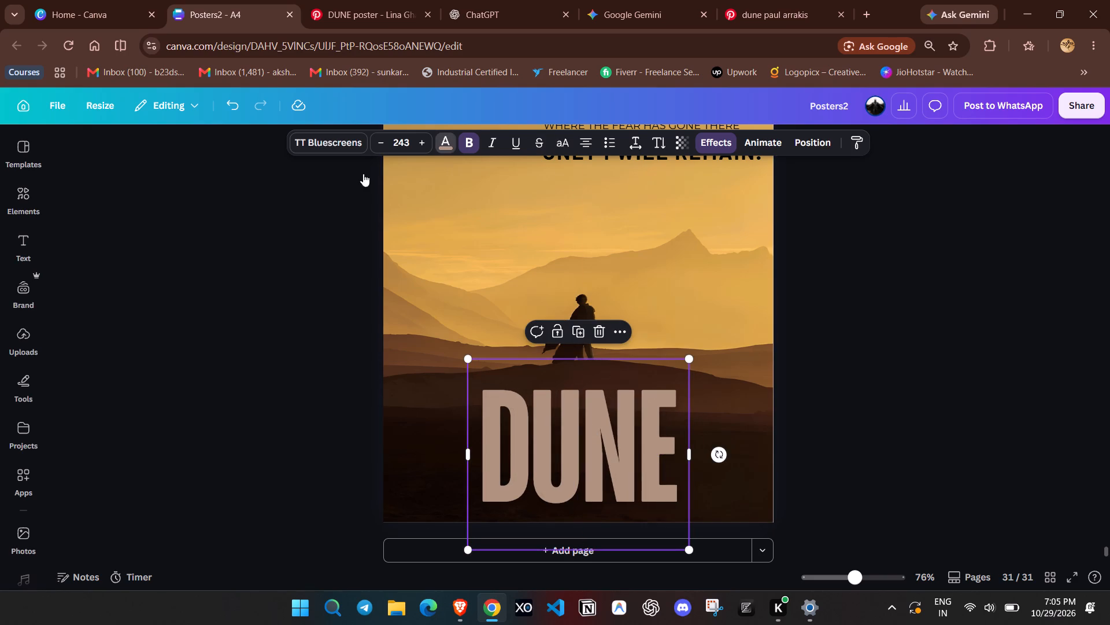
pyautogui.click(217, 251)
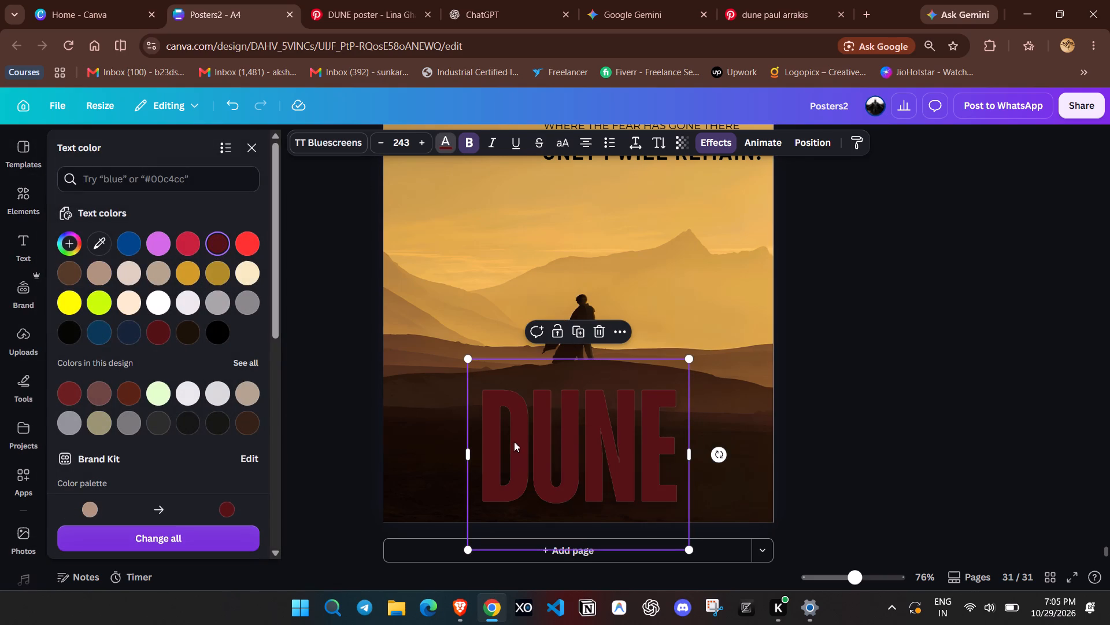
# Offset the front DUNE copy slightly to the left of the original, and shift both titles together slightly right to recentre them.
pyautogui.click(537, 431)
pyautogui.doubleClick(857, 344)
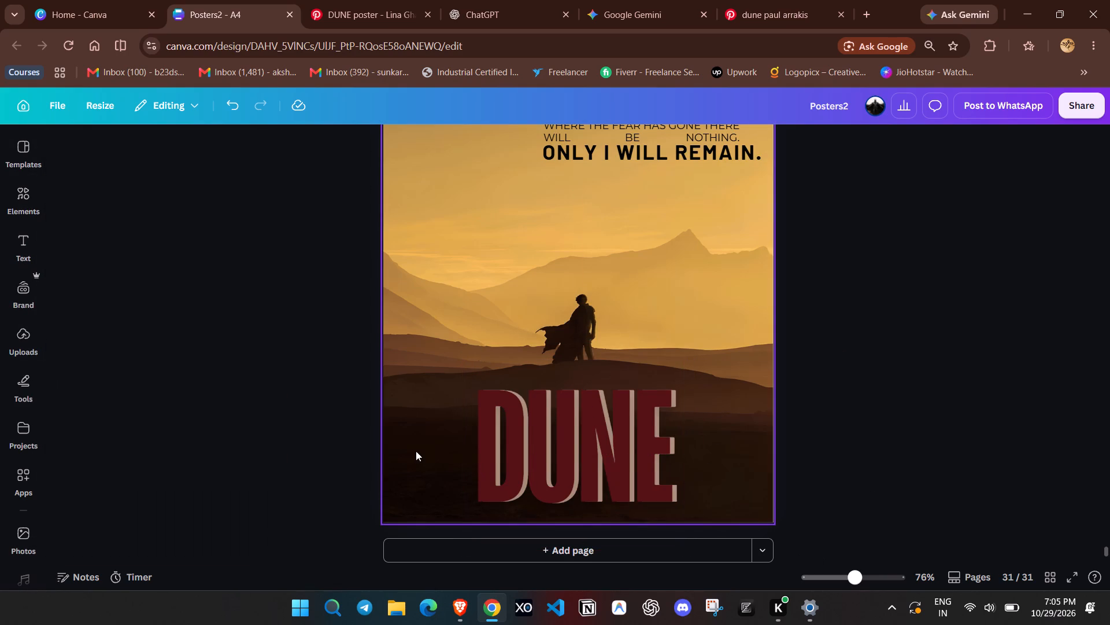
pyautogui.moveTo(432, 448); pyautogui.dragTo(513, 450)
pyautogui.click(595, 430)
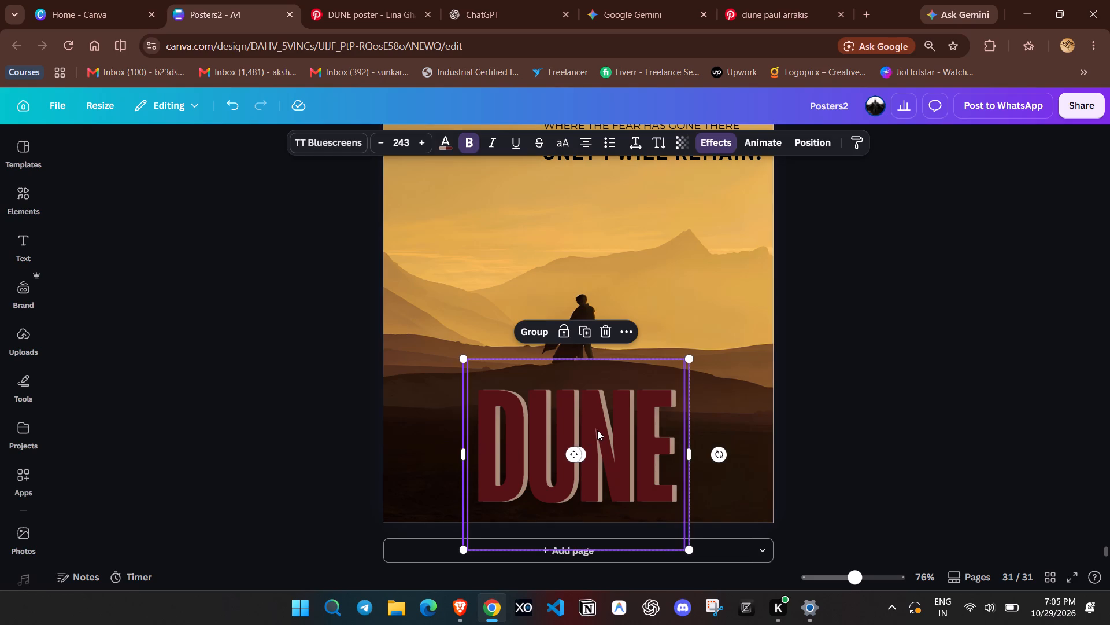
pyautogui.doubleClick(886, 419)
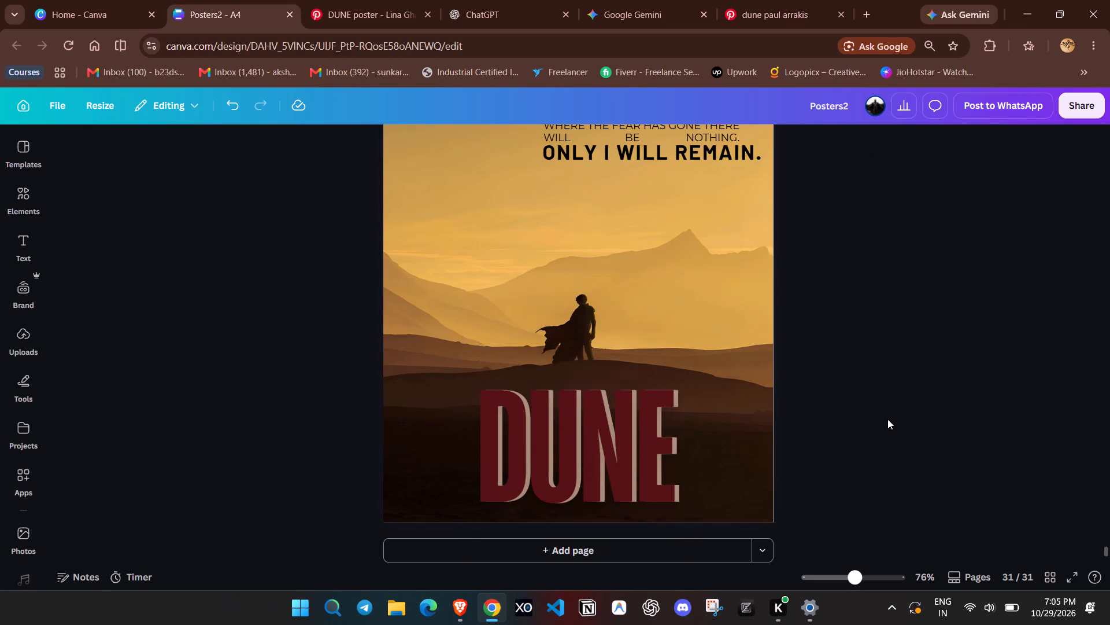
# Reduce the front DUNE copy's transparency value to slightly below 39.
pyautogui.click(574, 425)
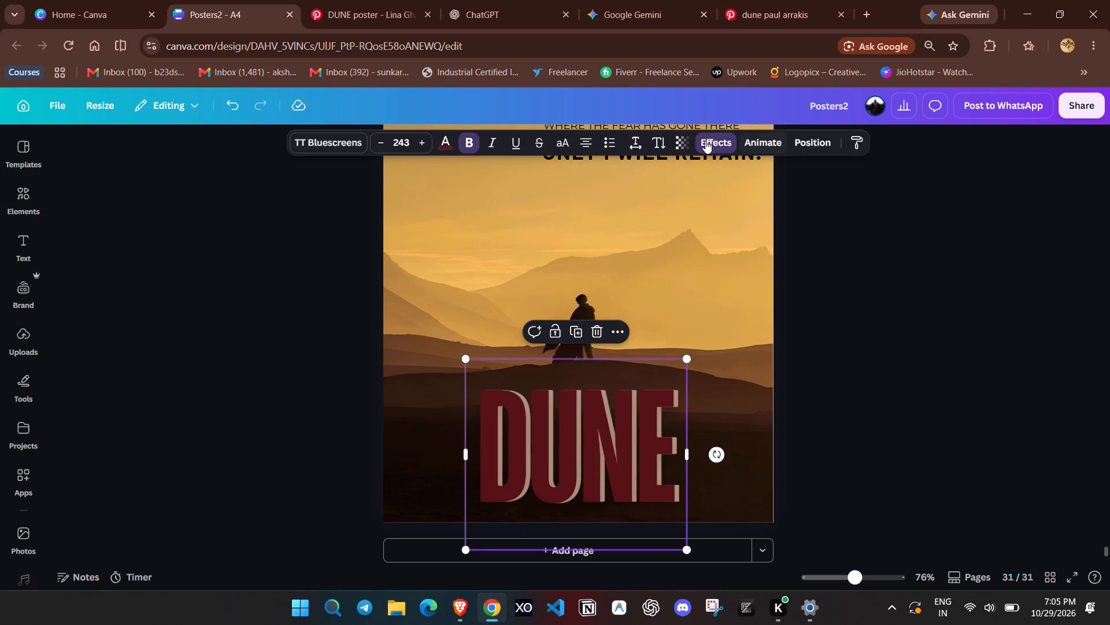
pyautogui.click(689, 137)
pyautogui.moveTo(686, 196); pyautogui.dragTo(679, 196)
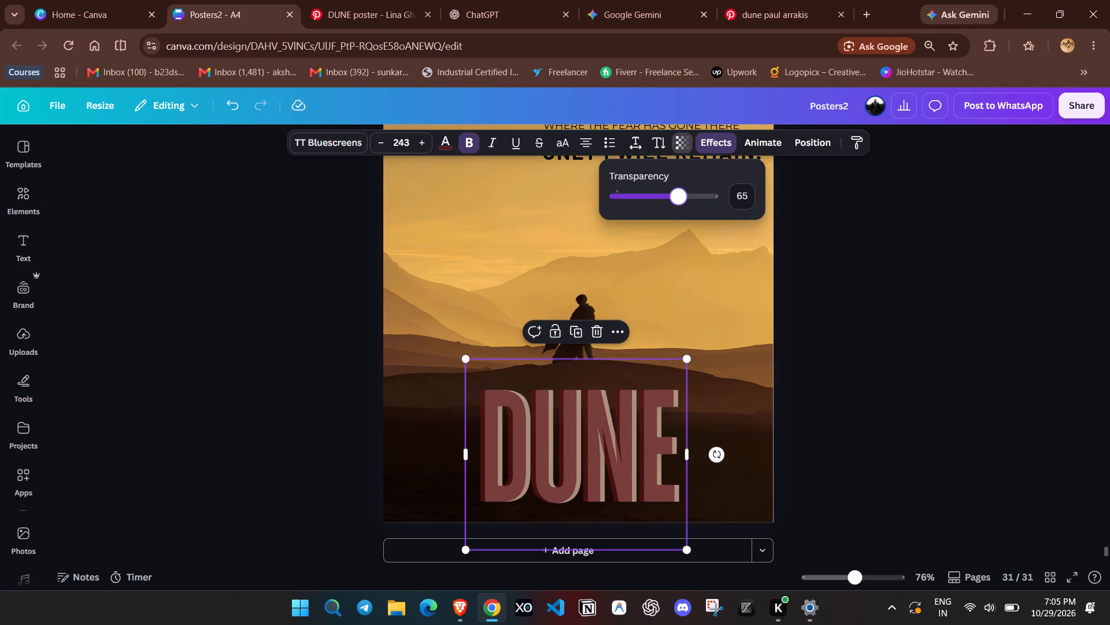
pyautogui.moveTo(679, 196); pyautogui.dragTo(659, 198)
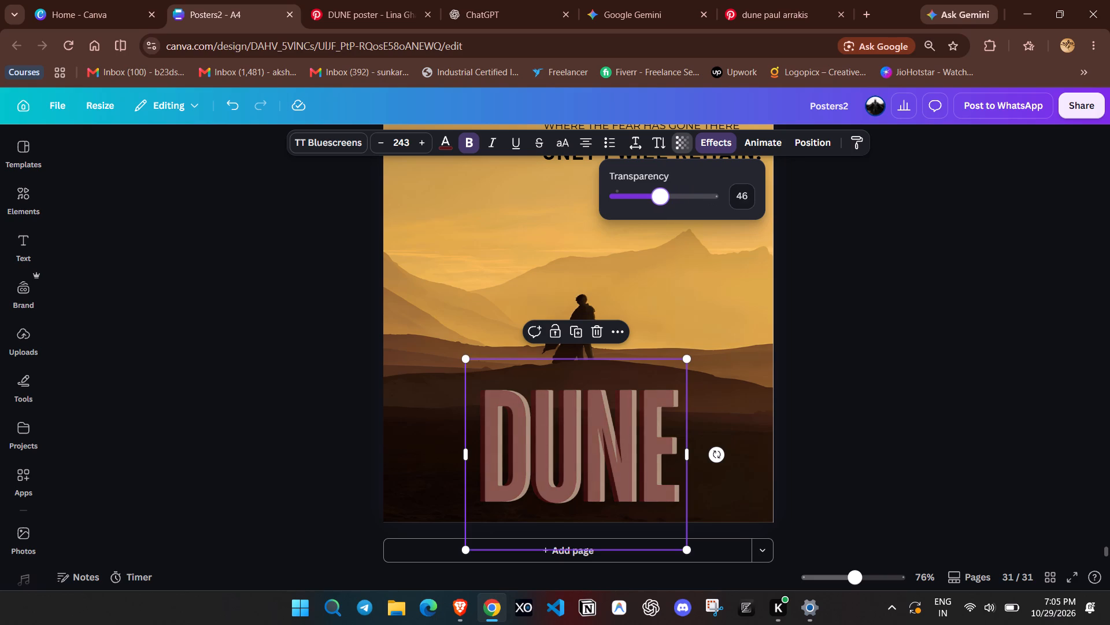
pyautogui.moveTo(659, 198); pyautogui.dragTo(655, 205)
pyautogui.moveTo(655, 205); pyautogui.dragTo(652, 204)
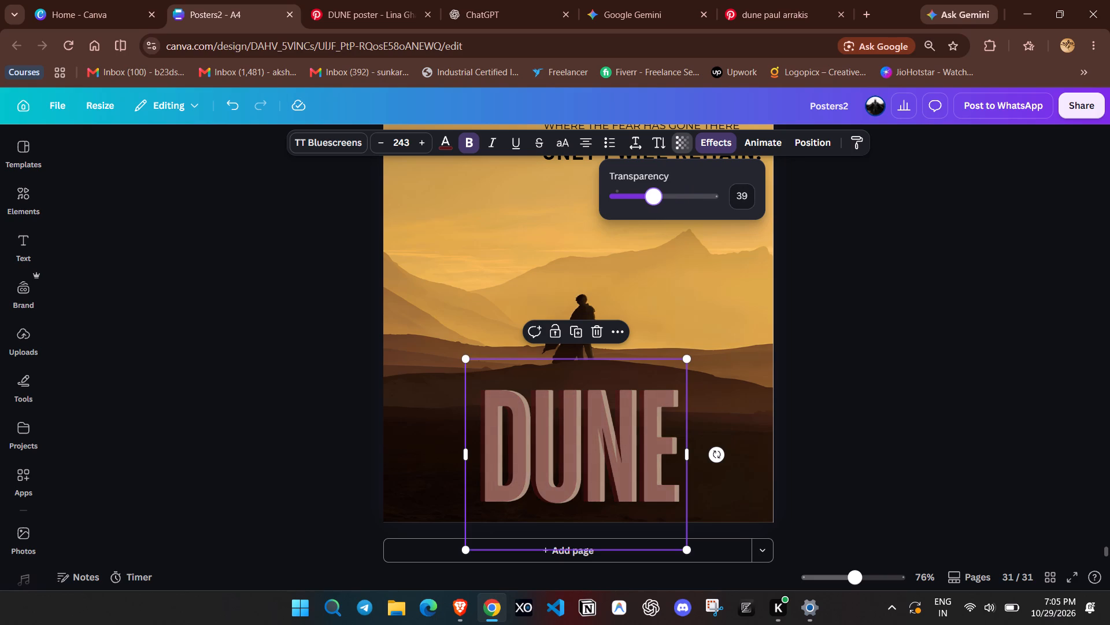
pyautogui.moveTo(652, 204); pyautogui.dragTo(648, 201)
pyautogui.doubleClick(964, 299)
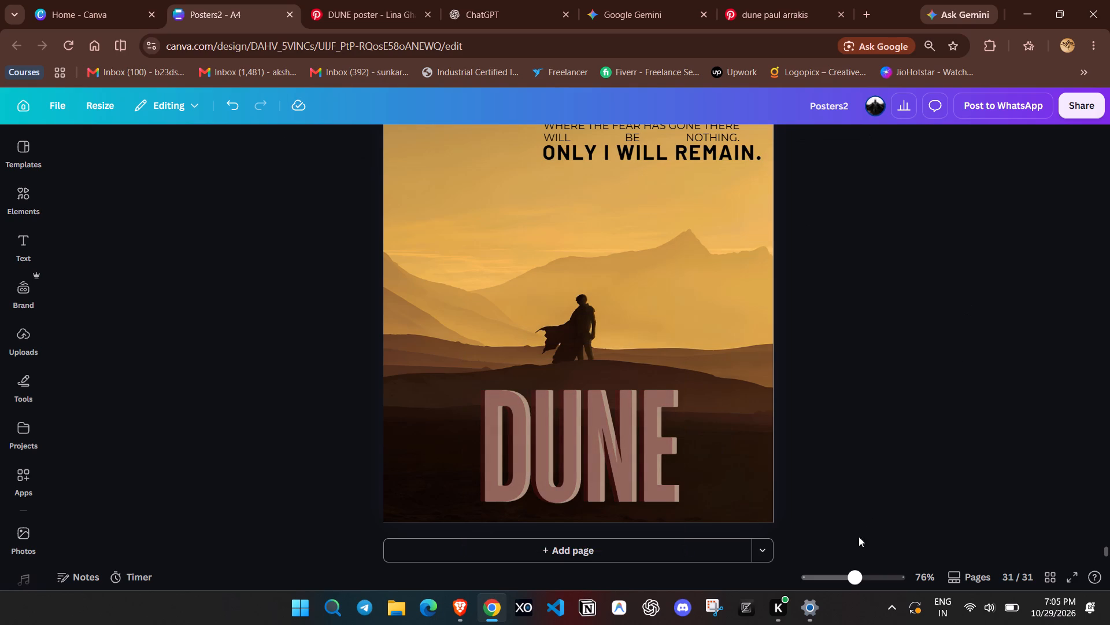
# Recolour the semi-transparent DUNE copy gray orange (#b3a28f), after trying dark brown and dark red.
pyautogui.moveTo(856, 576); pyautogui.dragTo(875, 584)
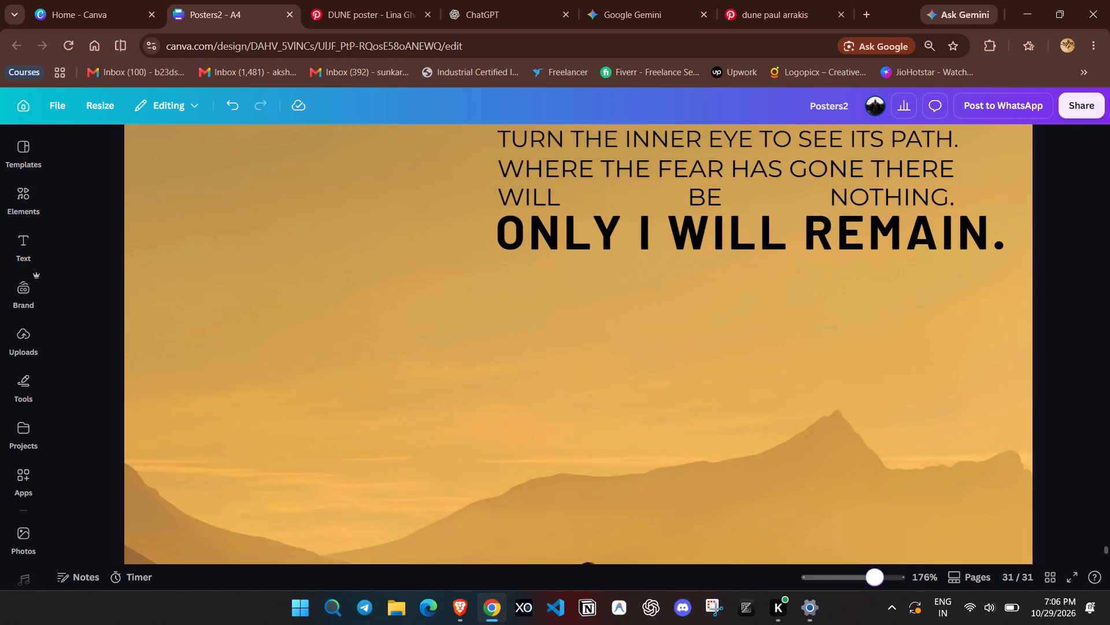
pyautogui.scroll(-7, 915, 400)
pyautogui.click(657, 400)
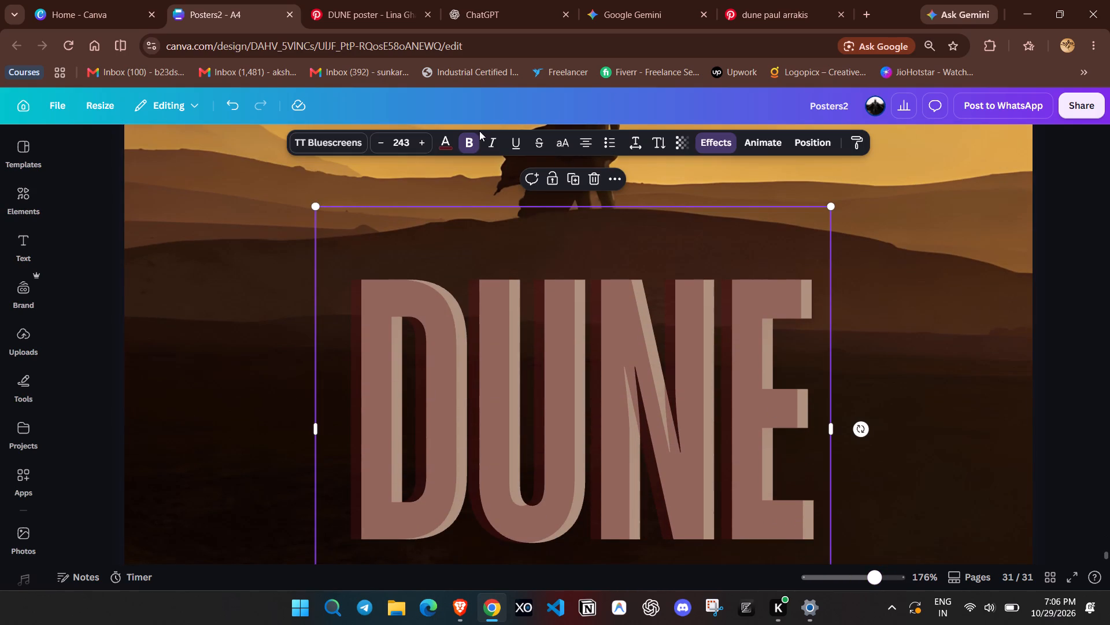
pyautogui.click(452, 142)
pyautogui.click(240, 425)
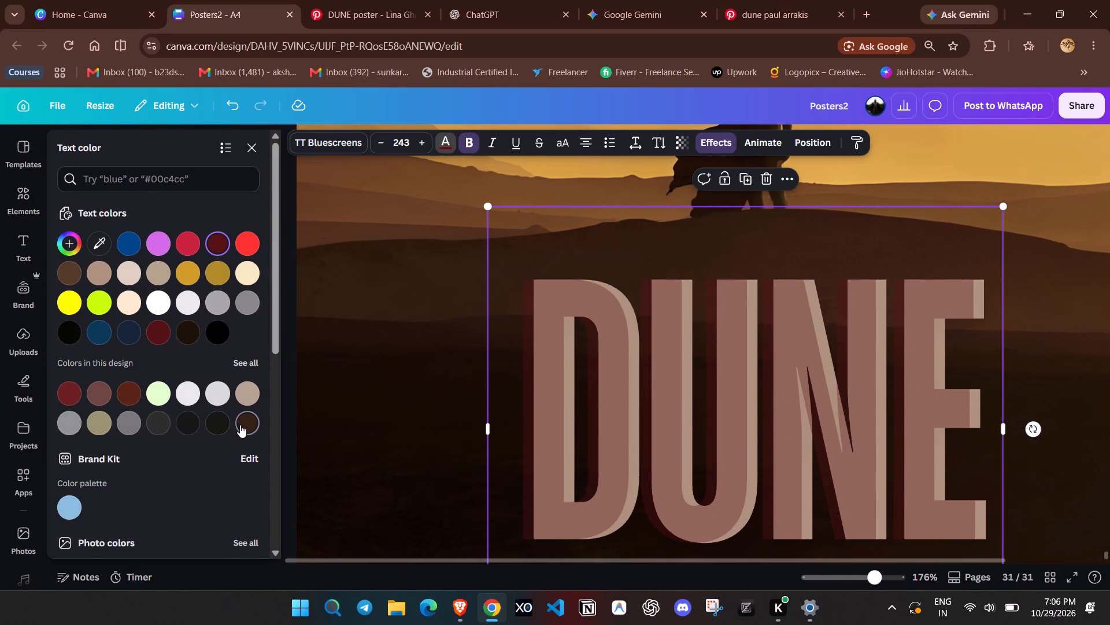
pyautogui.click(219, 238)
pyautogui.click(243, 395)
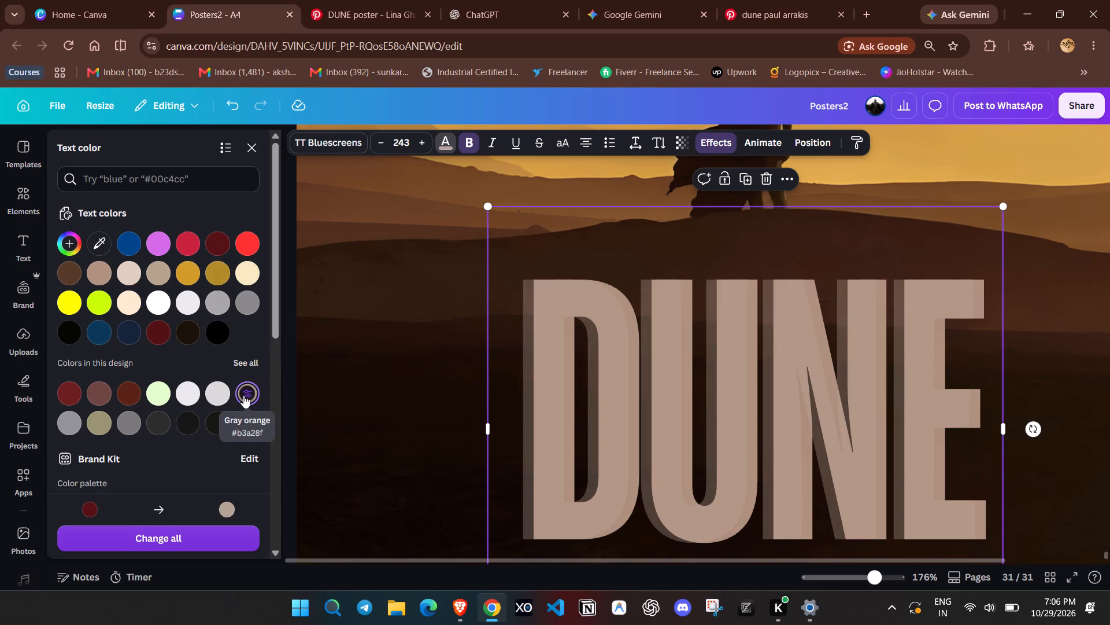
pyautogui.moveTo(881, 578); pyautogui.dragTo(865, 578)
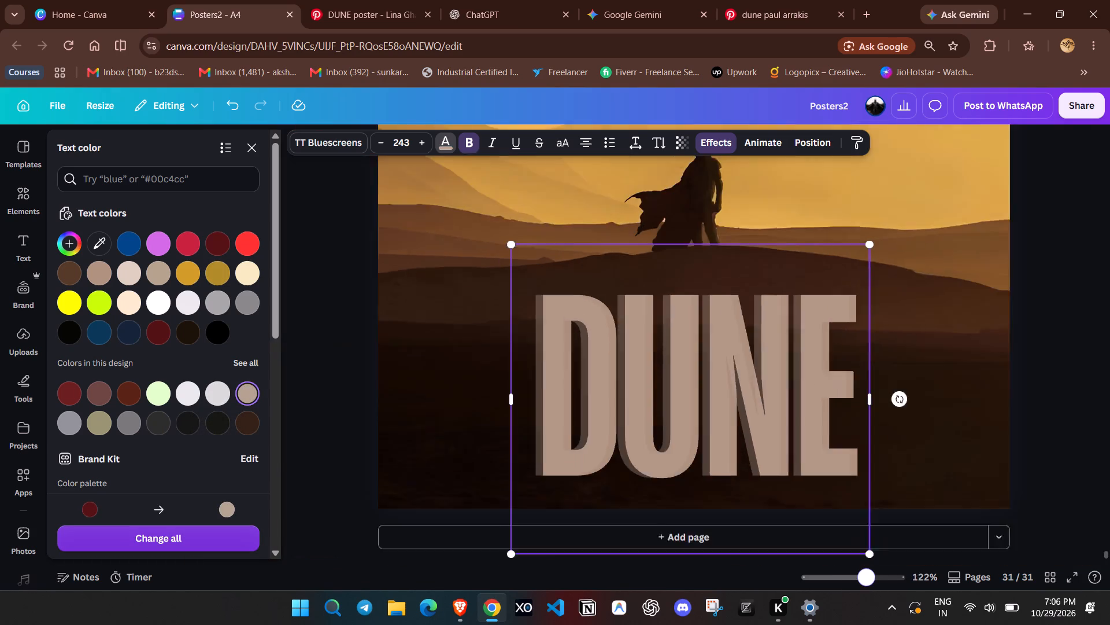
pyautogui.moveTo(865, 578); pyautogui.dragTo(845, 572)
pyautogui.doubleClick(878, 367)
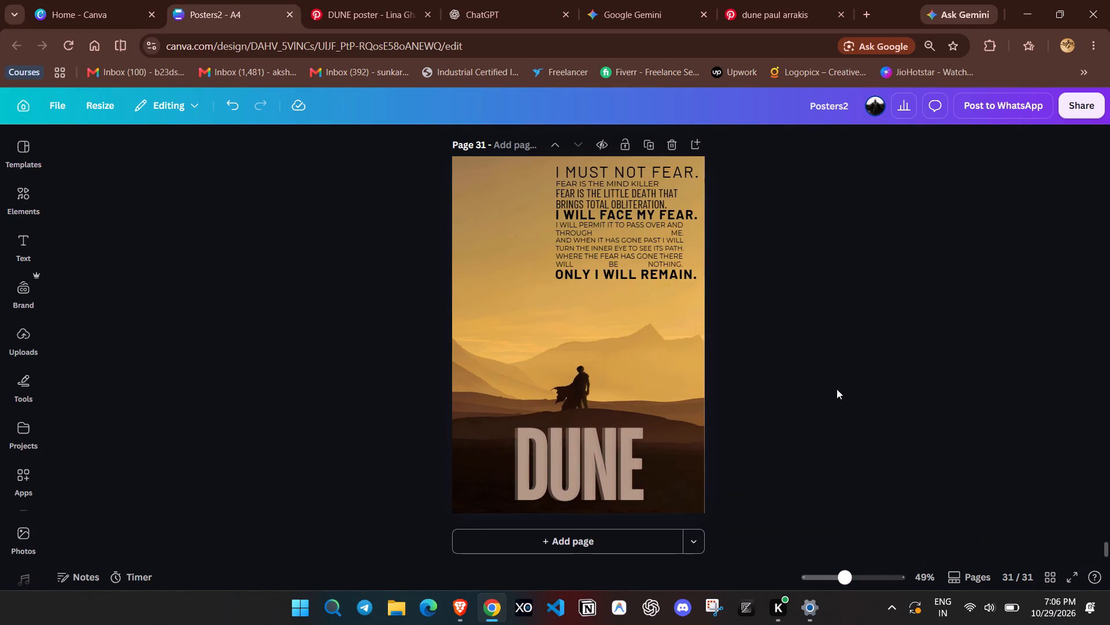
# Examine the layered DUNE title up close and its balance with the quote across the whole page 31 poster.
pyautogui.moveTo(845, 579); pyautogui.dragTo(866, 587)
pyautogui.scroll(-1, 873, 501)
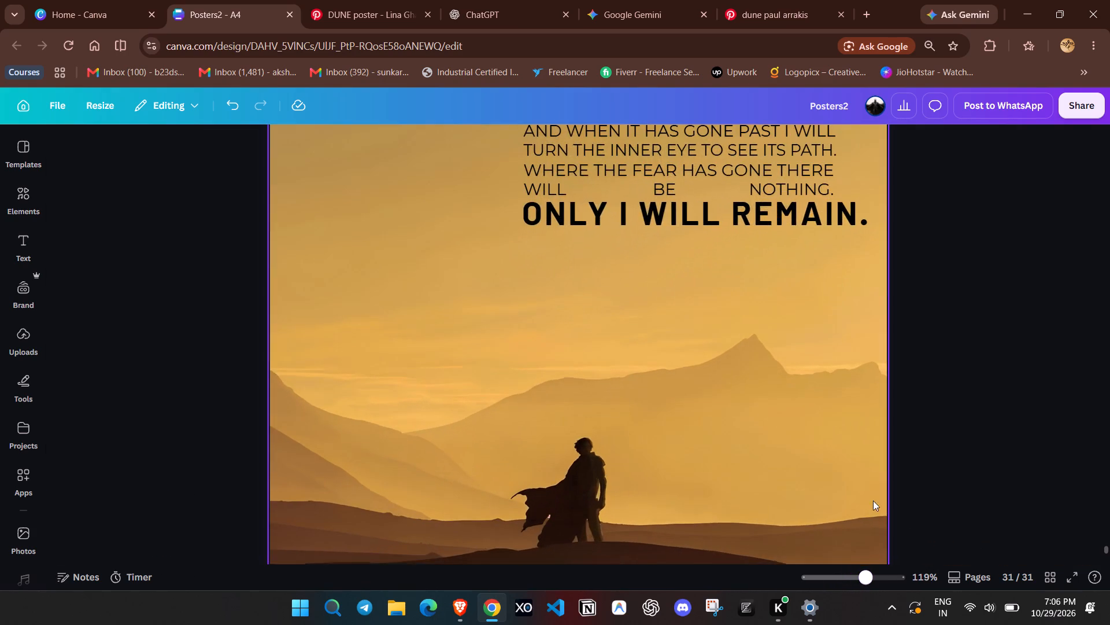
pyautogui.scroll(-1, 873, 501)
pyautogui.scroll(-4, 753, 562)
pyautogui.moveTo(867, 576); pyautogui.dragTo(884, 580)
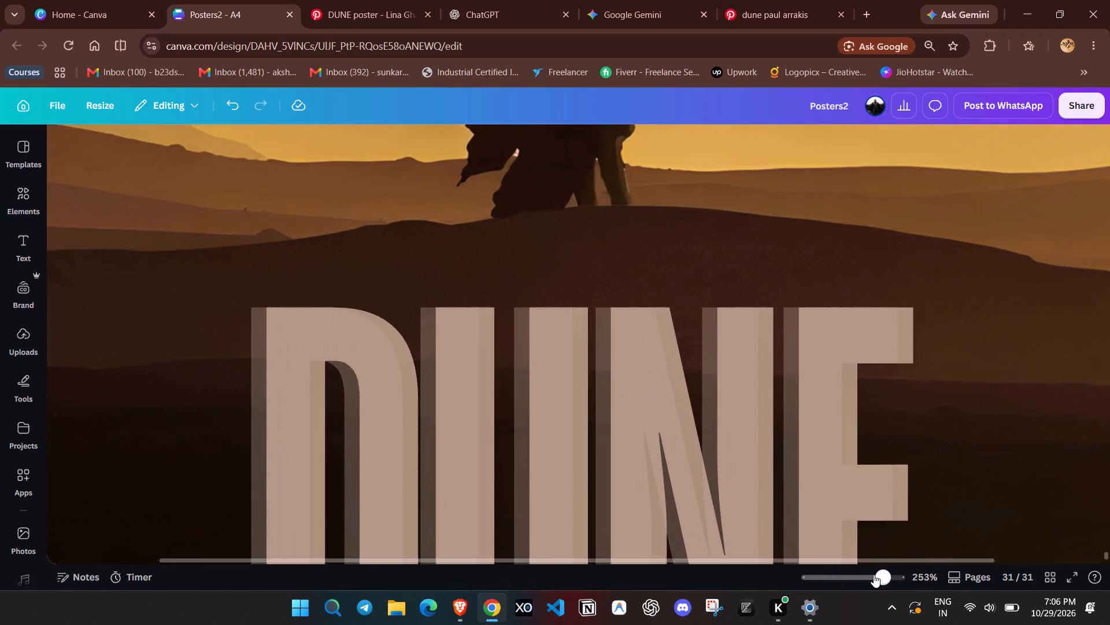
pyautogui.moveTo(828, 558); pyautogui.dragTo(576, 565)
pyautogui.moveTo(880, 575); pyautogui.dragTo(853, 575)
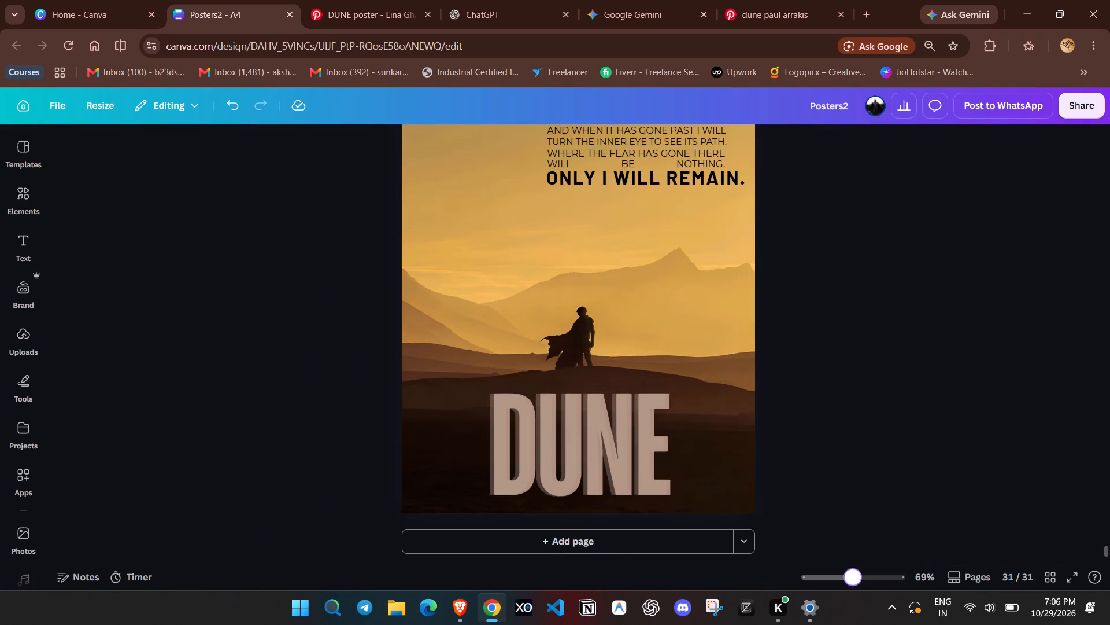
pyautogui.doubleClick(871, 476)
pyautogui.scroll(1, 875, 468)
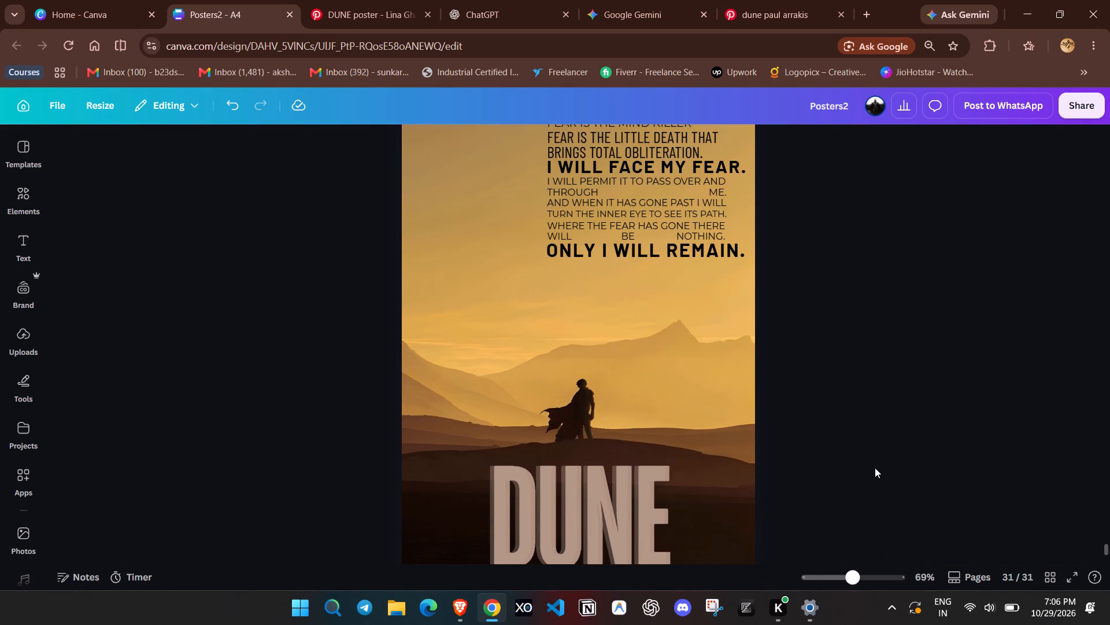
pyautogui.scroll(-1, 851, 486)
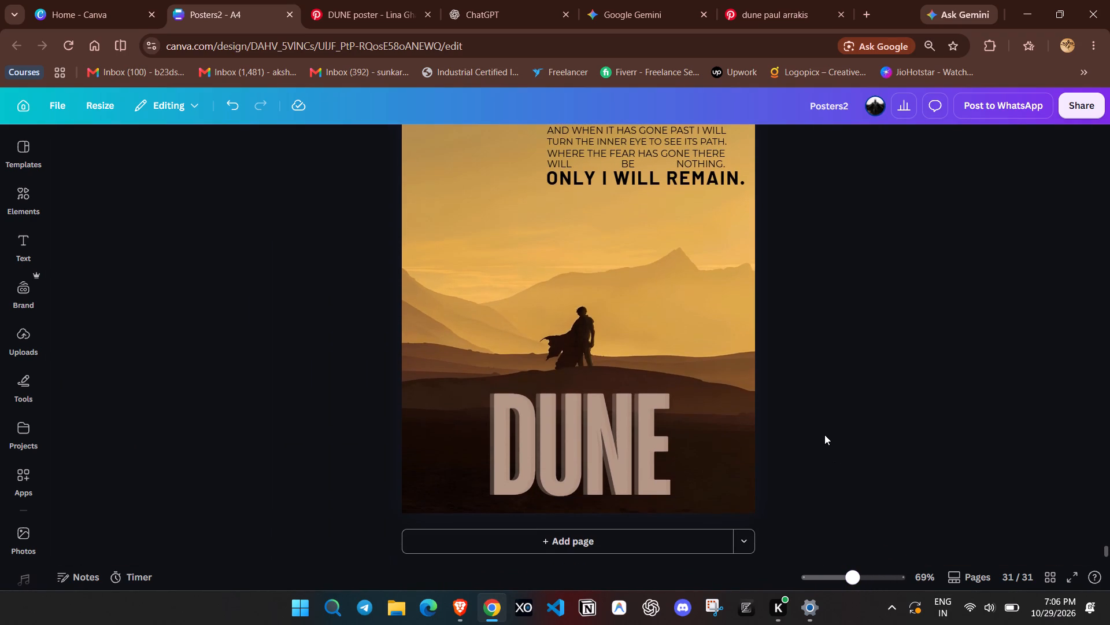
pyautogui.scroll(2, 824, 435)
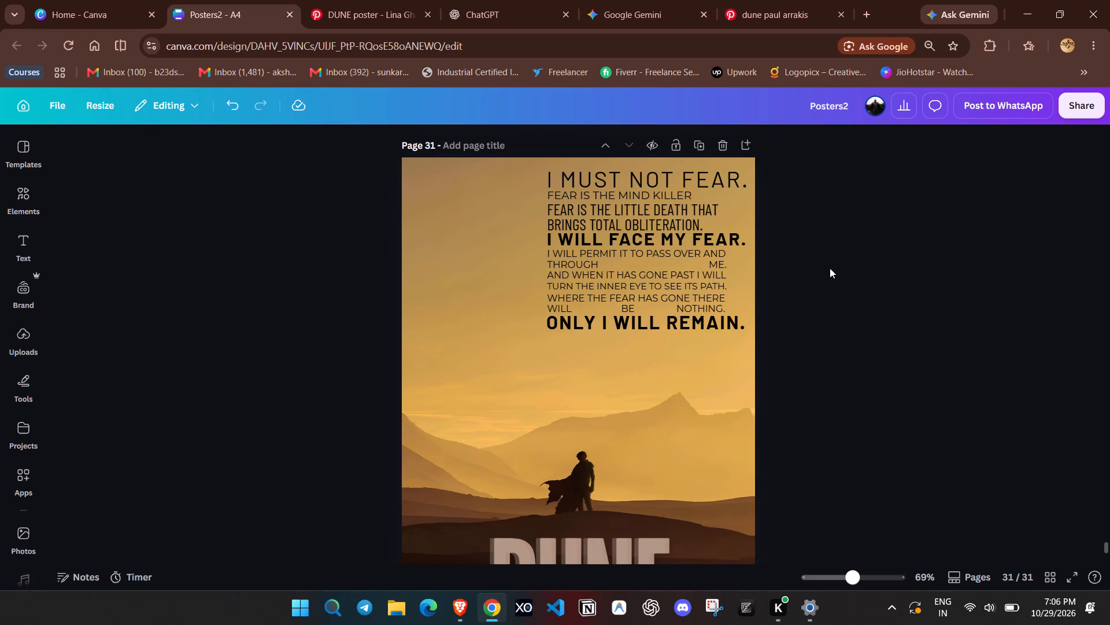
pyautogui.scroll(-7, 830, 266)
pyautogui.scroll(2, 830, 266)
pyautogui.scroll(-2, 819, 322)
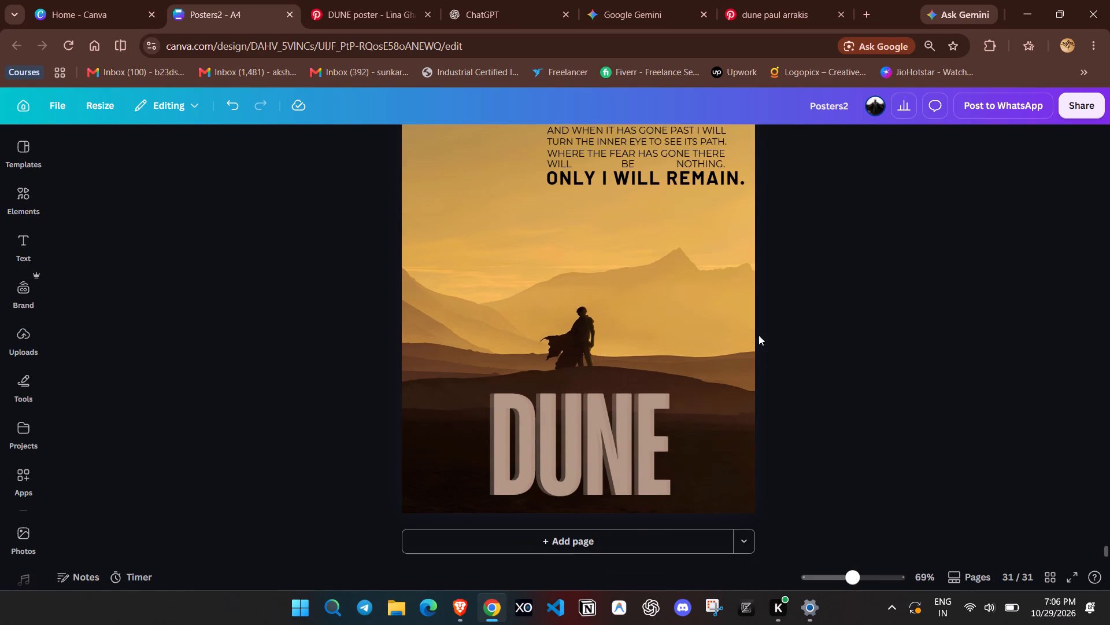
pyautogui.scroll(1, 502, 277)
# Apply the Classic duotone filter to the desert background image on page 31.
pyautogui.click(460, 310)
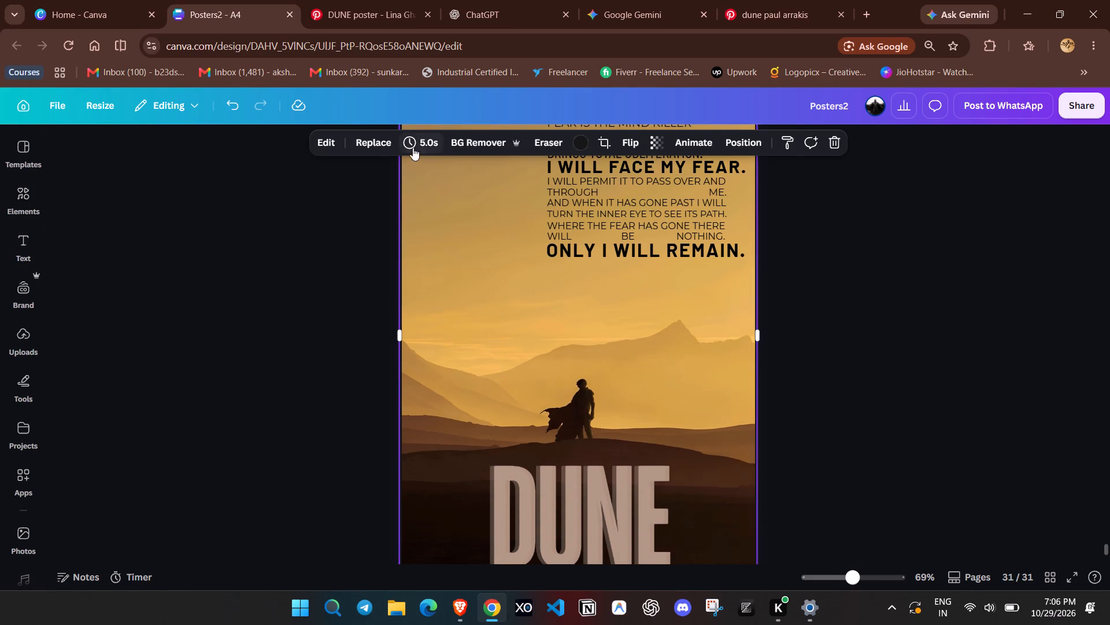
pyautogui.click(338, 142)
pyautogui.click(339, 211)
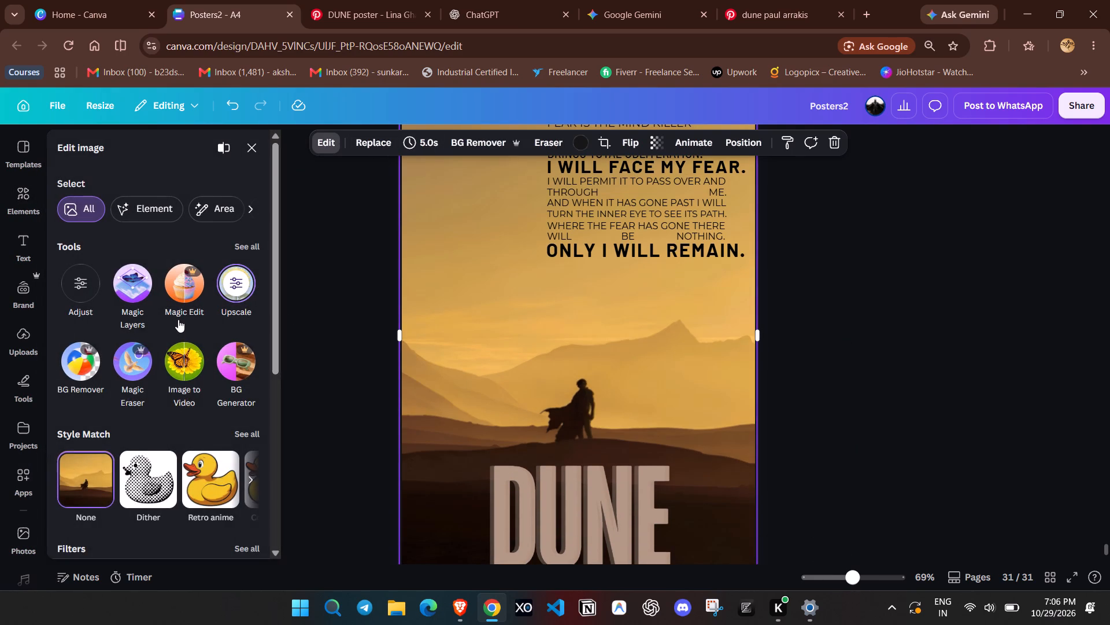
pyautogui.scroll(-3, 181, 319)
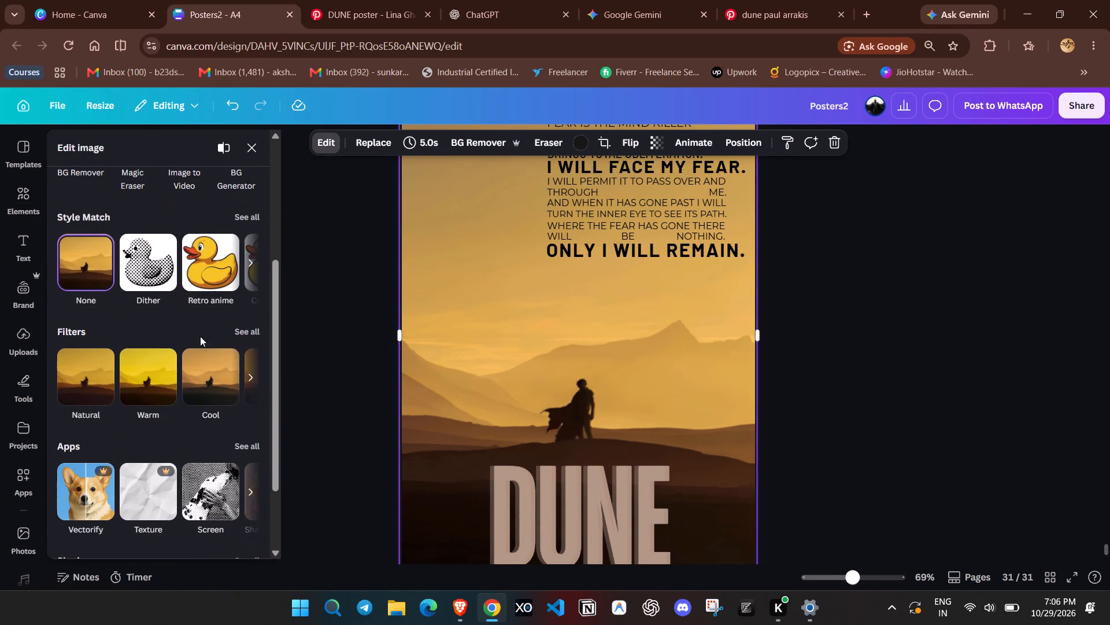
pyautogui.click(246, 330)
pyautogui.scroll(-11, 198, 333)
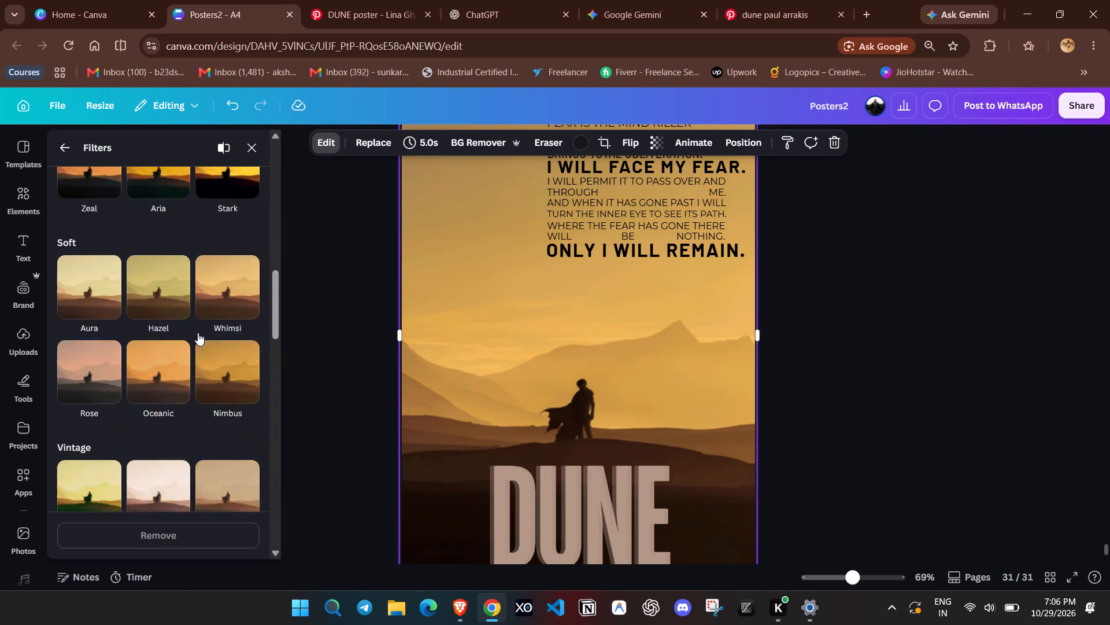
pyautogui.scroll(-8, 198, 333)
pyautogui.scroll(-4, 159, 372)
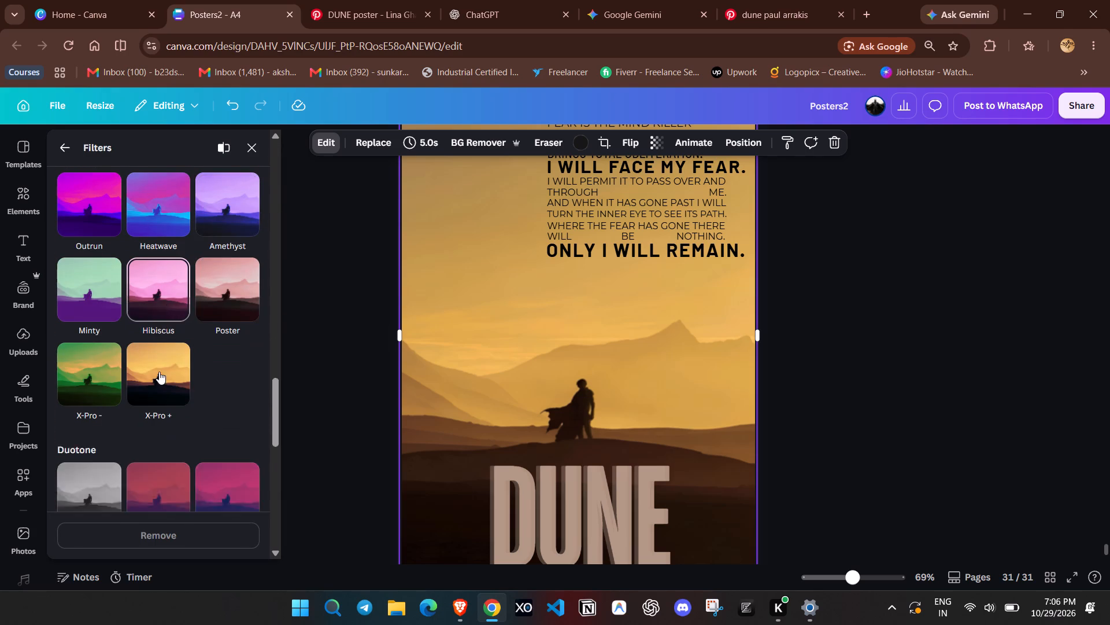
pyautogui.scroll(-12, 159, 372)
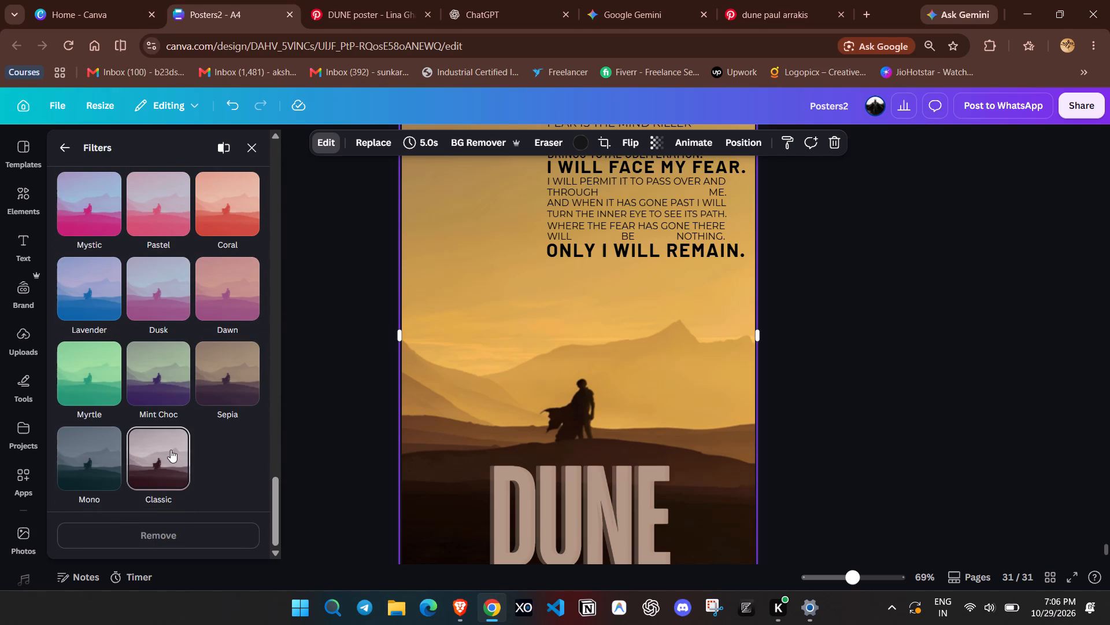
pyautogui.click(171, 450)
pyautogui.scroll(-1, 215, 435)
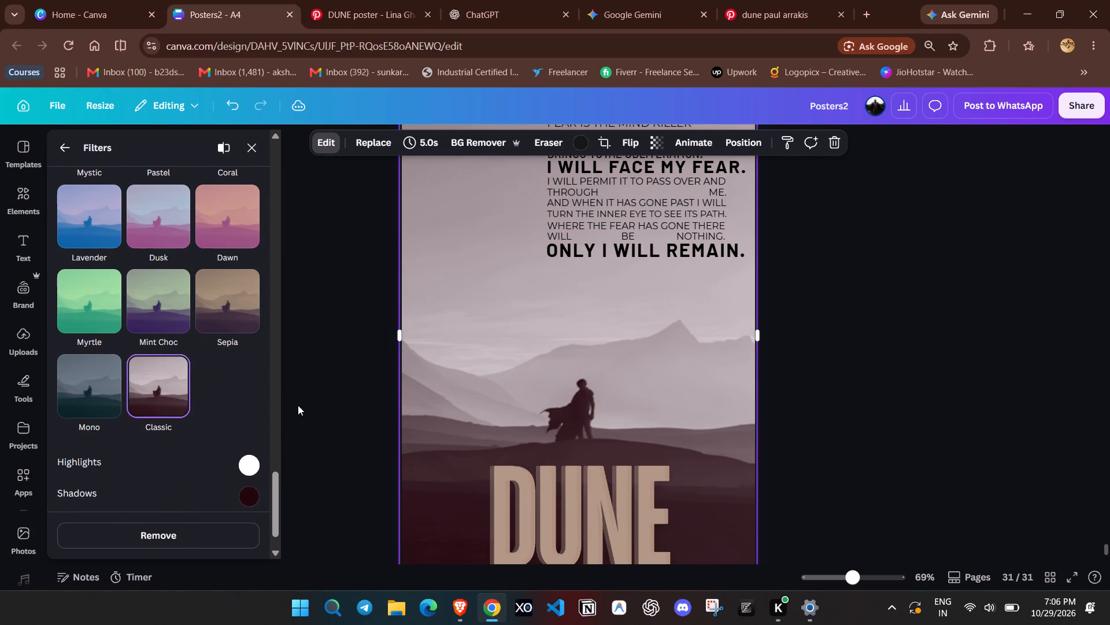
pyautogui.doubleClick(327, 391)
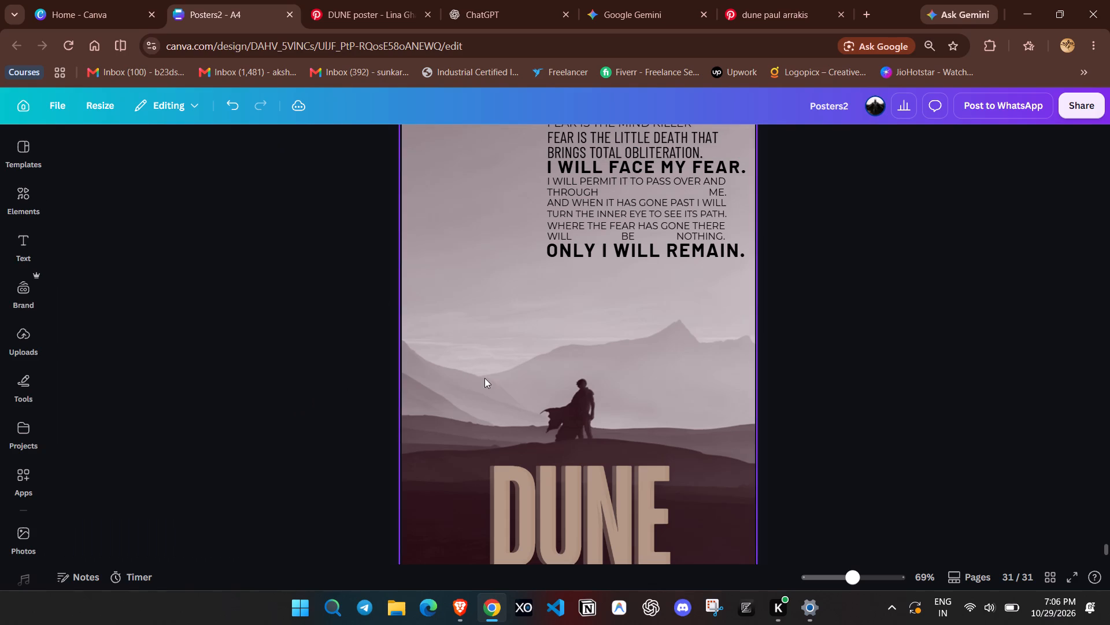
# Search the elements library for circle.
pyautogui.moveTo(854, 577); pyautogui.dragTo(839, 573)
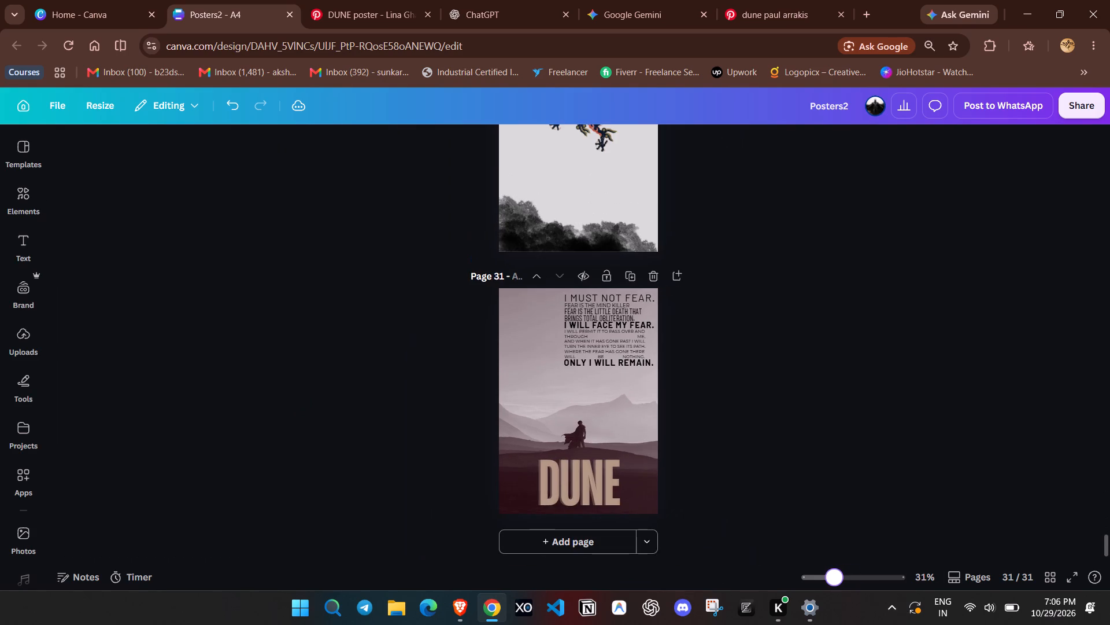
pyautogui.moveTo(839, 573); pyautogui.dragTo(863, 584)
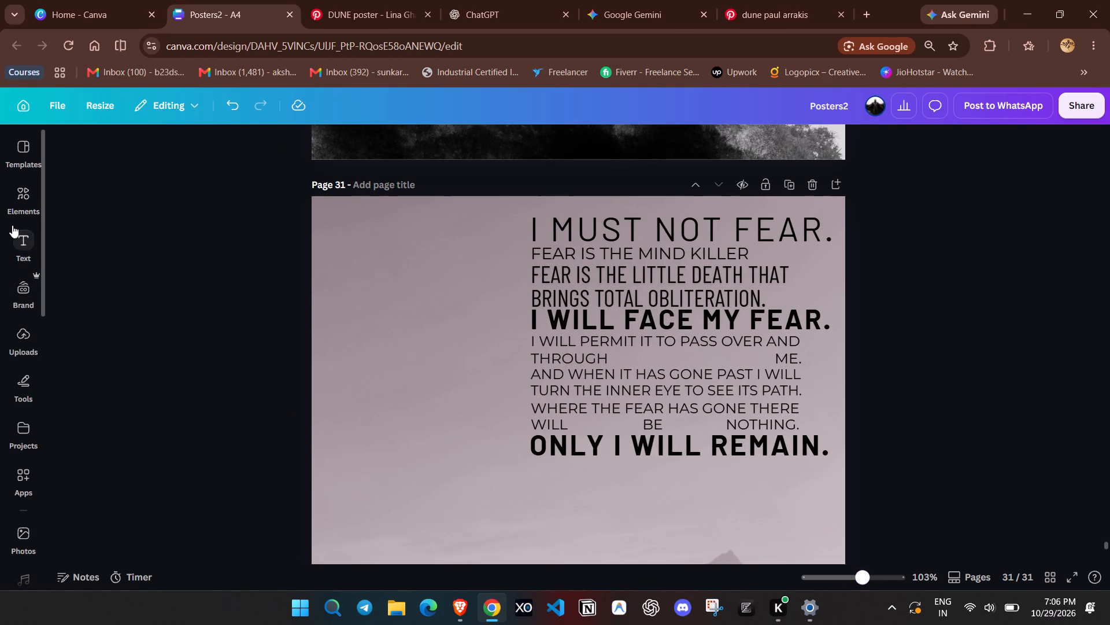
pyautogui.click(17, 201)
pyautogui.click(162, 163)
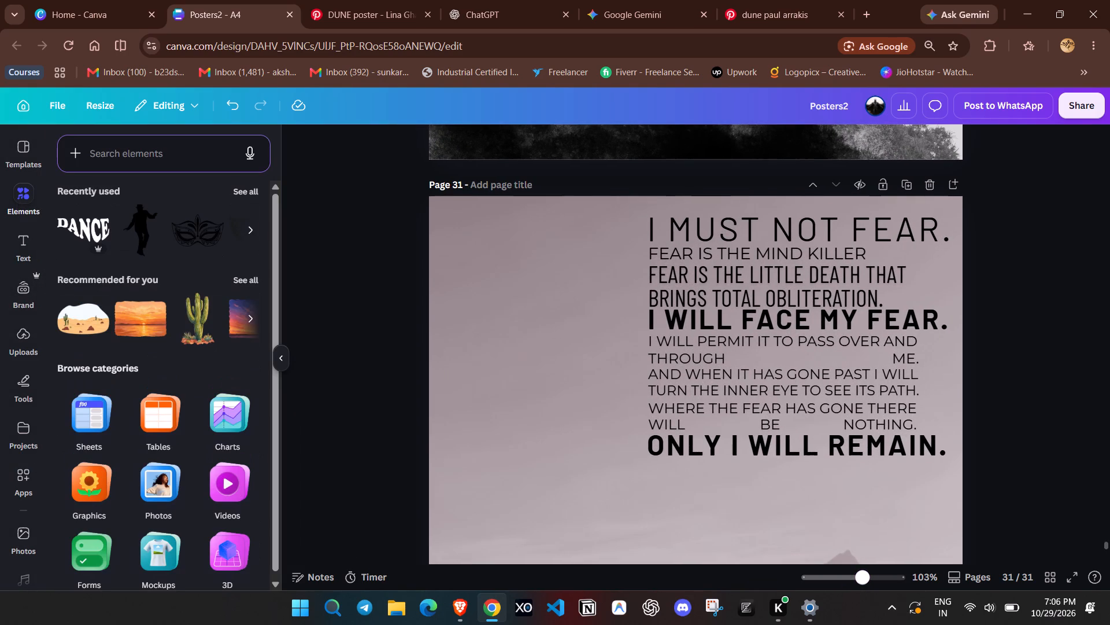
pyautogui.write('cir')
pyautogui.scroll(-1, 579, 449)
pyautogui.click(533, 431)
pyautogui.click(744, 465)
pyautogui.click(716, 377)
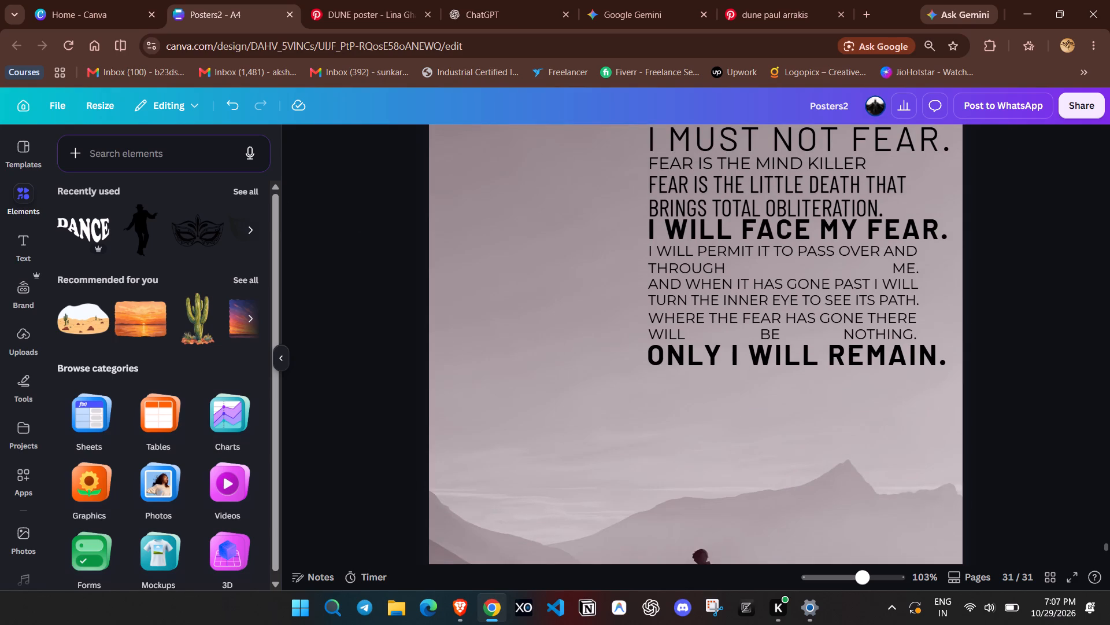
pyautogui.click(179, 157)
pyautogui.write('cur')
pyautogui.press('BackSpace')
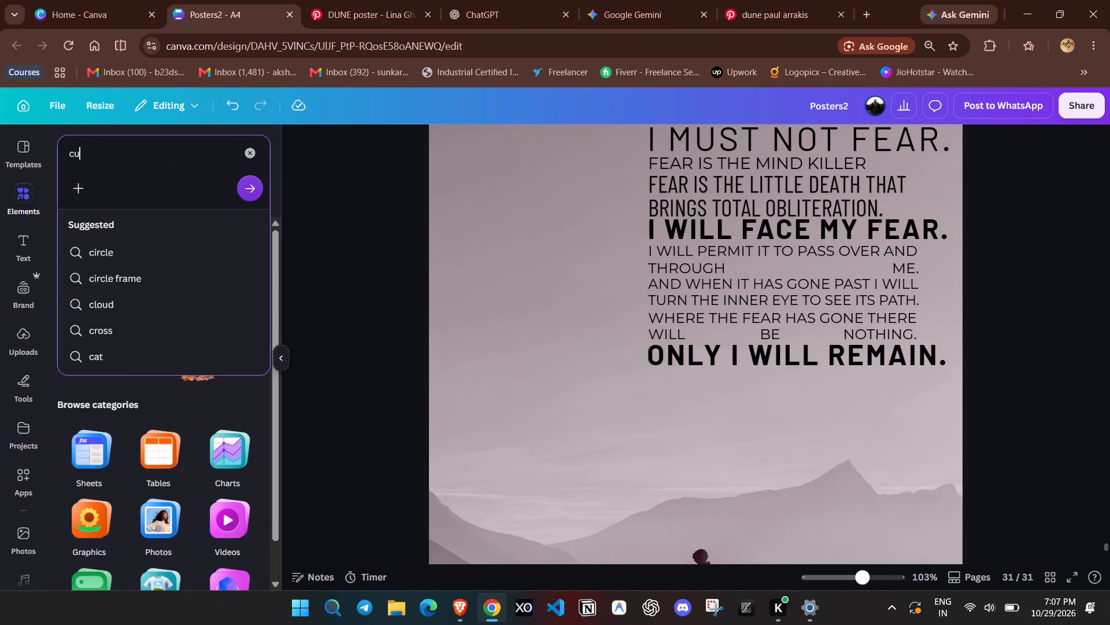
pyautogui.press('BackSpace')
pyautogui.write('ricl')
pyautogui.press('BackSpace')
pyautogui.press('BackSpace')
pyautogui.press('BackSpace')
pyautogui.write('ir')
pyautogui.press('BackSpace')
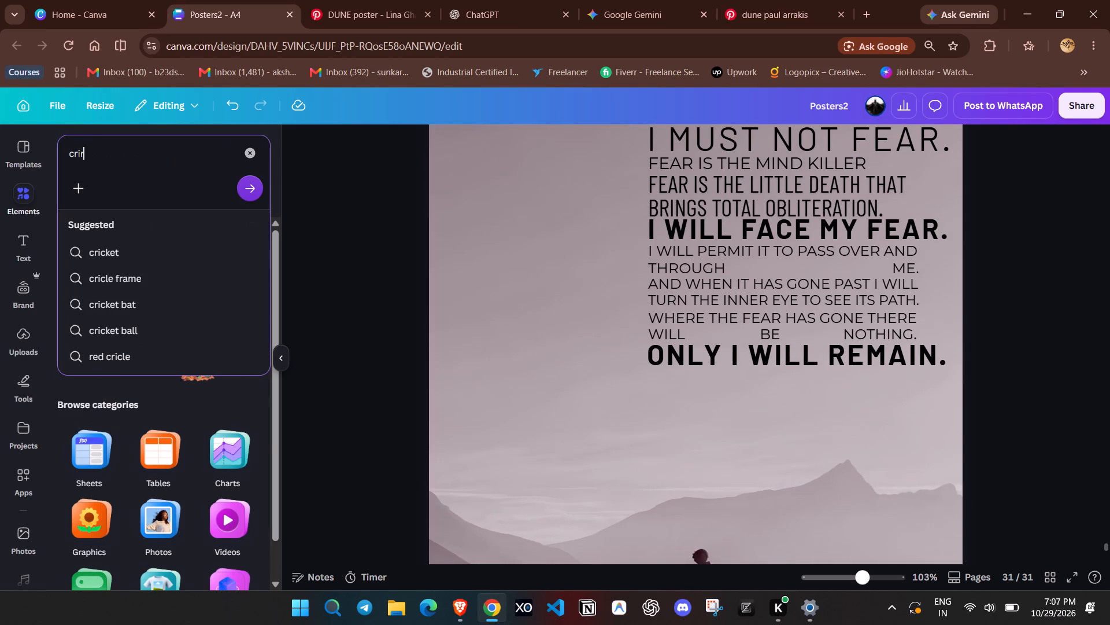
pyautogui.press('BackSpace')
pyautogui.press('BackSpace')
pyautogui.write('ircle')
pyautogui.press('Return')
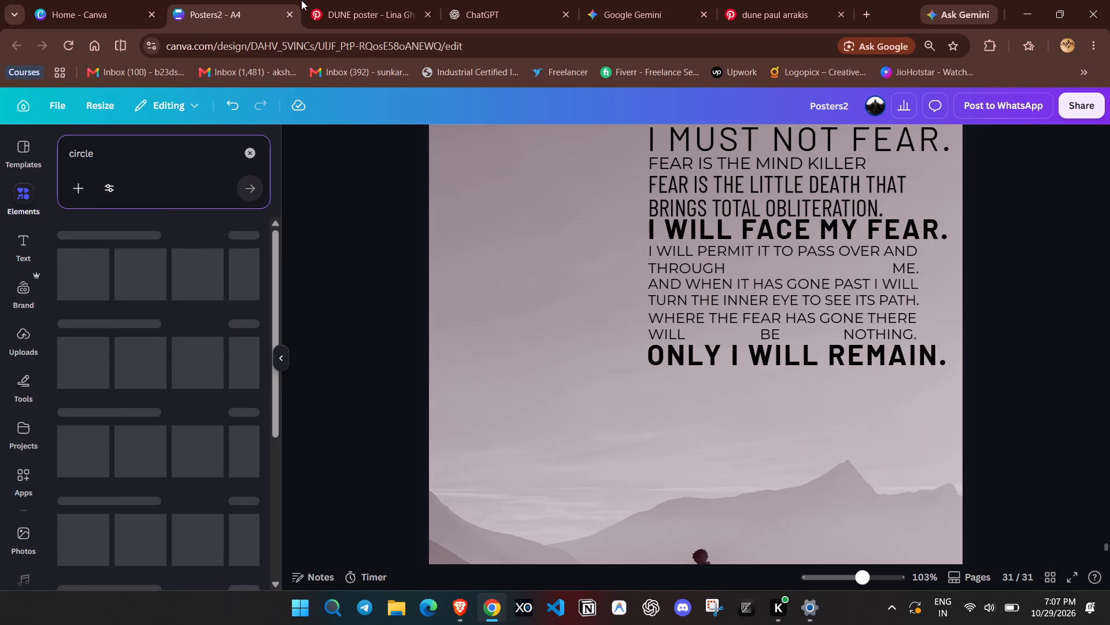
# Insert the solid black circle from the full set of circle graphics onto page 31.
pyautogui.click(335, 0)
pyautogui.click(268, 0)
pyautogui.click(459, 312)
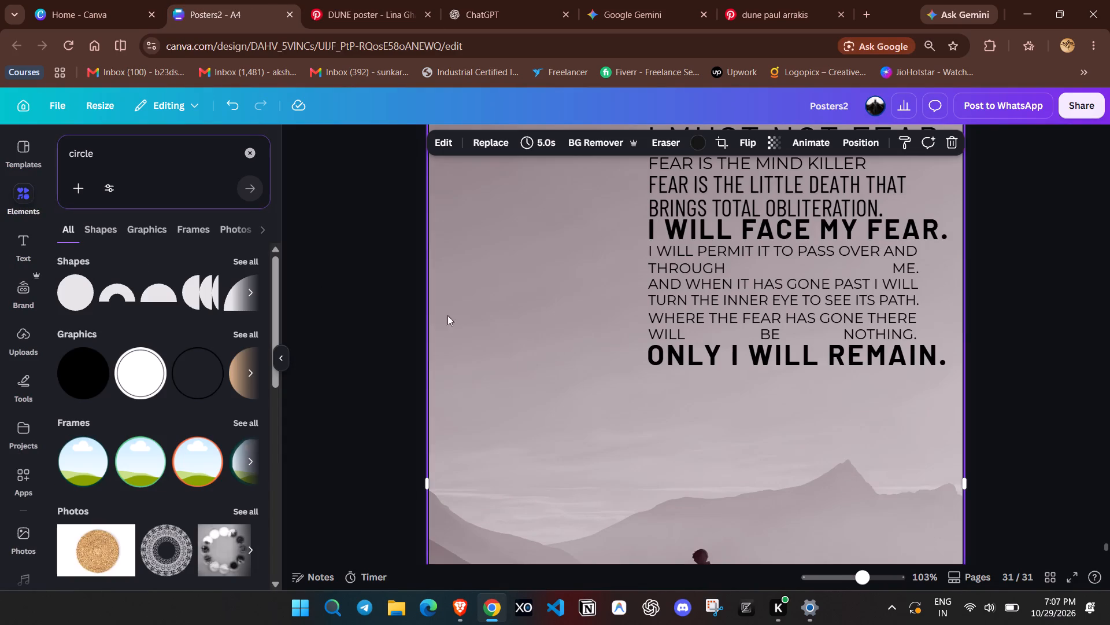
pyautogui.click(331, 334)
pyautogui.click(250, 335)
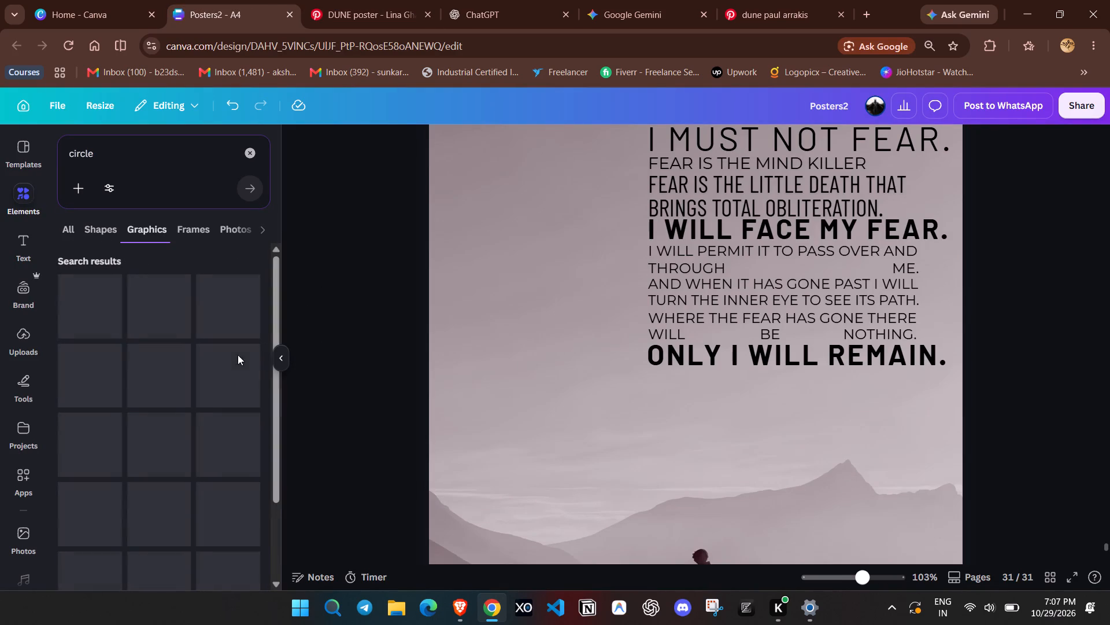
pyautogui.click(74, 311)
# Shrink the black circle and position it in the sky just left of the quote's opening lines.
pyautogui.moveTo(682, 487); pyautogui.dragTo(582, 323)
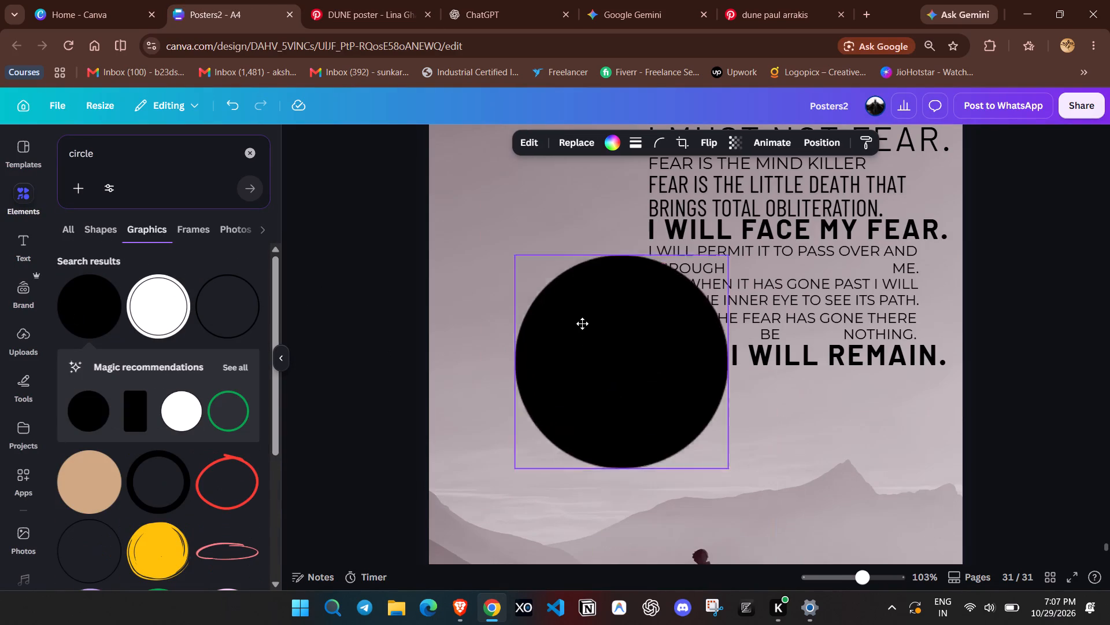
pyautogui.moveTo(582, 323); pyautogui.dragTo(555, 278)
pyautogui.moveTo(462, 387); pyautogui.dragTo(536, 320)
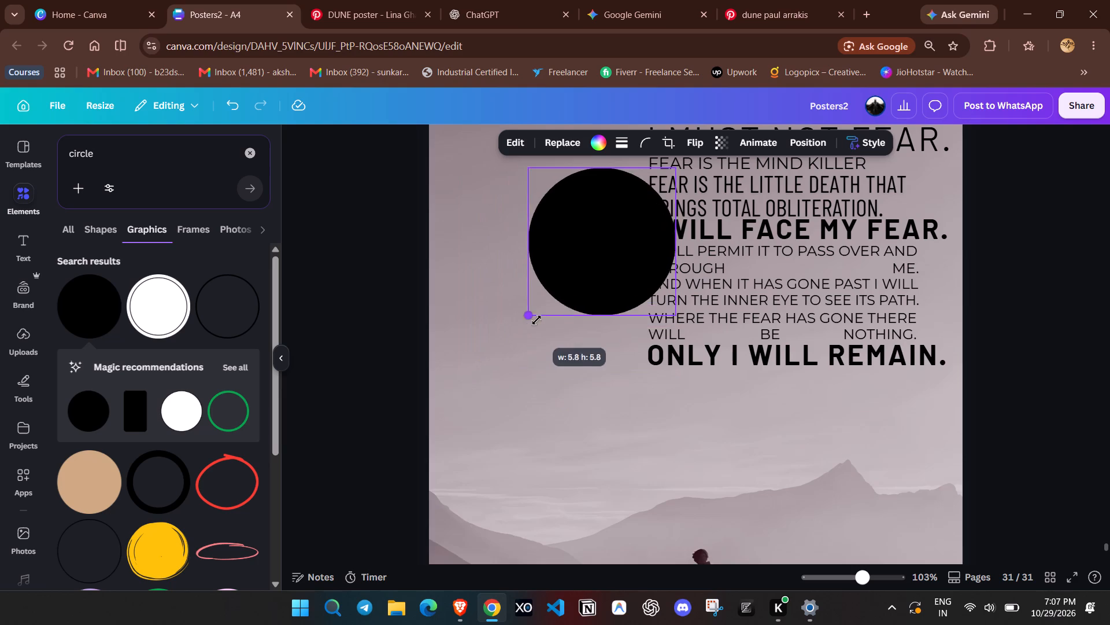
pyautogui.moveTo(536, 320); pyautogui.dragTo(542, 314)
pyautogui.scroll(1, 541, 321)
pyautogui.moveTo(603, 313); pyautogui.dragTo(561, 277)
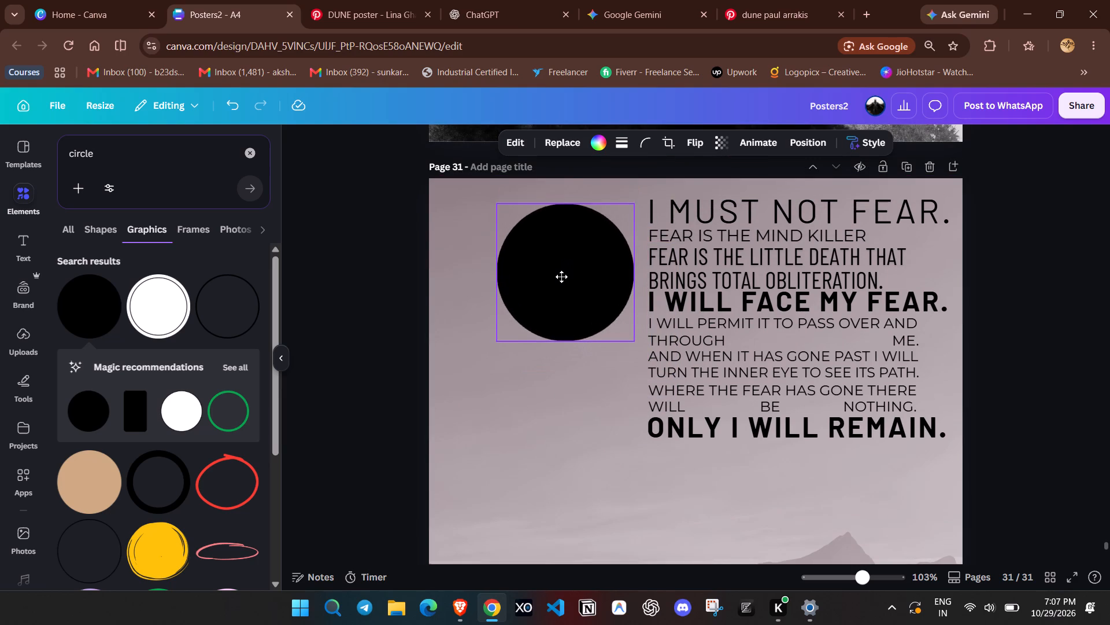
pyautogui.moveTo(561, 277); pyautogui.dragTo(558, 274)
pyautogui.moveTo(494, 336); pyautogui.dragTo(542, 291)
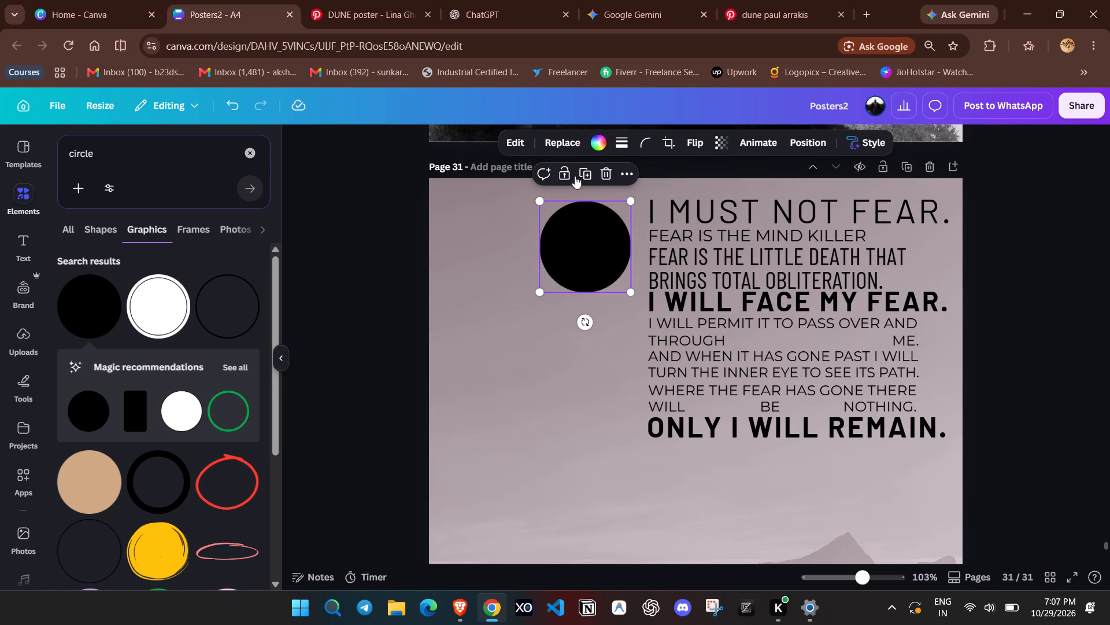
# Check the Pinterest Dune reference and recolour the circle dark reddish brown (#592315) from the design's colours.
pyautogui.click(594, 135)
pyautogui.click(417, 0)
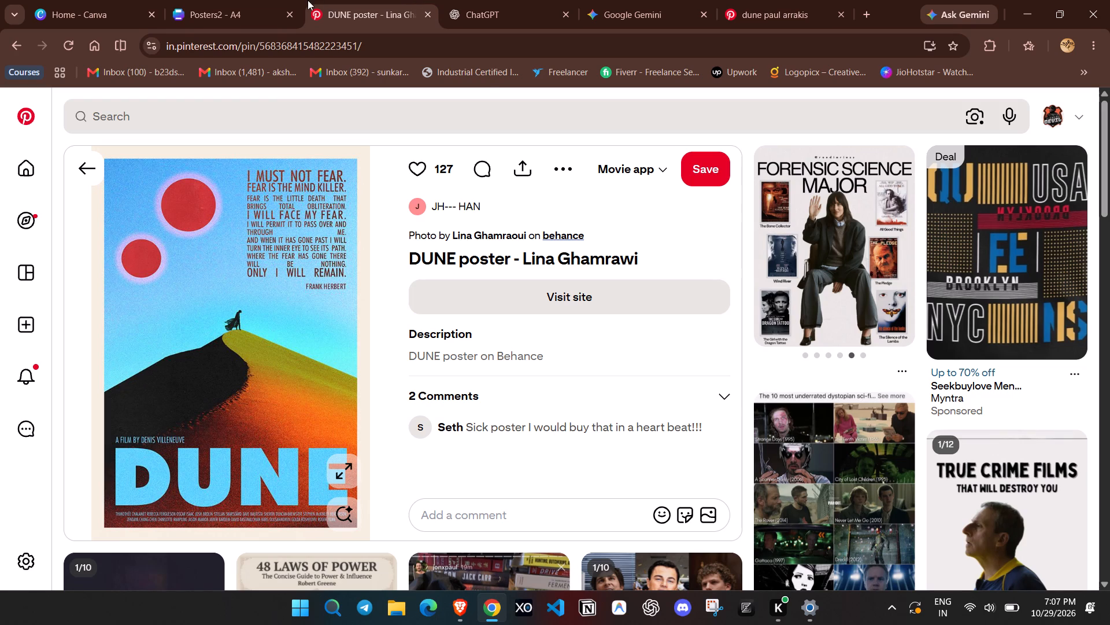
pyautogui.click(306, 0)
pyautogui.click(269, 0)
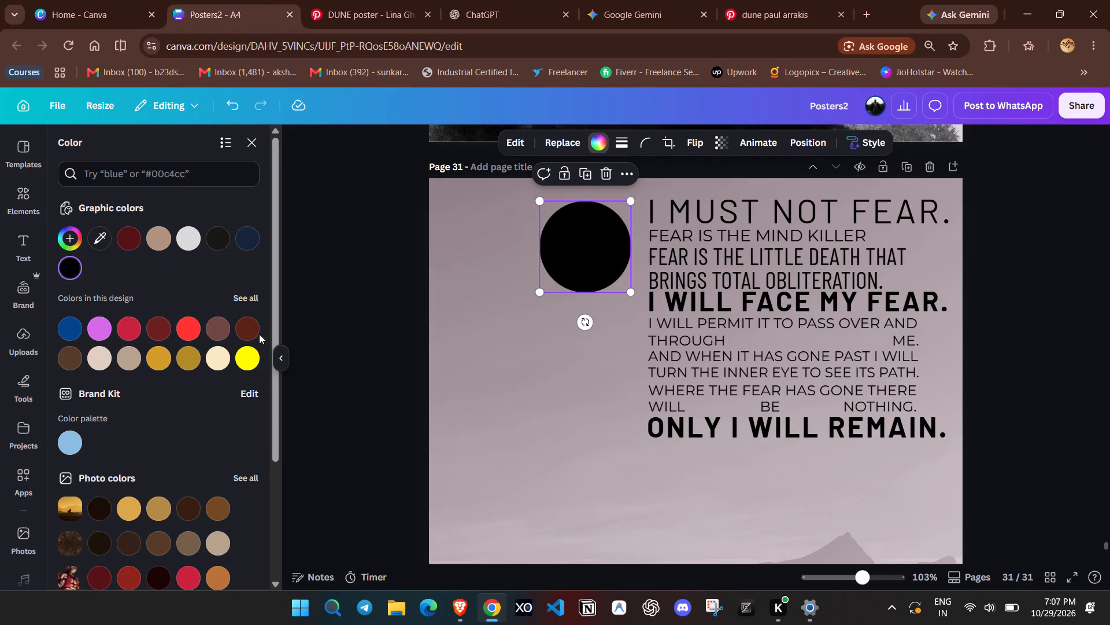
pyautogui.click(236, 330)
pyautogui.click(243, 334)
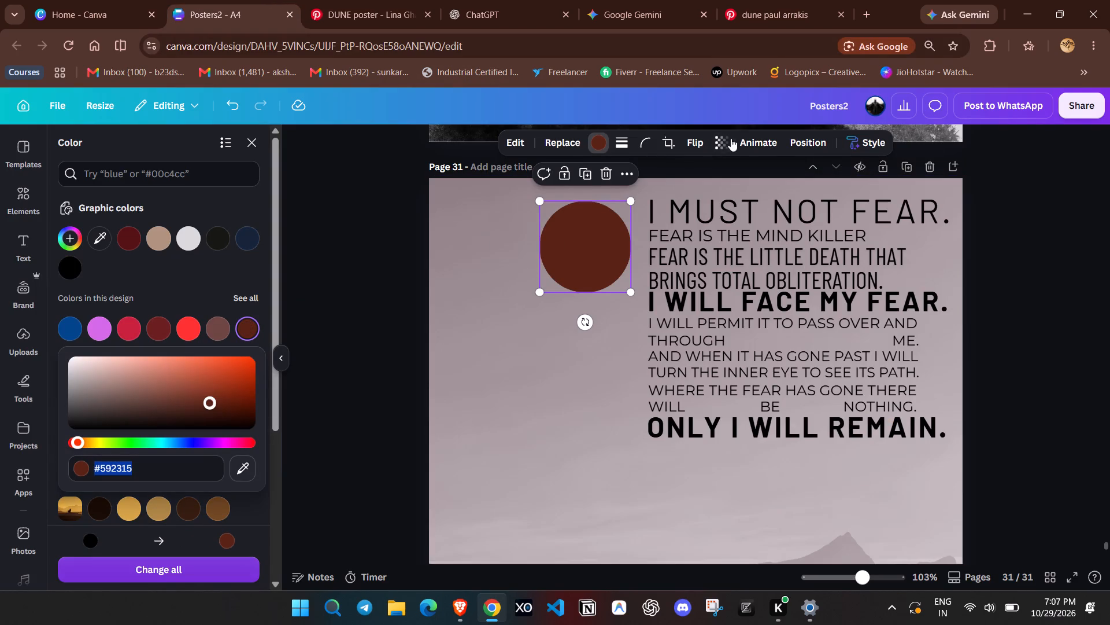
pyautogui.doubleClick(347, 260)
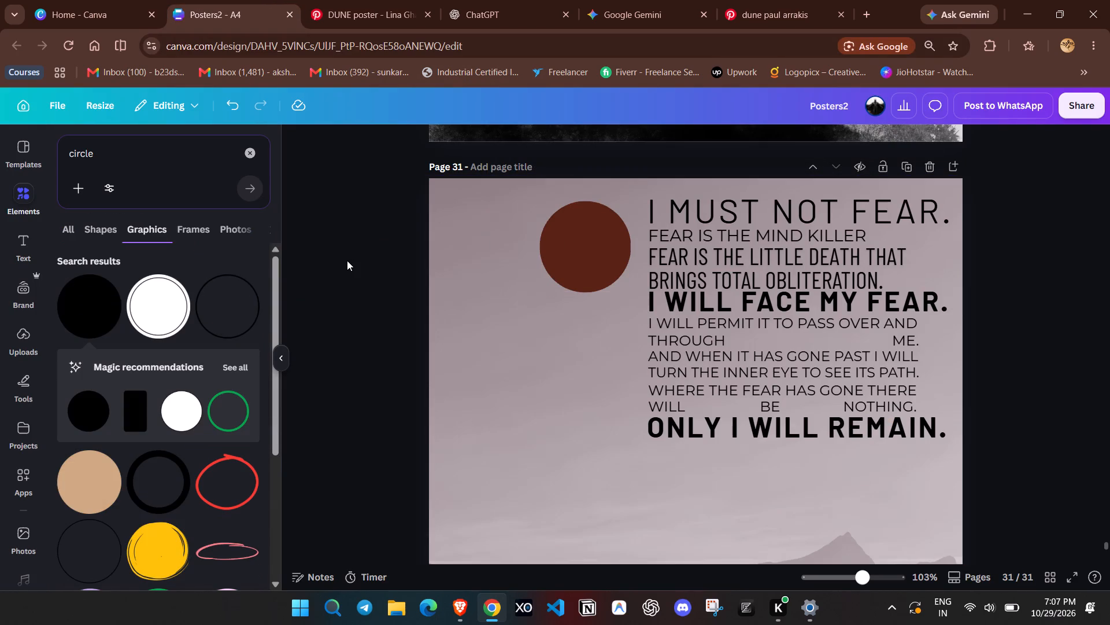
# Apply a Glow shadow to the brown circle and open its glow settings.
pyautogui.click(558, 239)
pyautogui.click(530, 142)
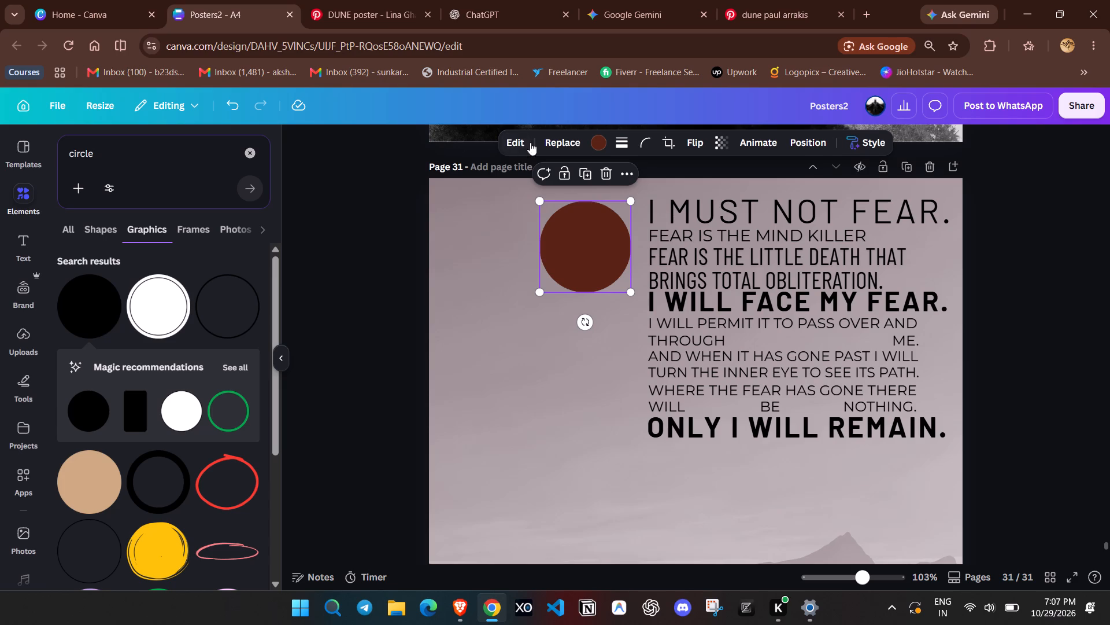
pyautogui.click(506, 142)
pyautogui.scroll(-10, 148, 360)
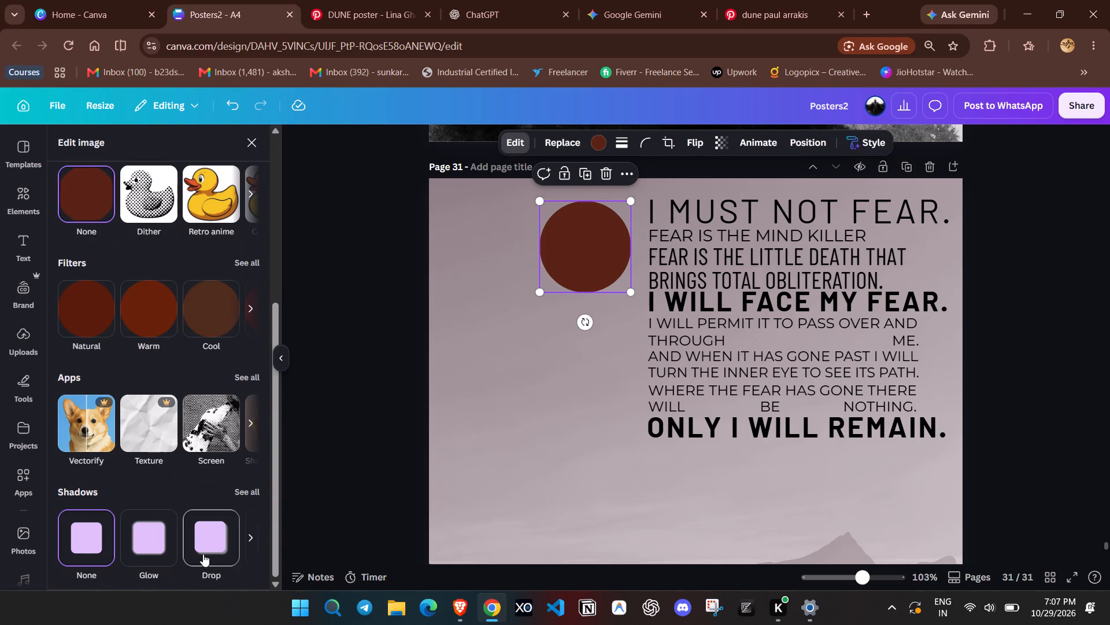
pyautogui.click(145, 554)
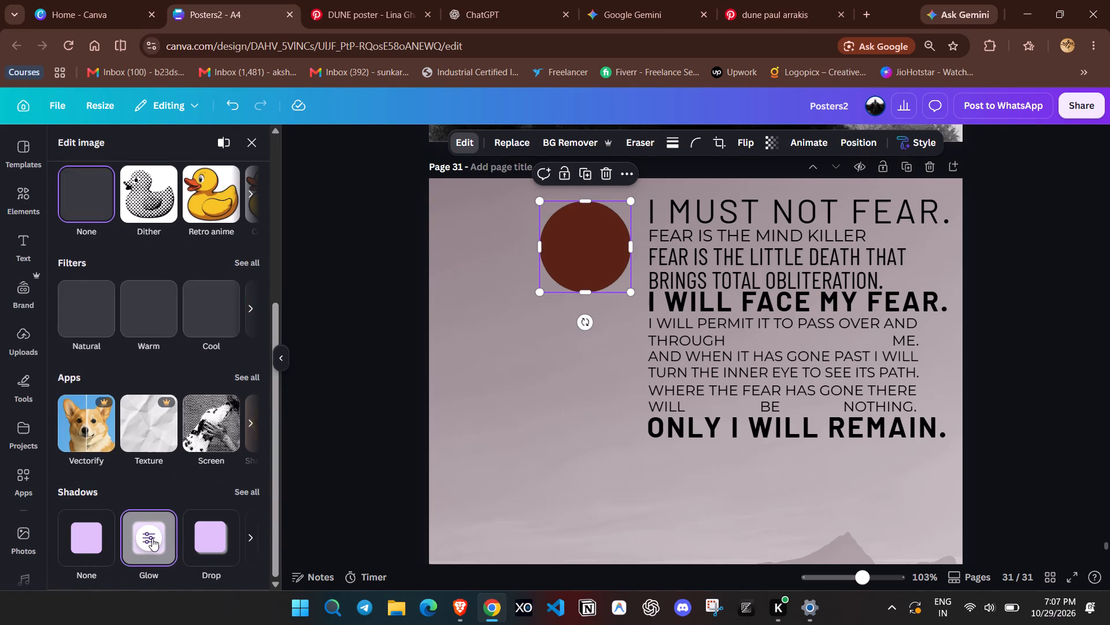
pyautogui.click(152, 538)
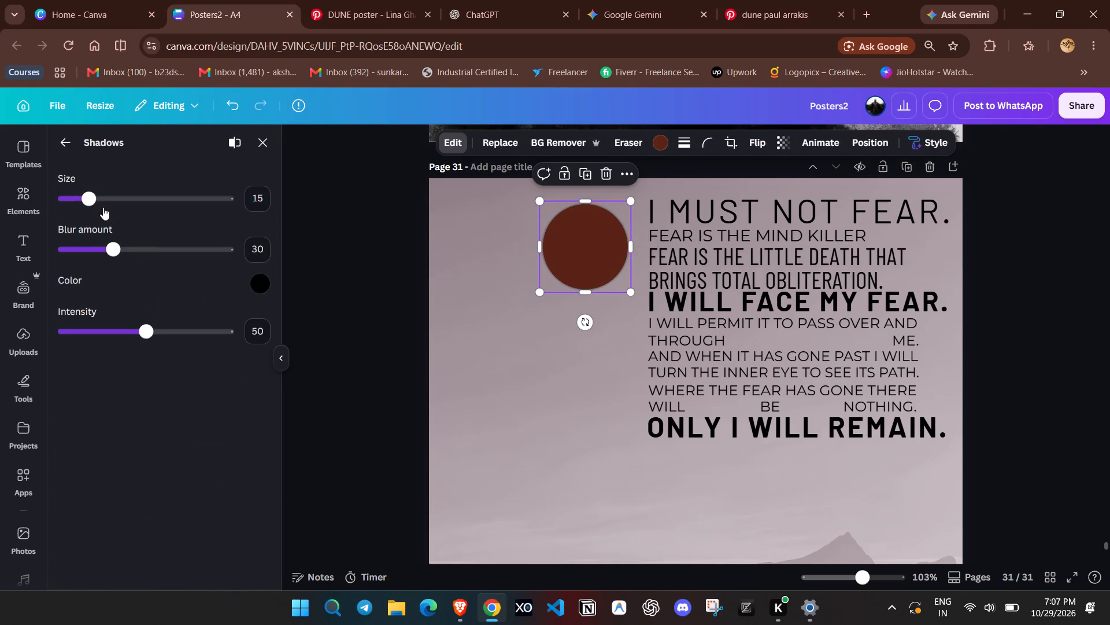
# Raise the glow size to 54 and sample the circle's brown fill as the glow colour.
pyautogui.moveTo(97, 198); pyautogui.dragTo(152, 220)
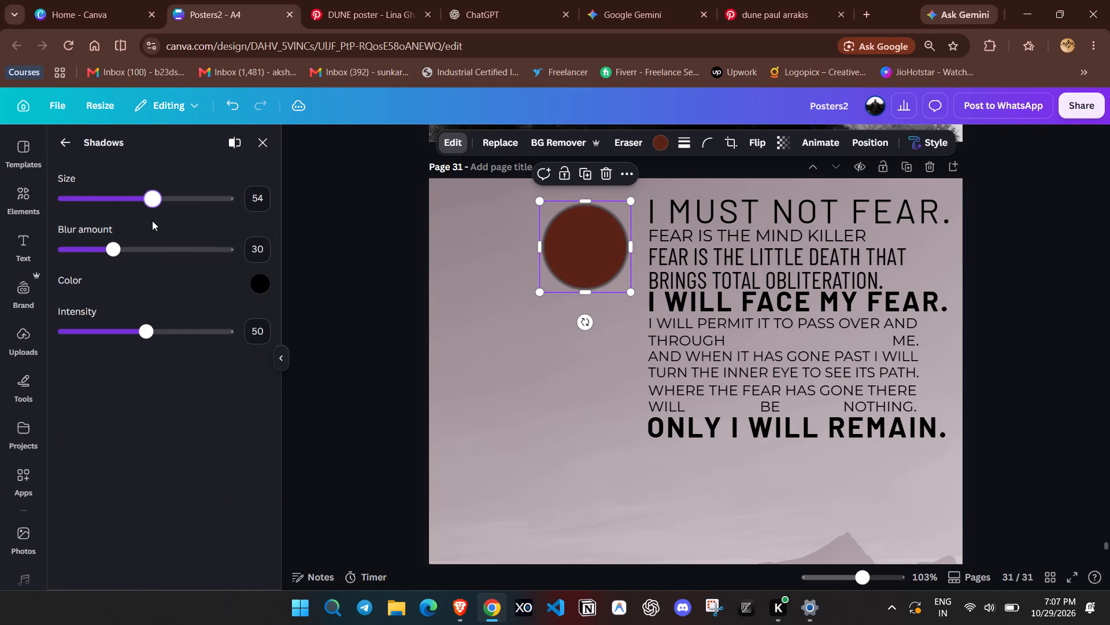
pyautogui.click(267, 292)
pyautogui.click(260, 285)
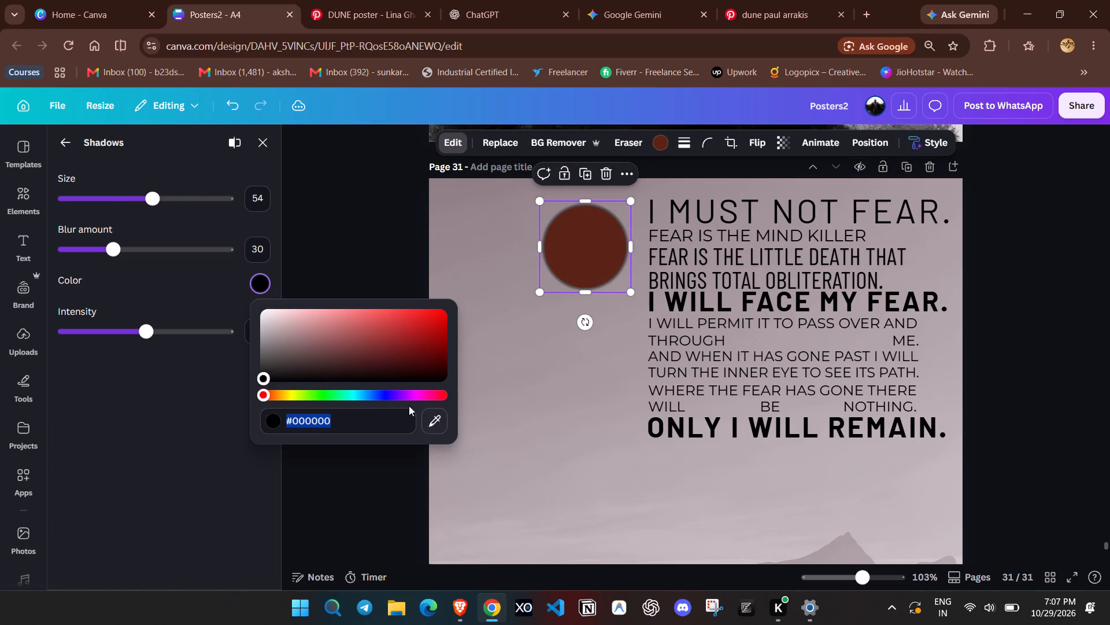
pyautogui.click(438, 422)
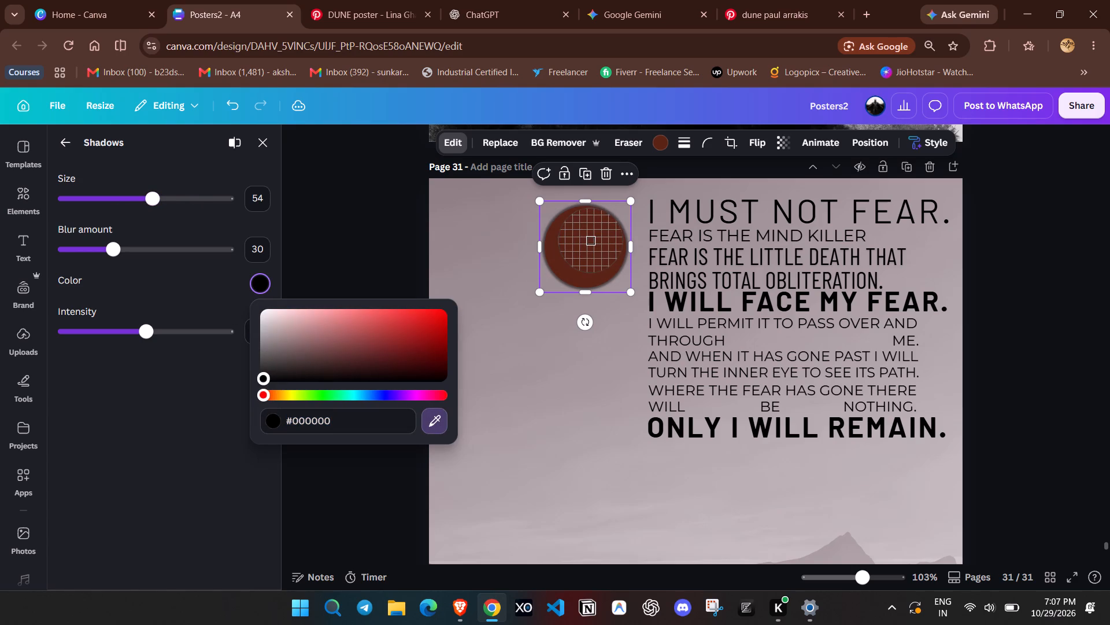
pyautogui.click(591, 241)
# Set the circle's glow size to 0, blur amount to 100 and intensity to 100.
pyautogui.moveTo(150, 195); pyautogui.dragTo(111, 193)
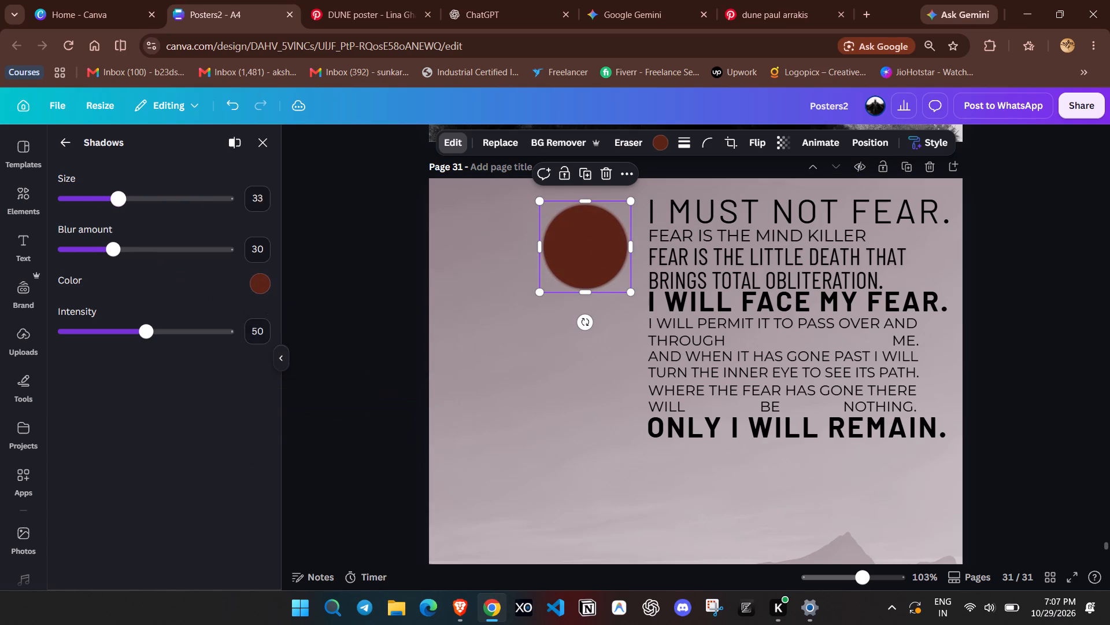
pyautogui.moveTo(111, 193); pyautogui.dragTo(36, 196)
pyautogui.moveTo(119, 242); pyautogui.dragTo(162, 257)
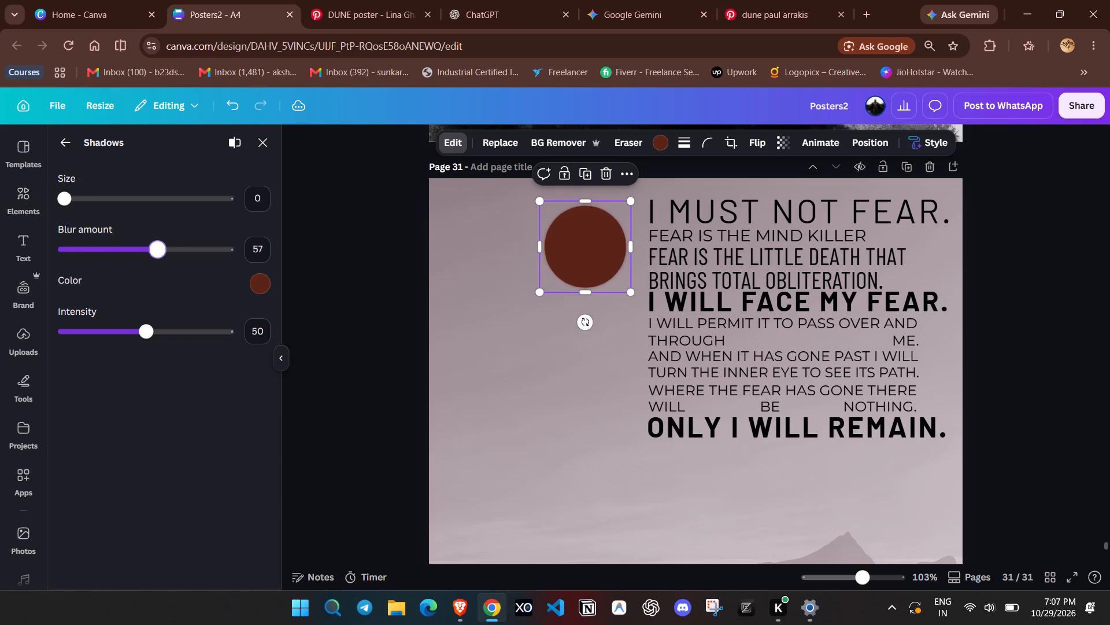
pyautogui.moveTo(162, 257); pyautogui.dragTo(251, 282)
pyautogui.moveTo(139, 341); pyautogui.dragTo(252, 358)
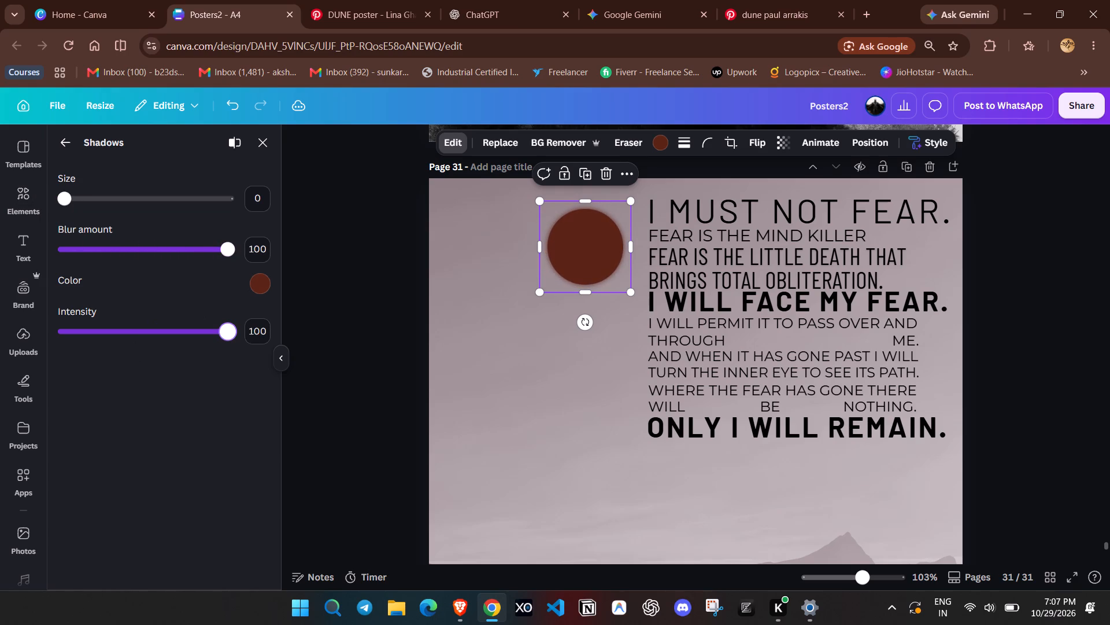
# Leave the glow settings and enlarge the brown circle slightly beside the fear quote.
pyautogui.moveTo(252, 358); pyautogui.dragTo(324, 363)
pyautogui.doubleClick(372, 355)
pyautogui.click(575, 249)
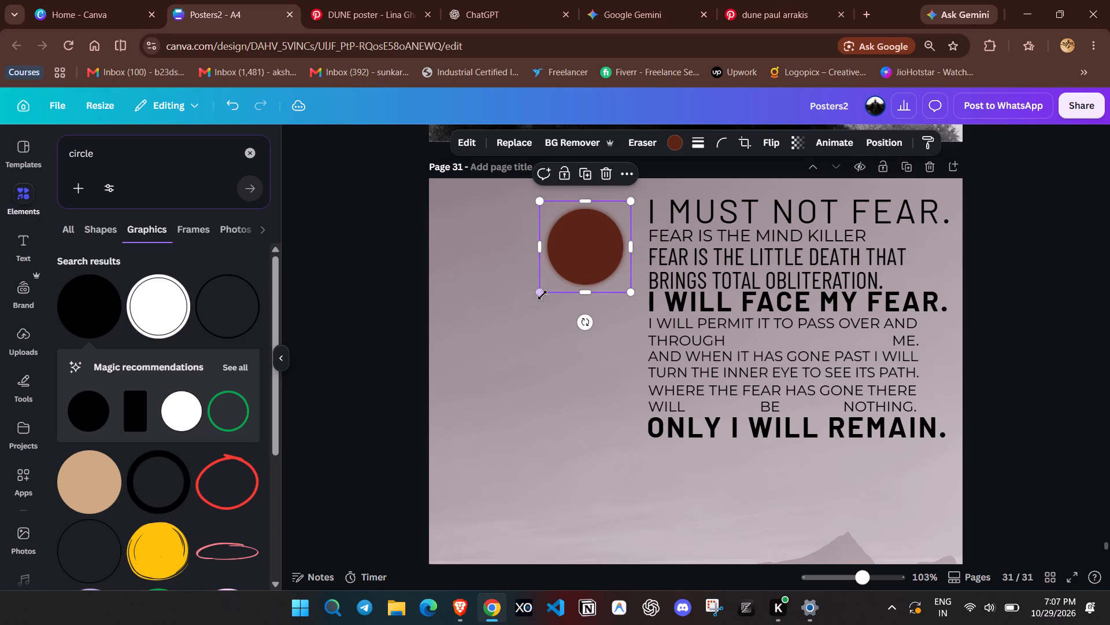
pyautogui.moveTo(542, 296); pyautogui.dragTo(530, 299)
pyautogui.click(302, 223)
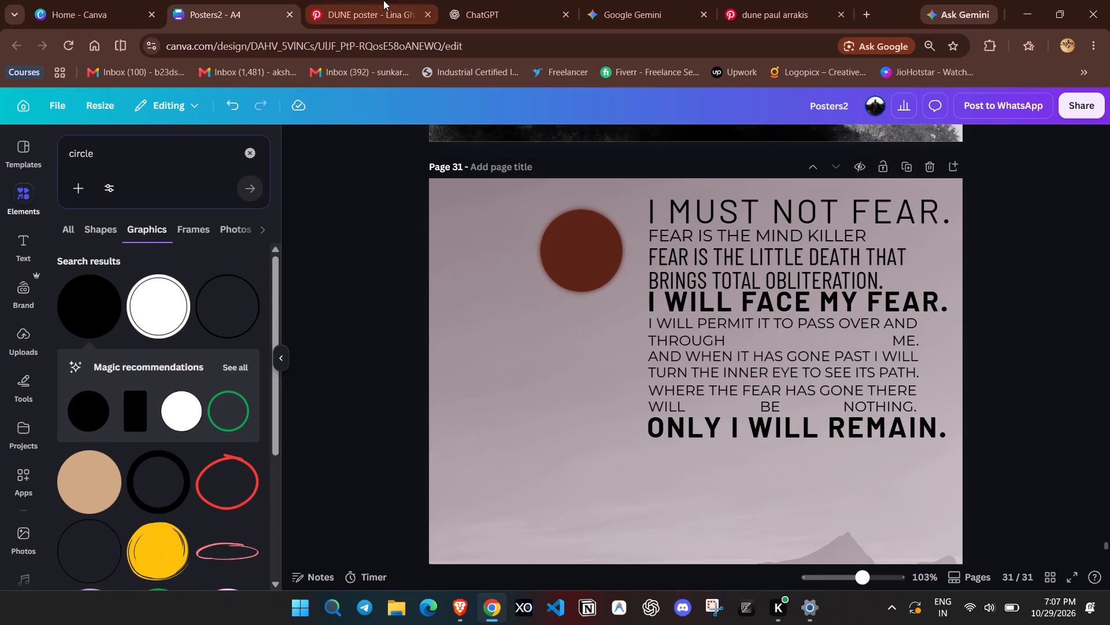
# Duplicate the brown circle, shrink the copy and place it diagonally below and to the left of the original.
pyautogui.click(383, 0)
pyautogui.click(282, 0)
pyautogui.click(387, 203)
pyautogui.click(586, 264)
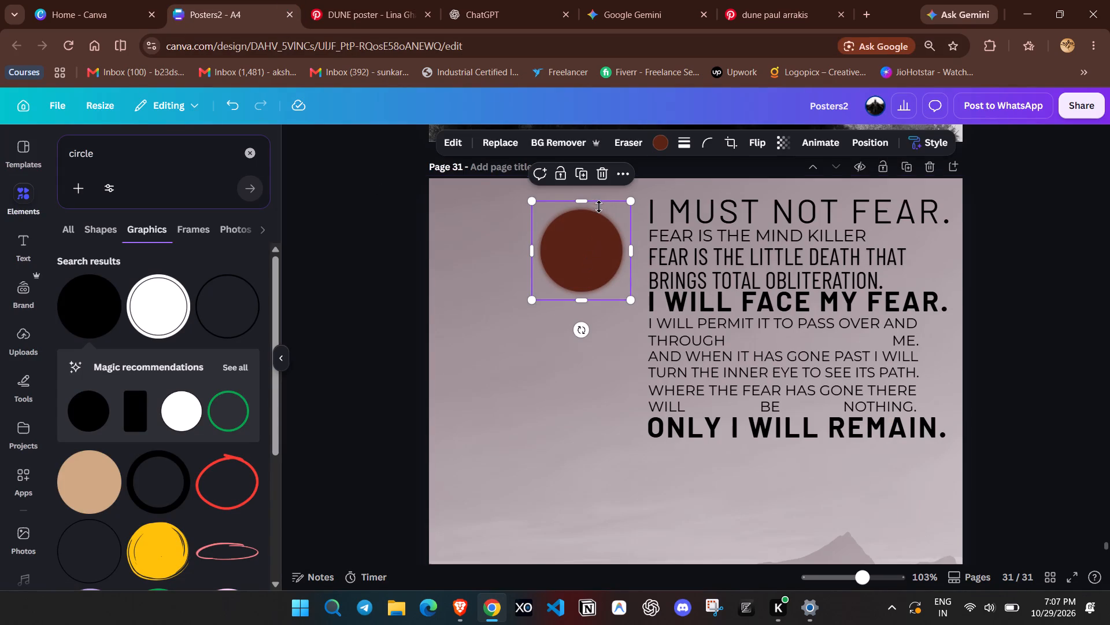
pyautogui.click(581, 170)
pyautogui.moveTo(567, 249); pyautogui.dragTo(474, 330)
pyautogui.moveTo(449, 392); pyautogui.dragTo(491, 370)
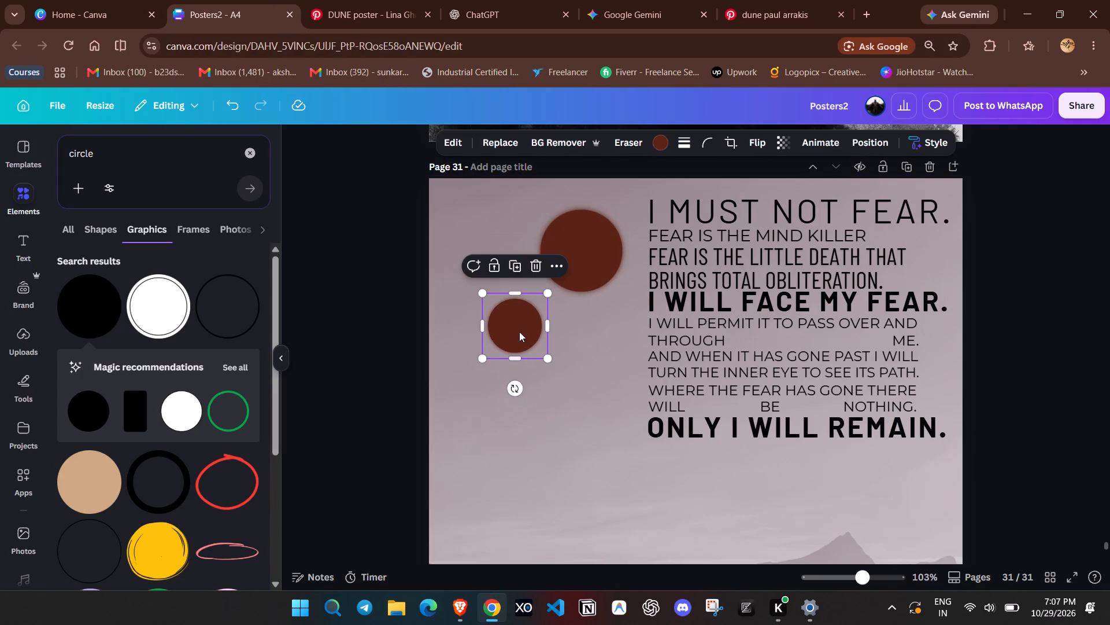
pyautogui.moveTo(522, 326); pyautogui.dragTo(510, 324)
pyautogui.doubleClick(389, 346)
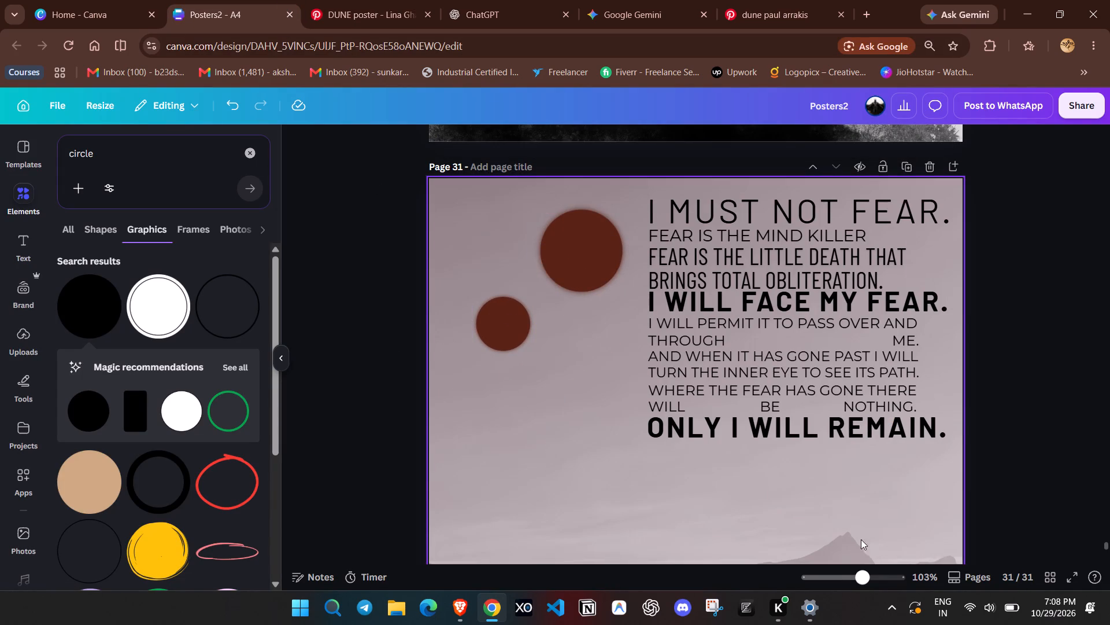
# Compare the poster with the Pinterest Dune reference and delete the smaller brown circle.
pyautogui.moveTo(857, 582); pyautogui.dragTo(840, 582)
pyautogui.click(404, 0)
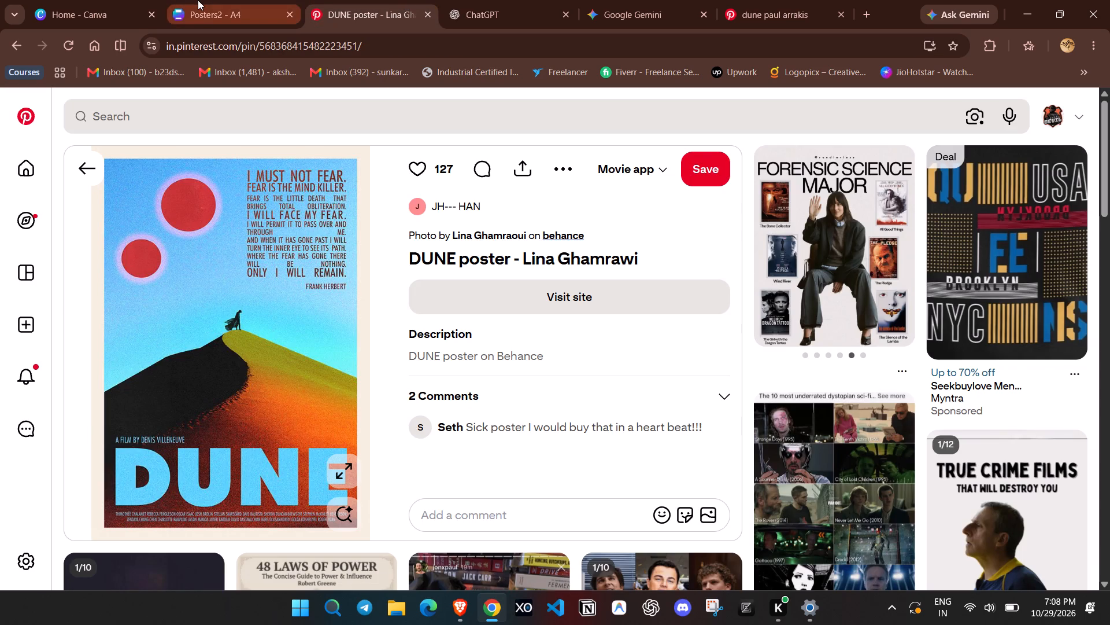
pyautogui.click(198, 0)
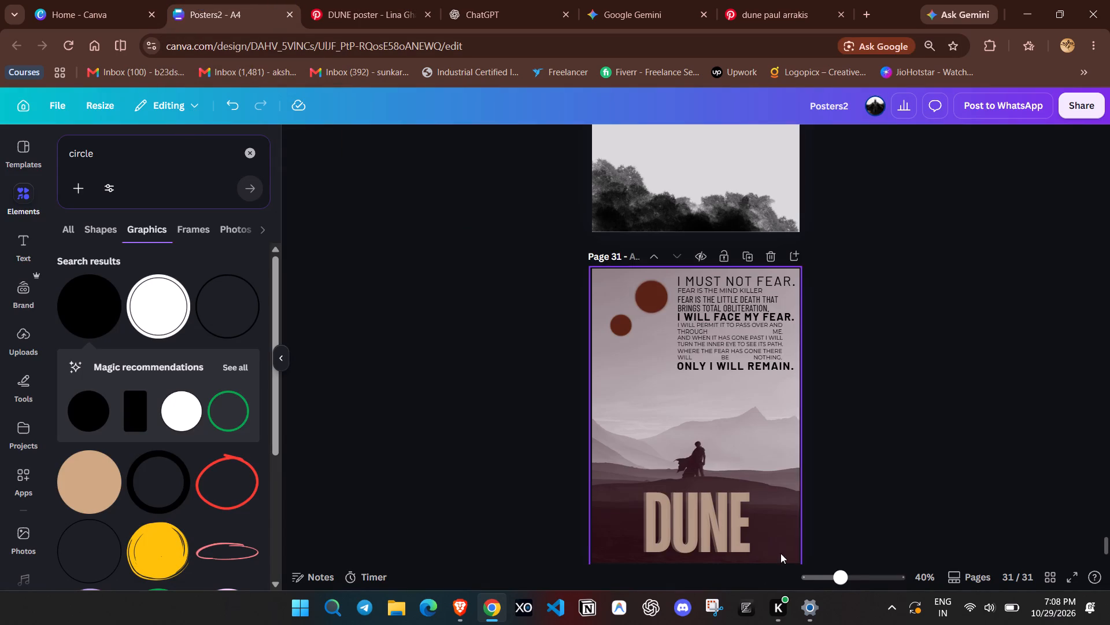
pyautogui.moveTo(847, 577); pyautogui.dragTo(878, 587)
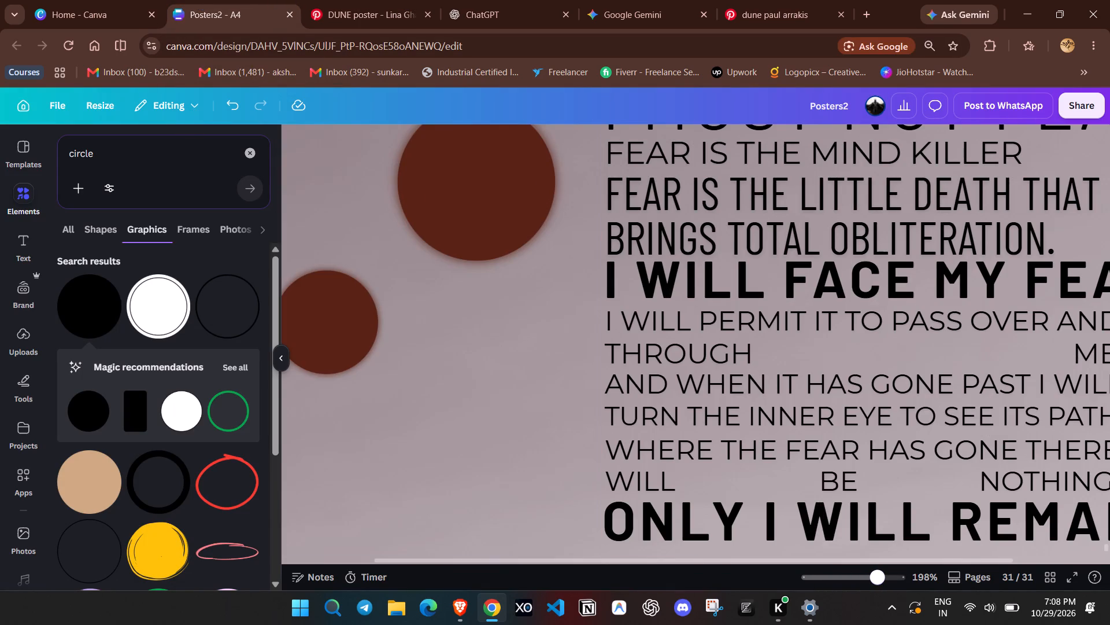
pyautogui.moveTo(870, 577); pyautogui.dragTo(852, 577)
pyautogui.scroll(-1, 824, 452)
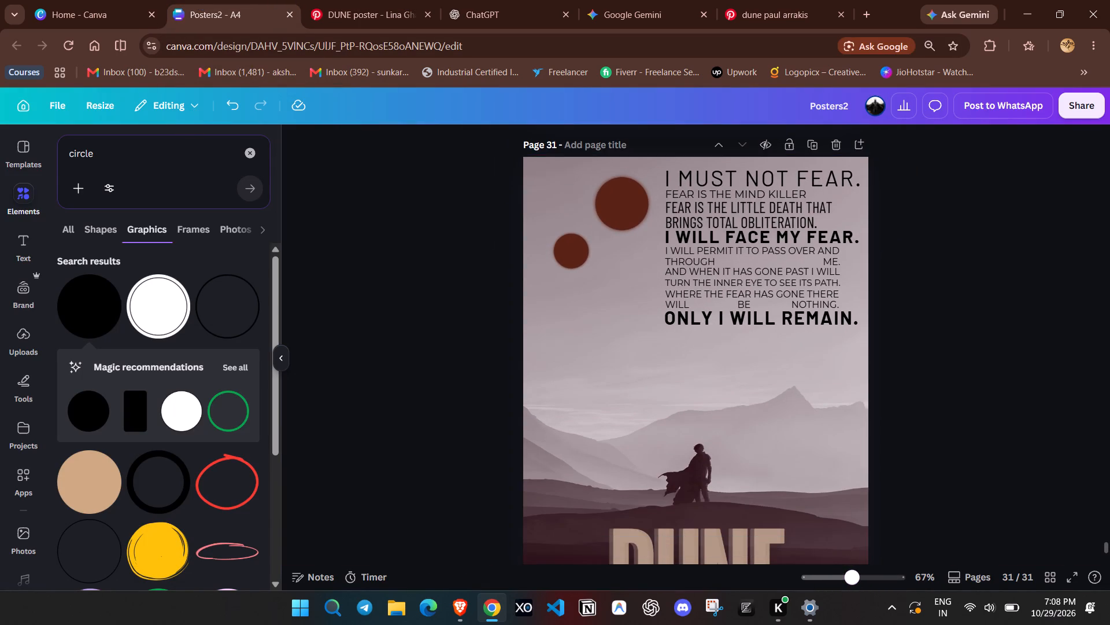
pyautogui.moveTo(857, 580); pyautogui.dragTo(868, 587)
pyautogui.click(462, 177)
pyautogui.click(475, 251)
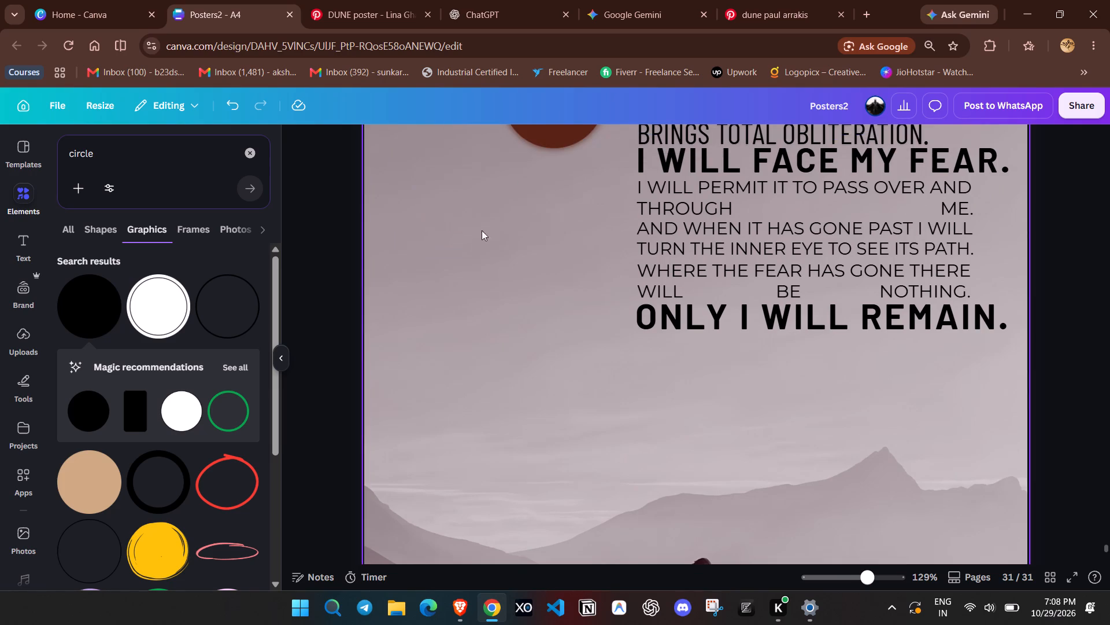
# Move the remaining brown circle down into the sky just above the mountains.
pyautogui.moveTo(552, 139); pyautogui.dragTo(595, 462)
# Split the desert background image into editable layers with Magic Layers.
pyautogui.click(384, 363)
pyautogui.click(443, 139)
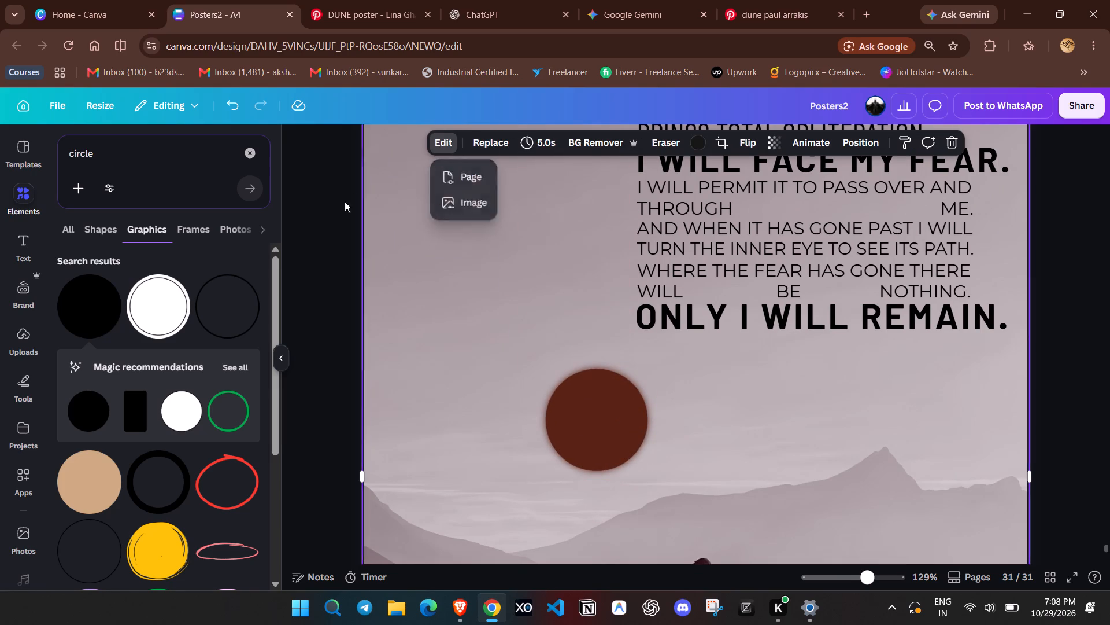
pyautogui.click(448, 200)
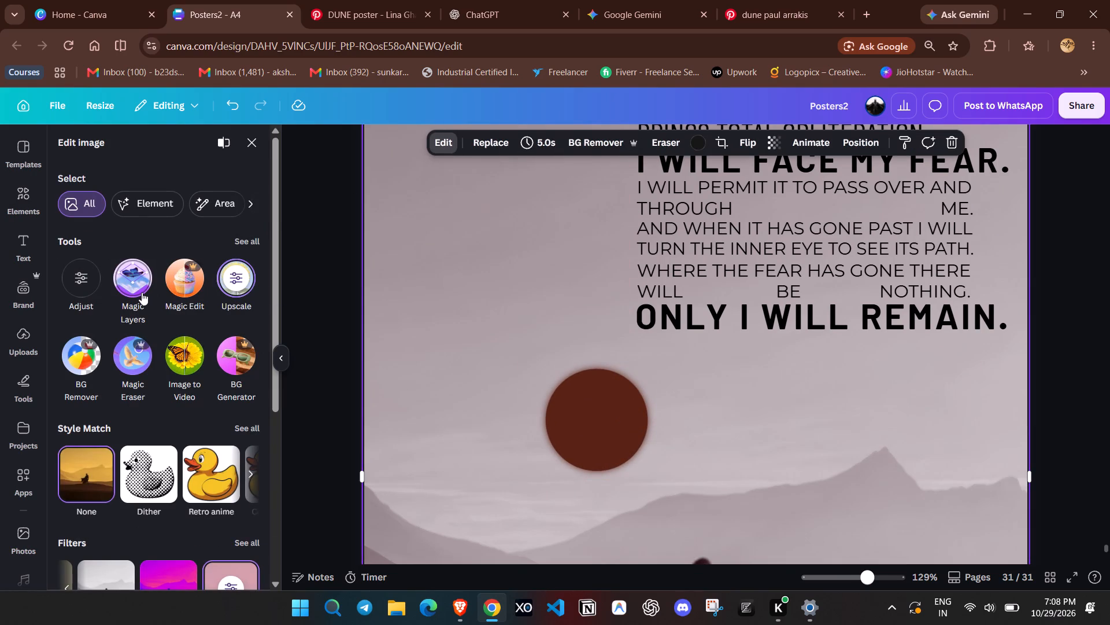
pyautogui.click(142, 292)
pyautogui.scroll(-4, 795, 346)
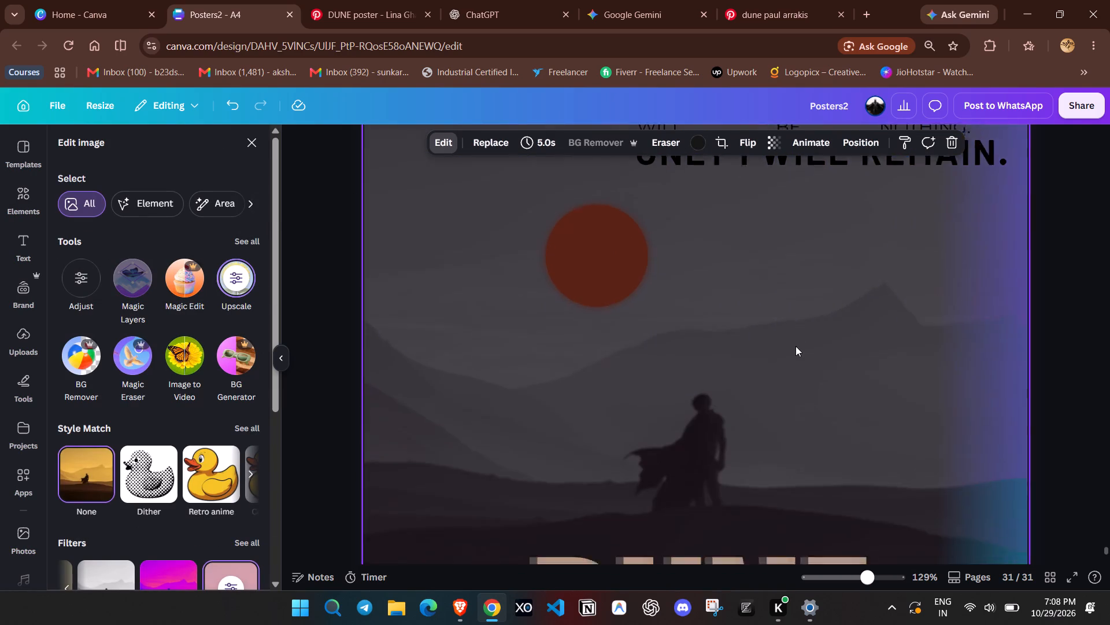
pyautogui.scroll(2, 799, 355)
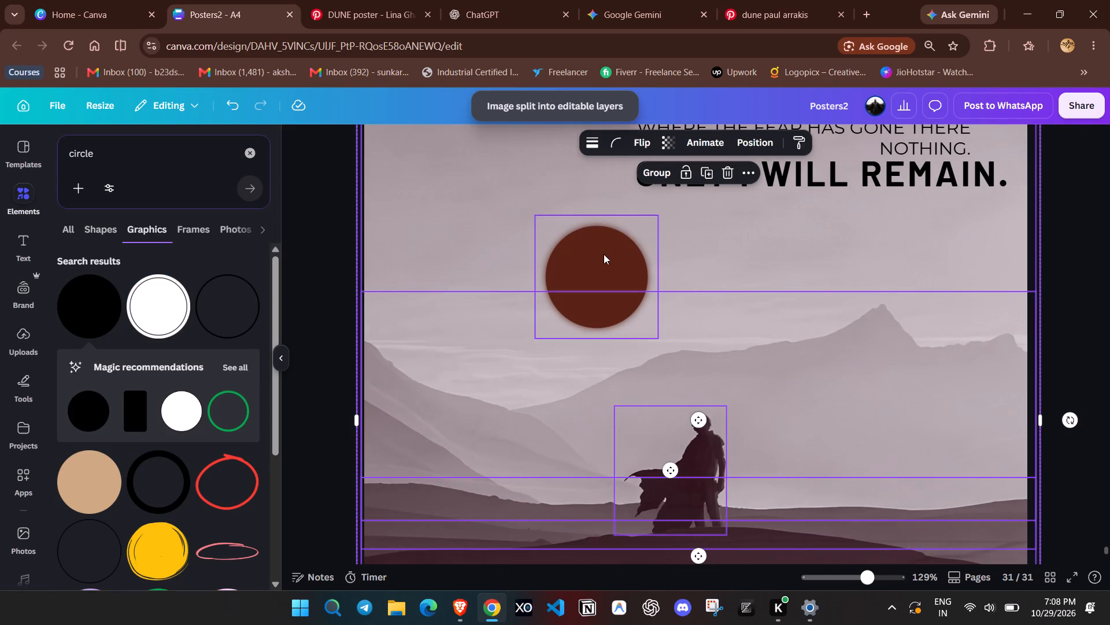
# Move the brown circle over the caped figure and enlarge it slightly to span the figure's height.
pyautogui.click(590, 248)
pyautogui.moveTo(607, 260); pyautogui.dragTo(700, 440)
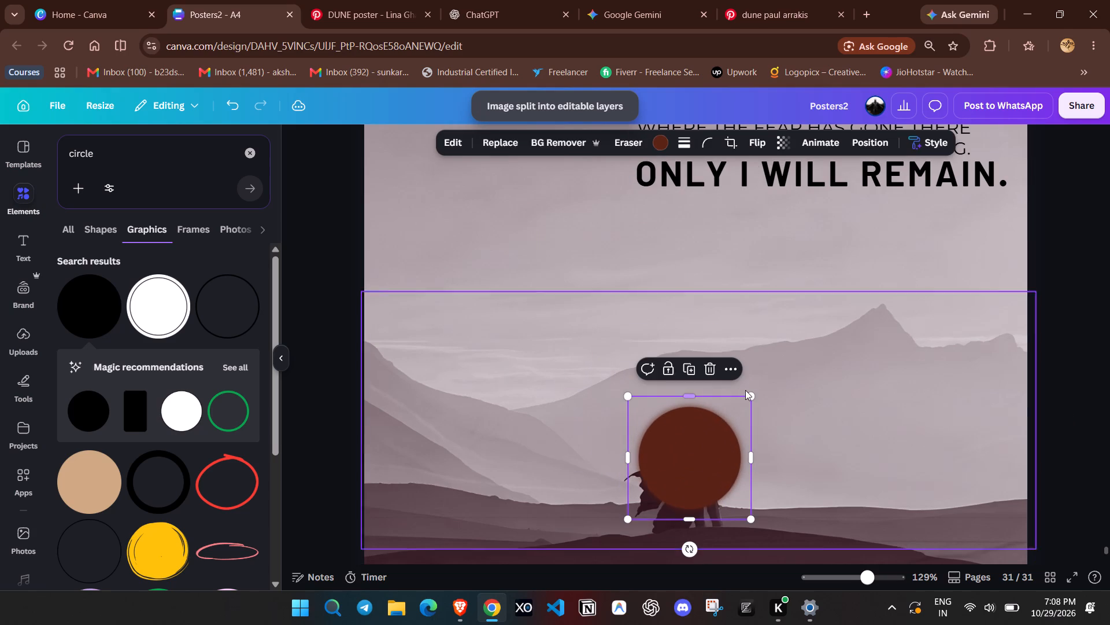
pyautogui.moveTo(756, 398); pyautogui.dragTo(770, 386)
pyautogui.moveTo(730, 428); pyautogui.dragTo(723, 429)
# Send the brown circle backward behind the caped figure and fine-tune its position around the silhouette.
pyautogui.rightClick(722, 429)
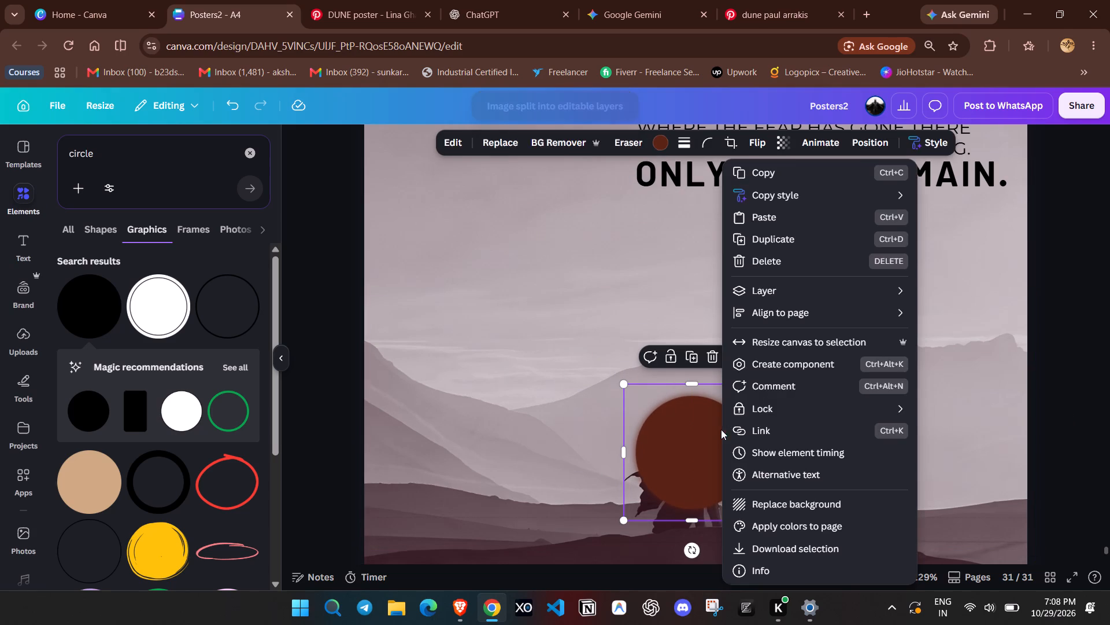
pyautogui.click(952, 334)
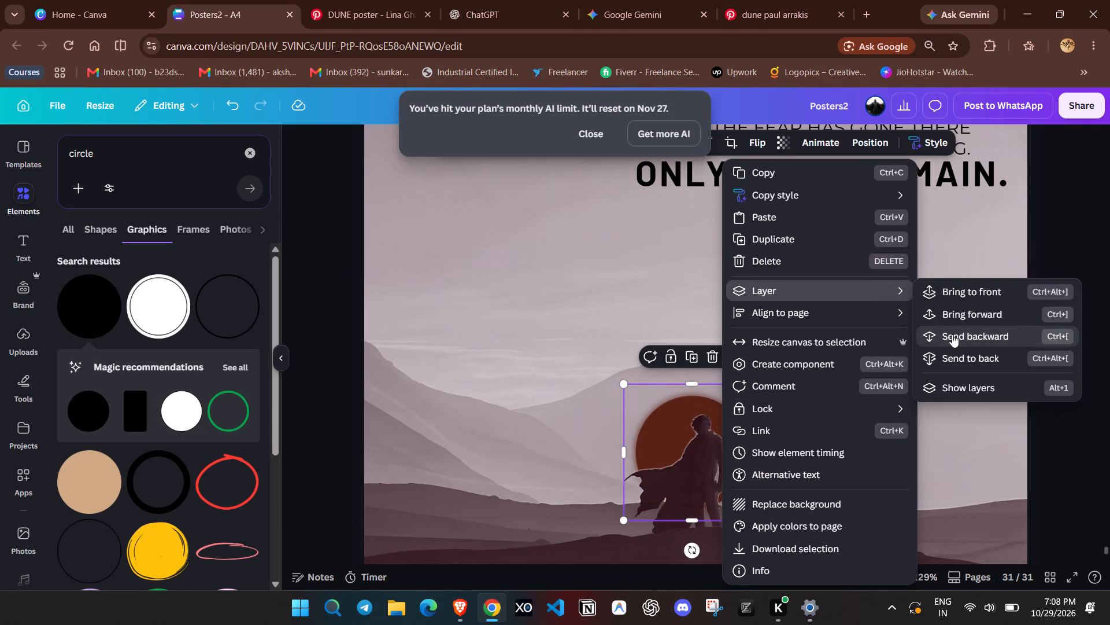
pyautogui.click(542, 341)
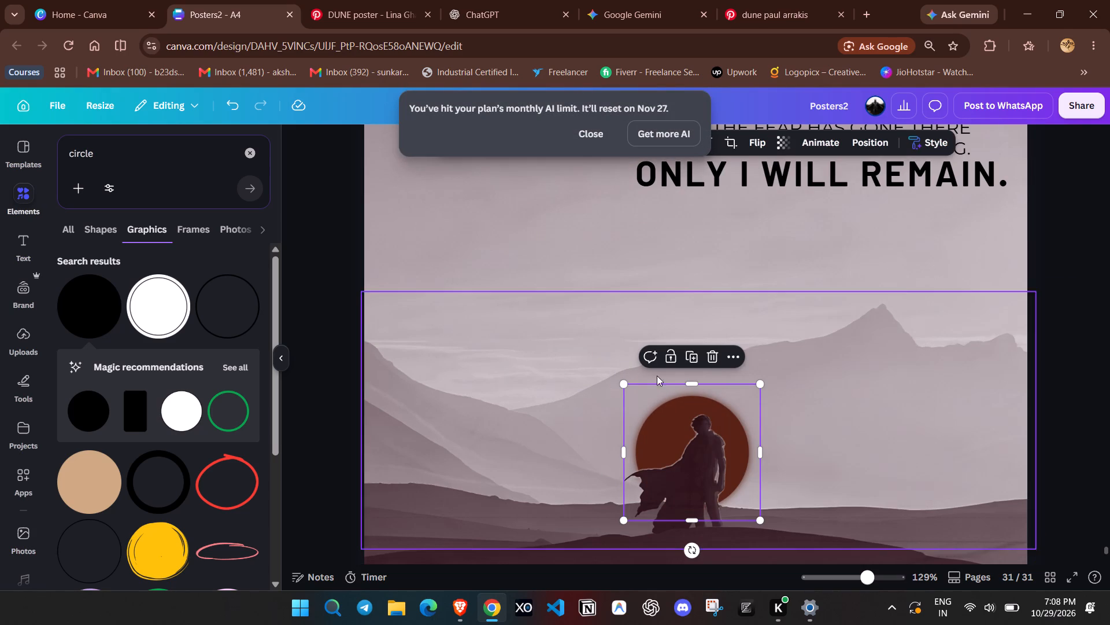
pyautogui.moveTo(728, 407); pyautogui.dragTo(721, 431)
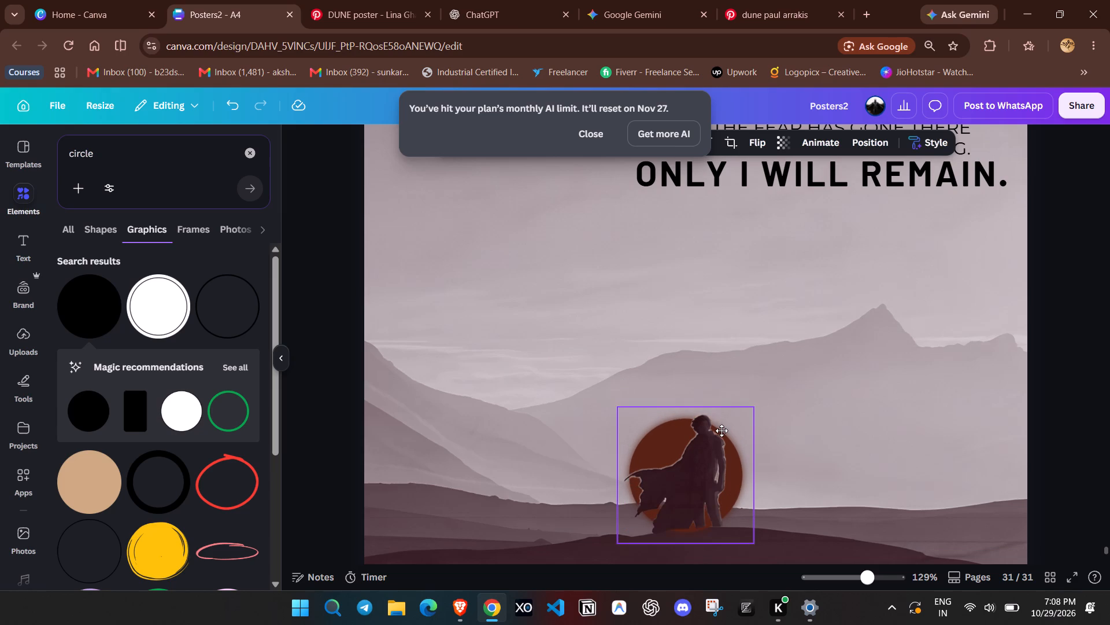
pyautogui.moveTo(721, 431); pyautogui.dragTo(723, 416)
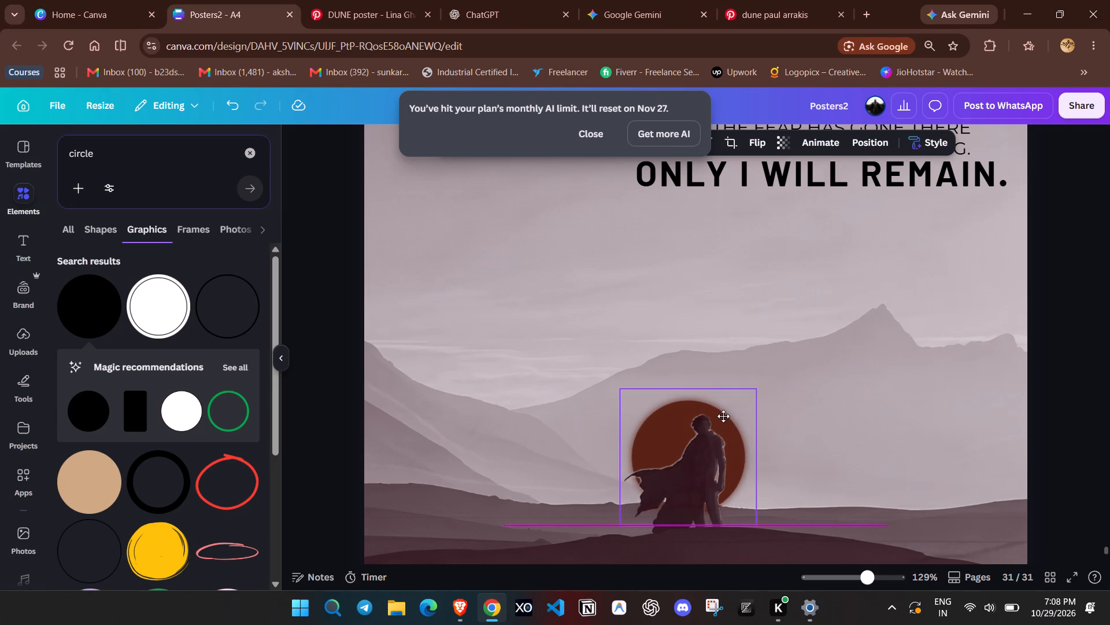
pyautogui.moveTo(723, 416); pyautogui.dragTo(726, 417)
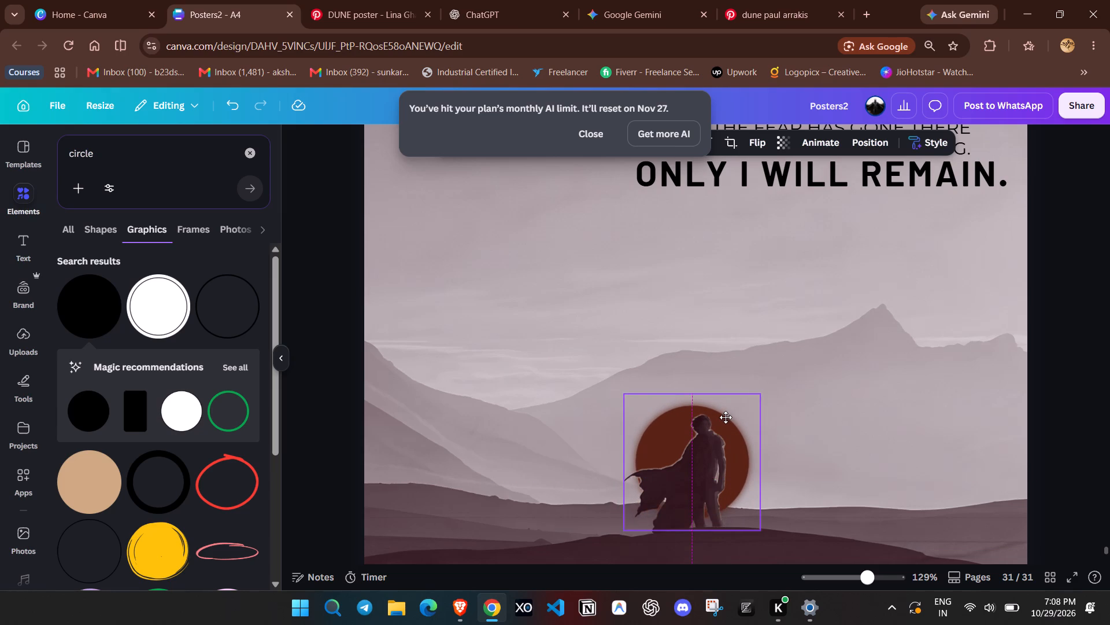
pyautogui.moveTo(726, 417); pyautogui.dragTo(725, 415)
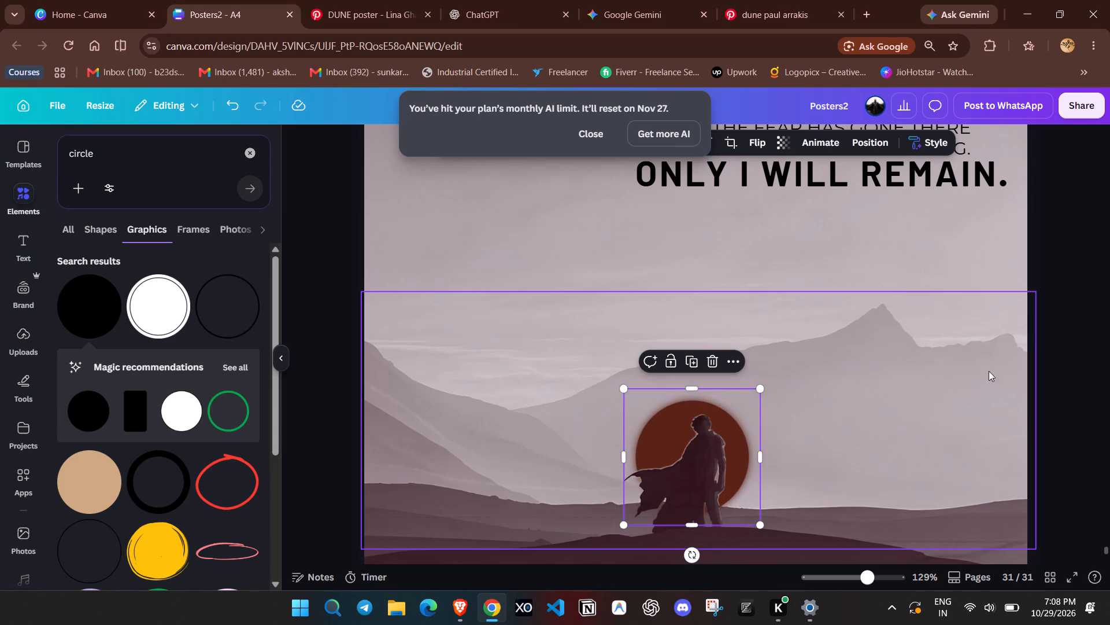
pyautogui.doubleClick(1055, 348)
# Set the transparency of the brown circle behind the figure to 53.
pyautogui.click(695, 406)
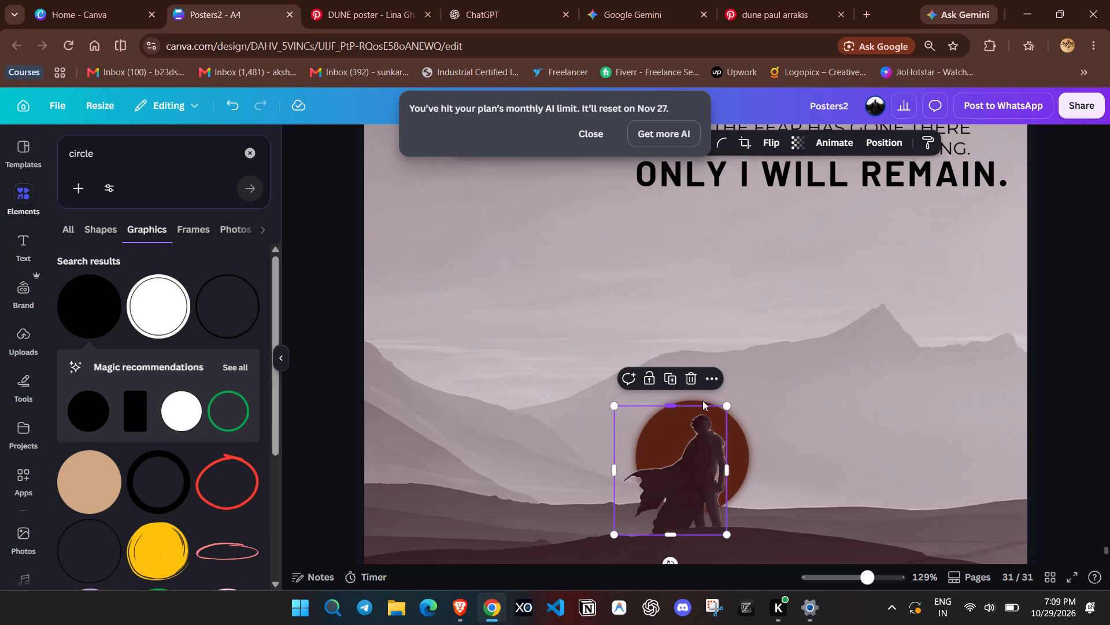
pyautogui.click(728, 391)
pyautogui.click(775, 141)
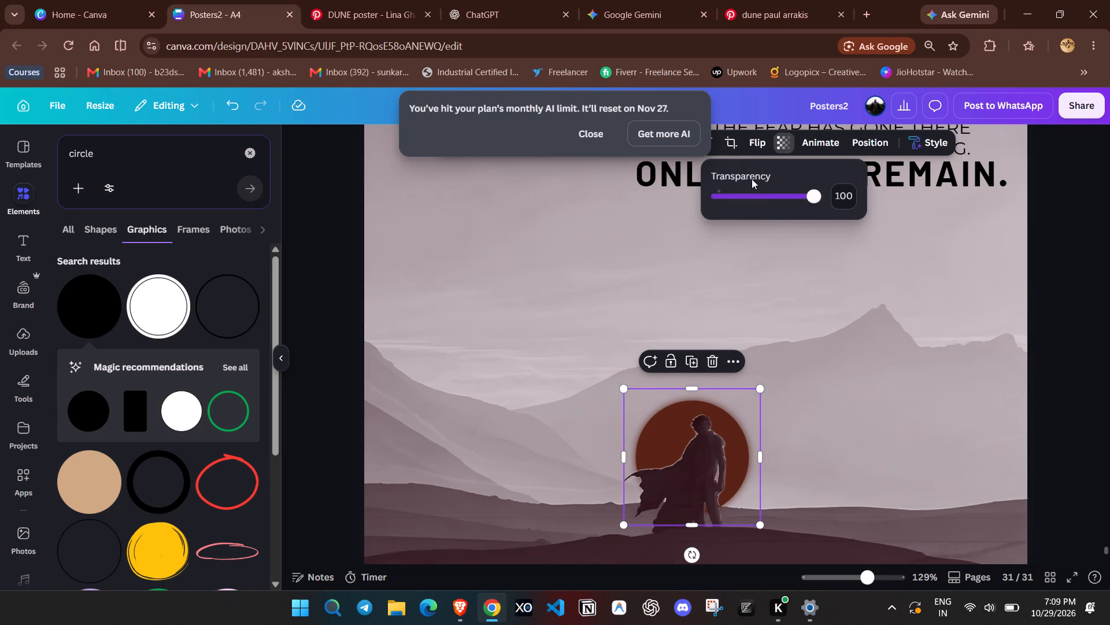
pyautogui.click(767, 198)
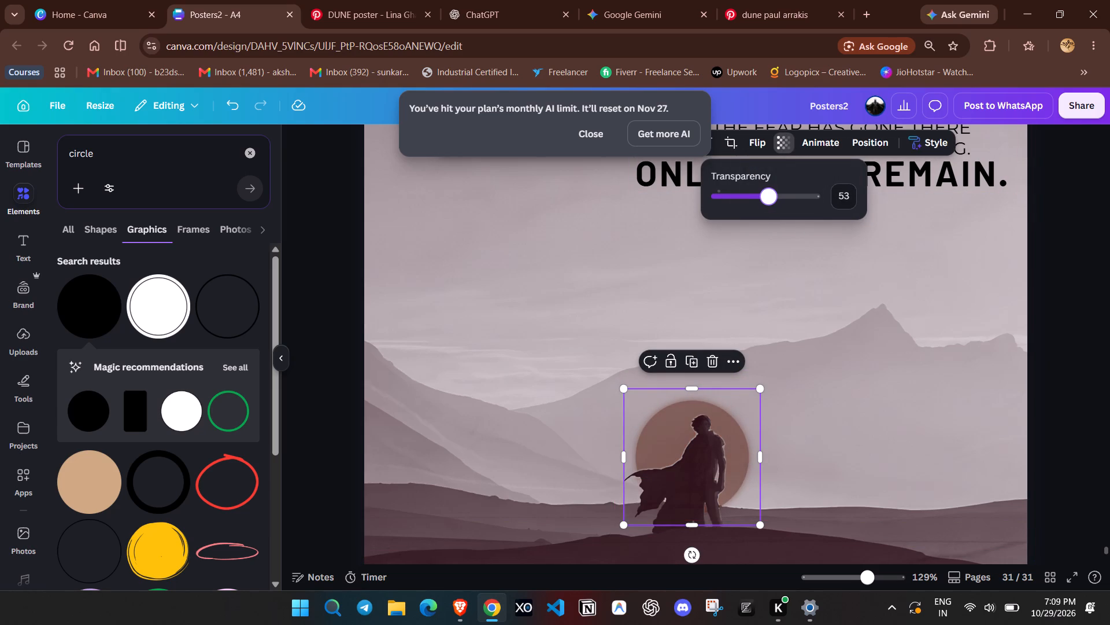
pyautogui.doubleClick(1094, 336)
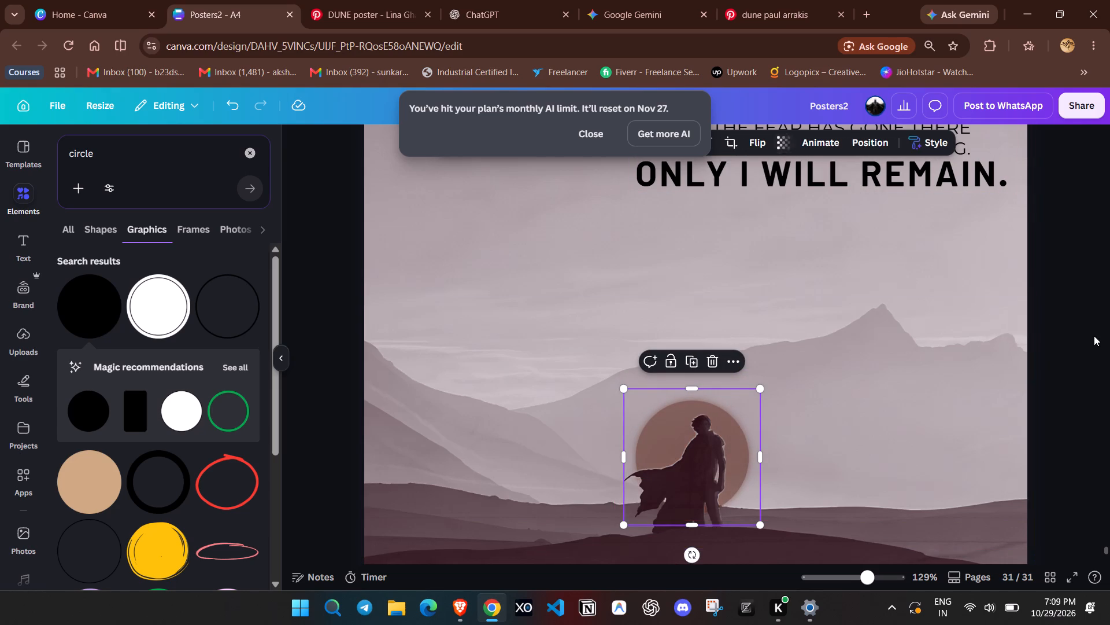
# Dismiss the AI limit notice and review the whole Dune poster and the circle behind the figure.
pyautogui.moveTo(874, 574); pyautogui.dragTo(841, 574)
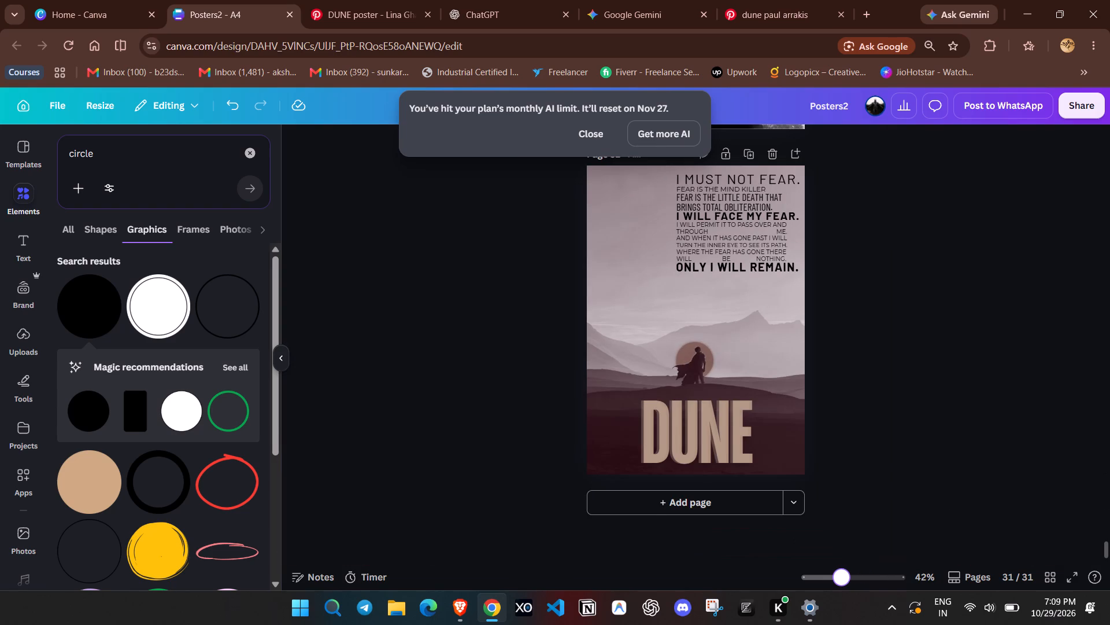
pyautogui.moveTo(841, 574); pyautogui.dragTo(849, 575)
pyautogui.click(593, 127)
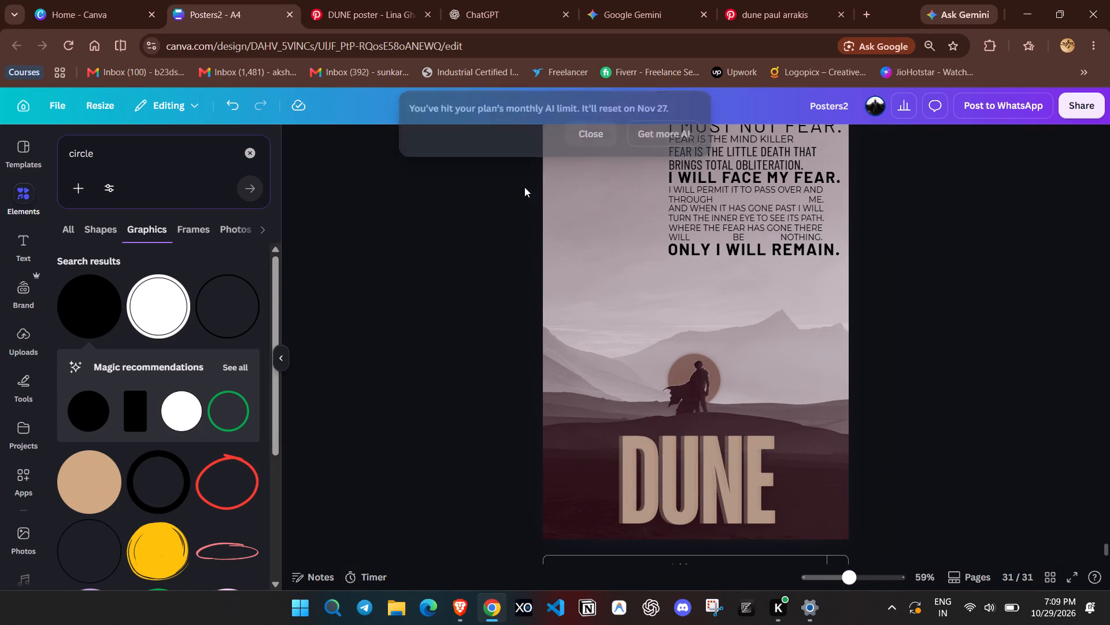
pyautogui.click(472, 240)
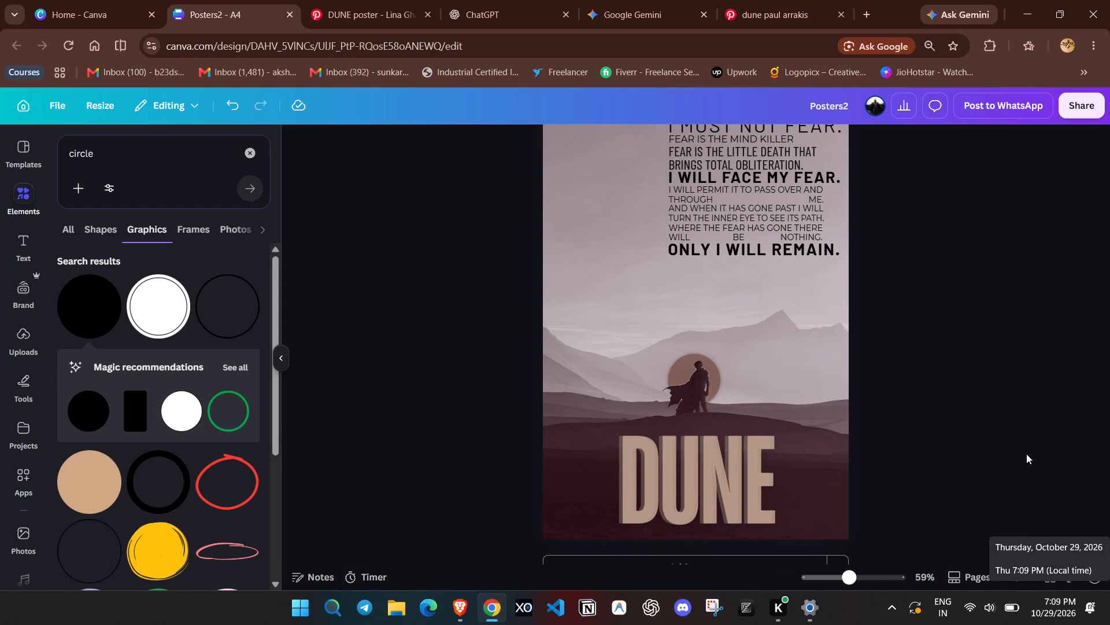
pyautogui.click(1066, 604)
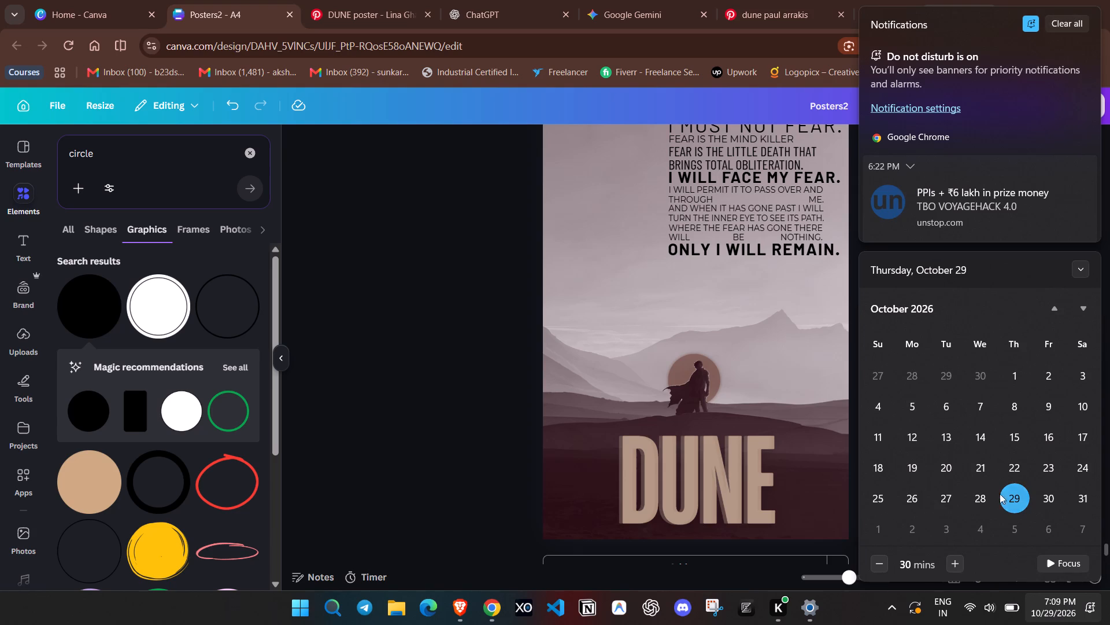
pyautogui.doubleClick(493, 361)
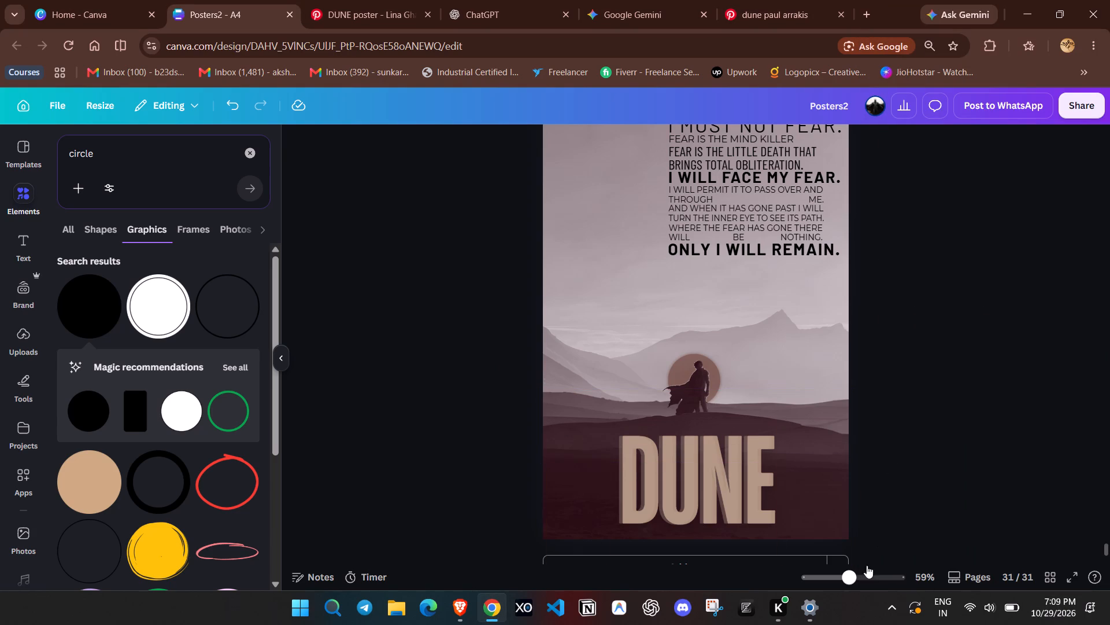
pyautogui.moveTo(852, 591); pyautogui.dragTo(863, 597)
pyautogui.moveTo(853, 578); pyautogui.dragTo(859, 581)
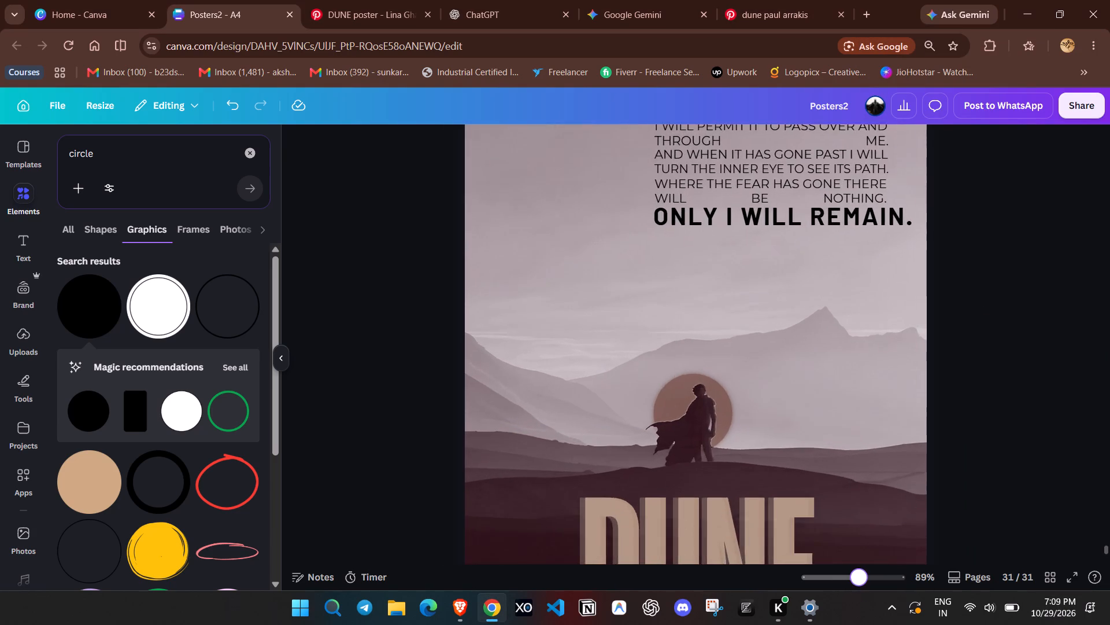
pyautogui.moveTo(859, 581); pyautogui.dragTo(868, 586)
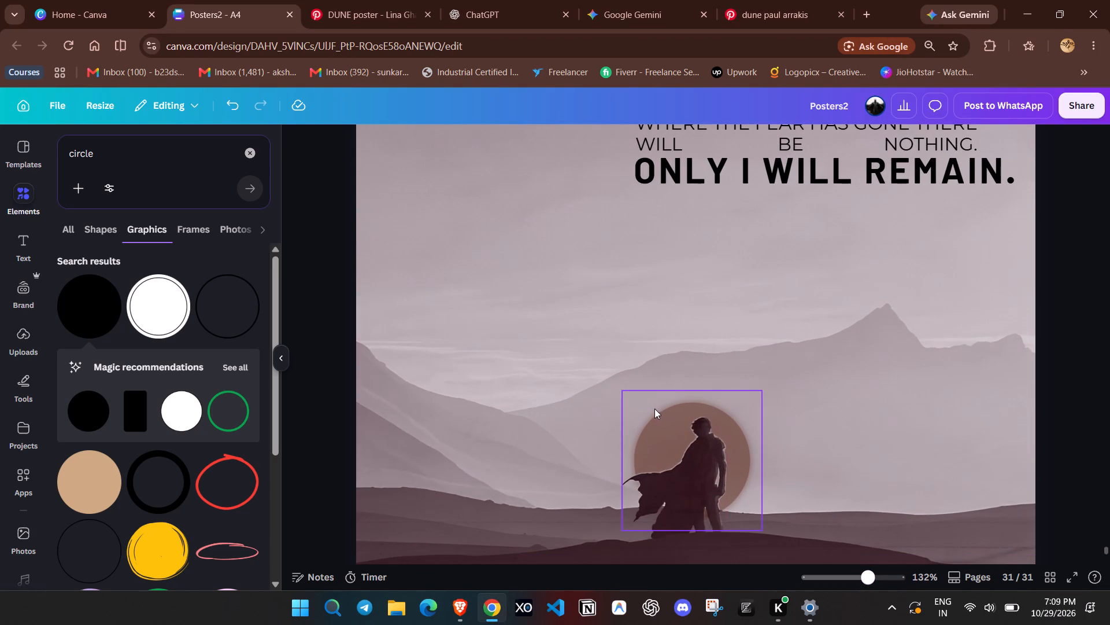
pyautogui.click(190, 105)
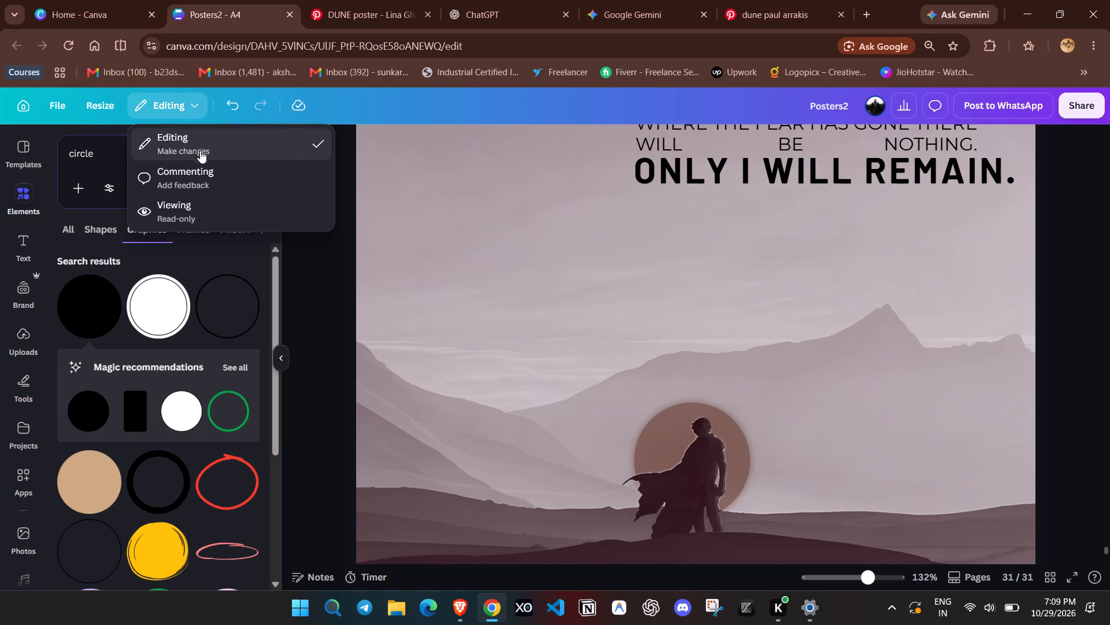
pyautogui.doubleClick(320, 247)
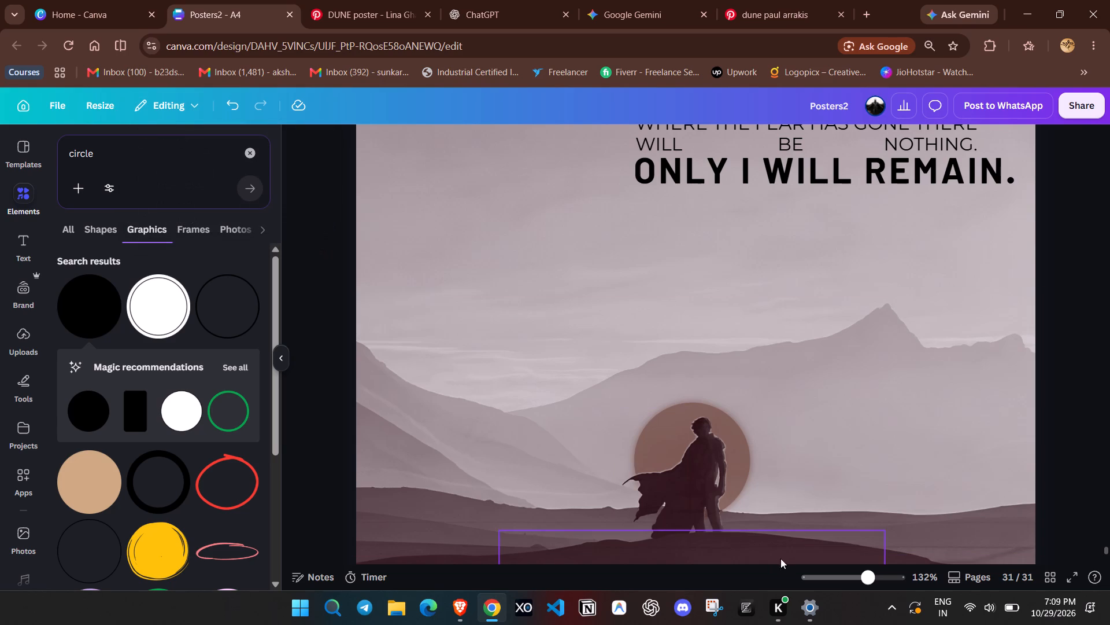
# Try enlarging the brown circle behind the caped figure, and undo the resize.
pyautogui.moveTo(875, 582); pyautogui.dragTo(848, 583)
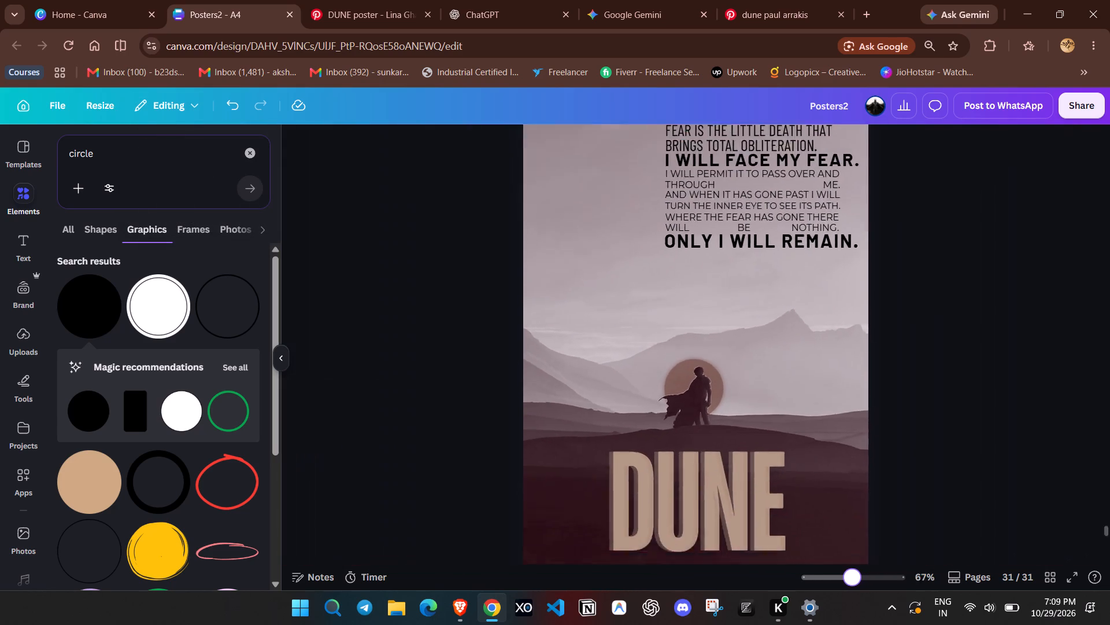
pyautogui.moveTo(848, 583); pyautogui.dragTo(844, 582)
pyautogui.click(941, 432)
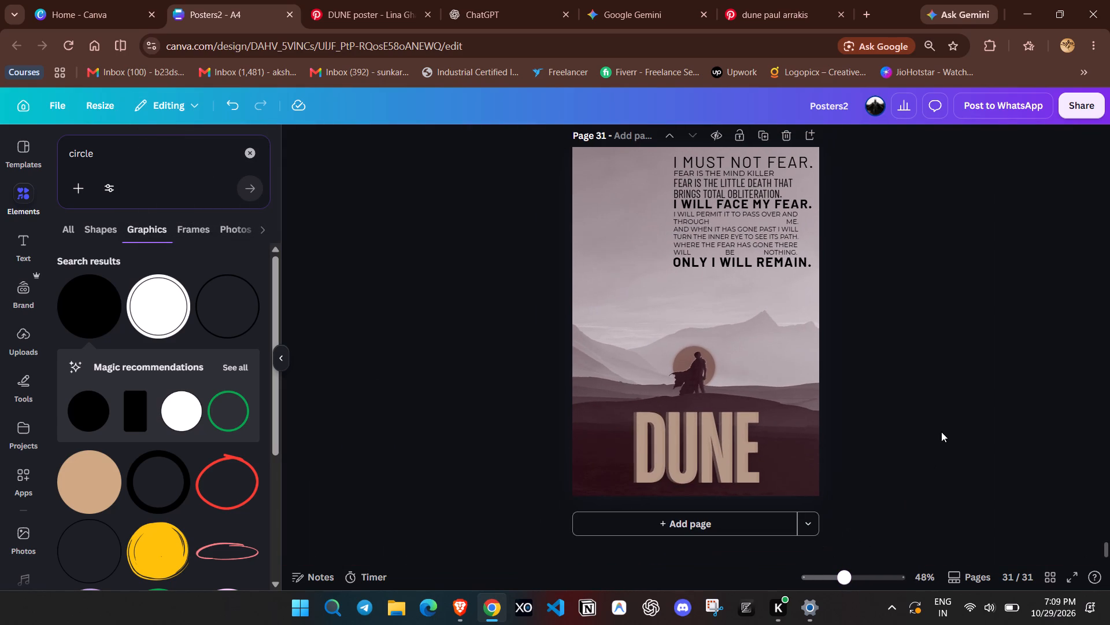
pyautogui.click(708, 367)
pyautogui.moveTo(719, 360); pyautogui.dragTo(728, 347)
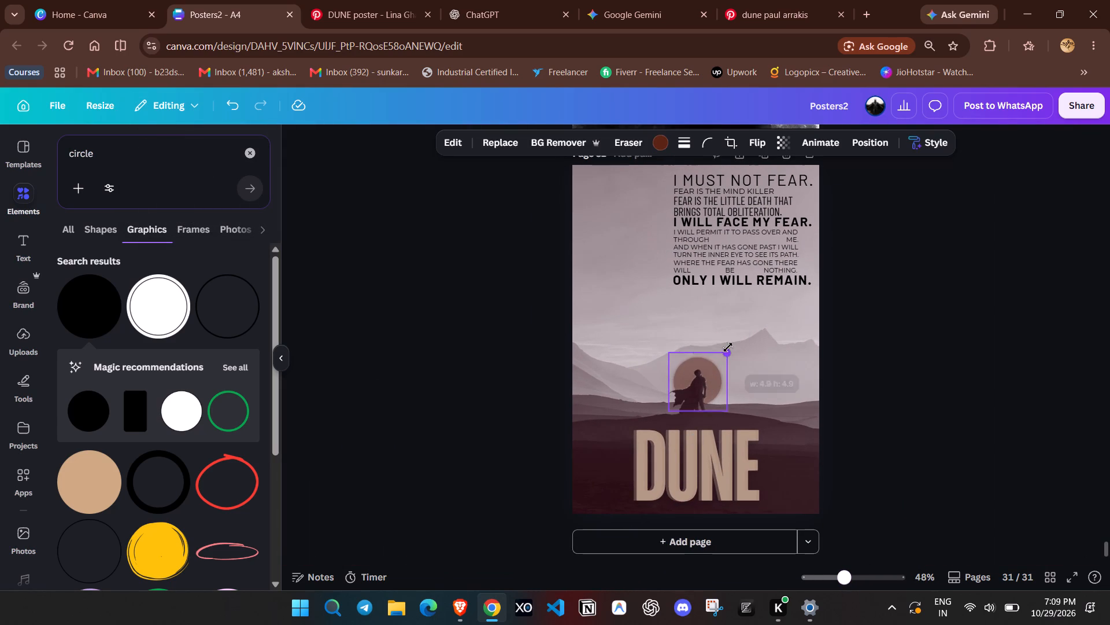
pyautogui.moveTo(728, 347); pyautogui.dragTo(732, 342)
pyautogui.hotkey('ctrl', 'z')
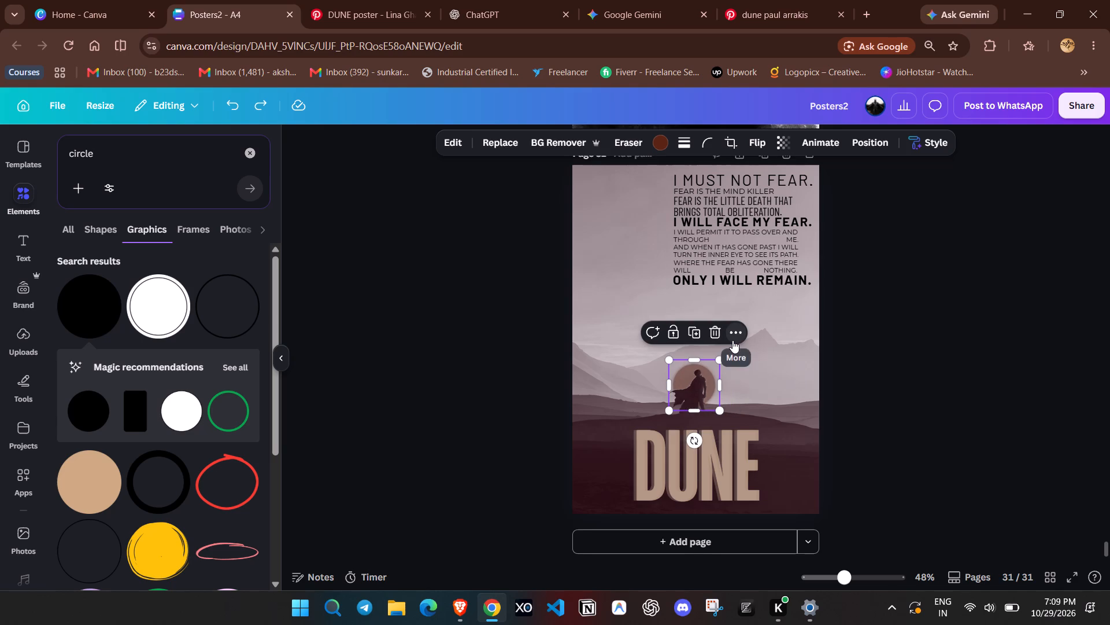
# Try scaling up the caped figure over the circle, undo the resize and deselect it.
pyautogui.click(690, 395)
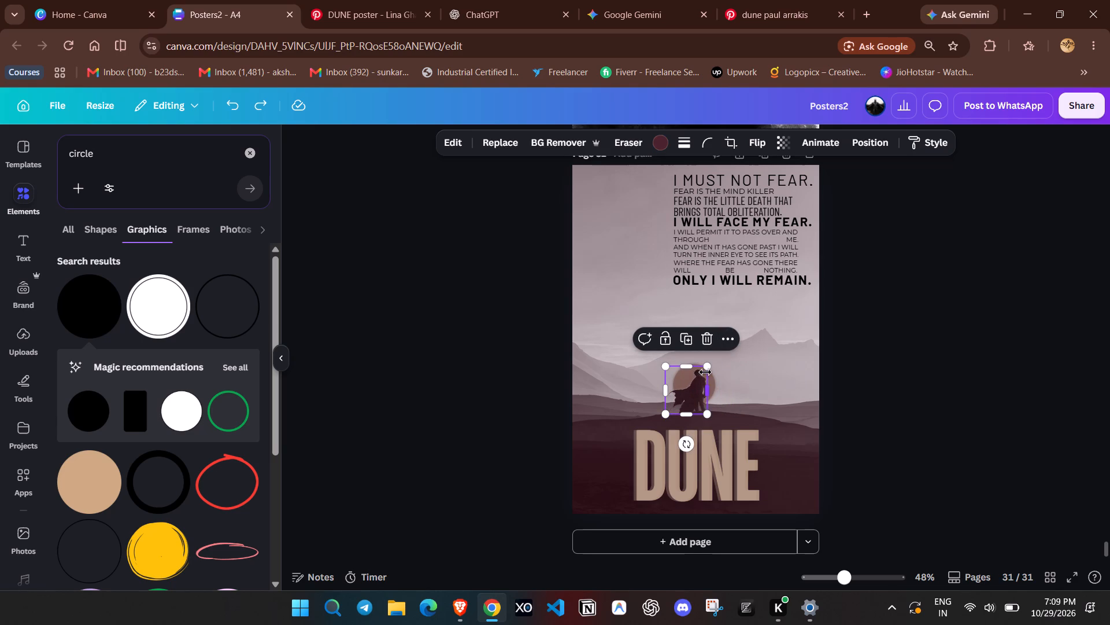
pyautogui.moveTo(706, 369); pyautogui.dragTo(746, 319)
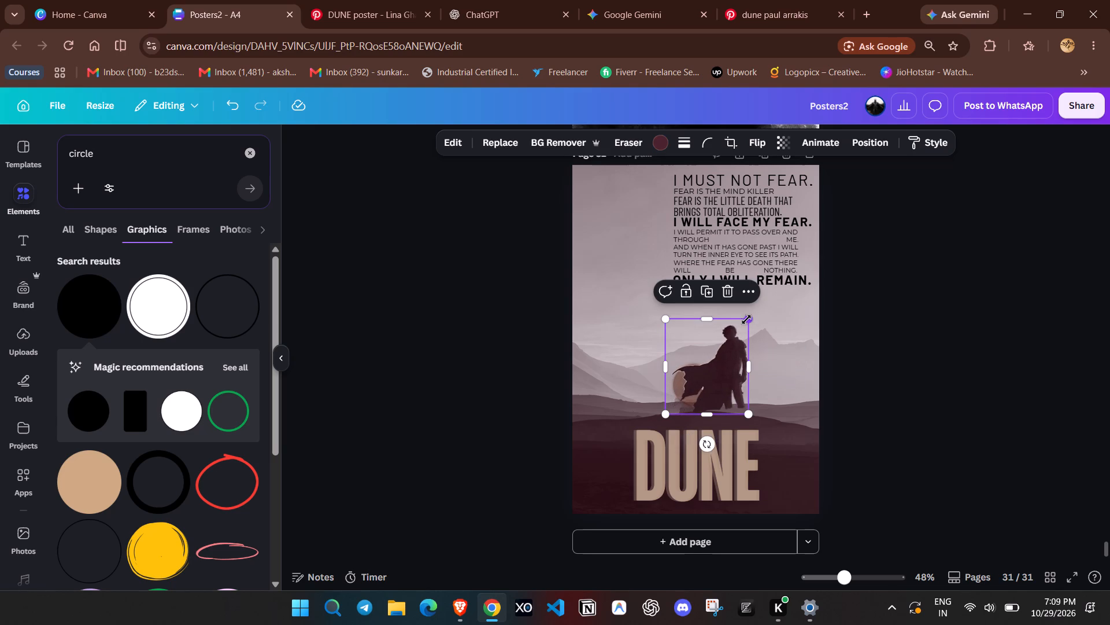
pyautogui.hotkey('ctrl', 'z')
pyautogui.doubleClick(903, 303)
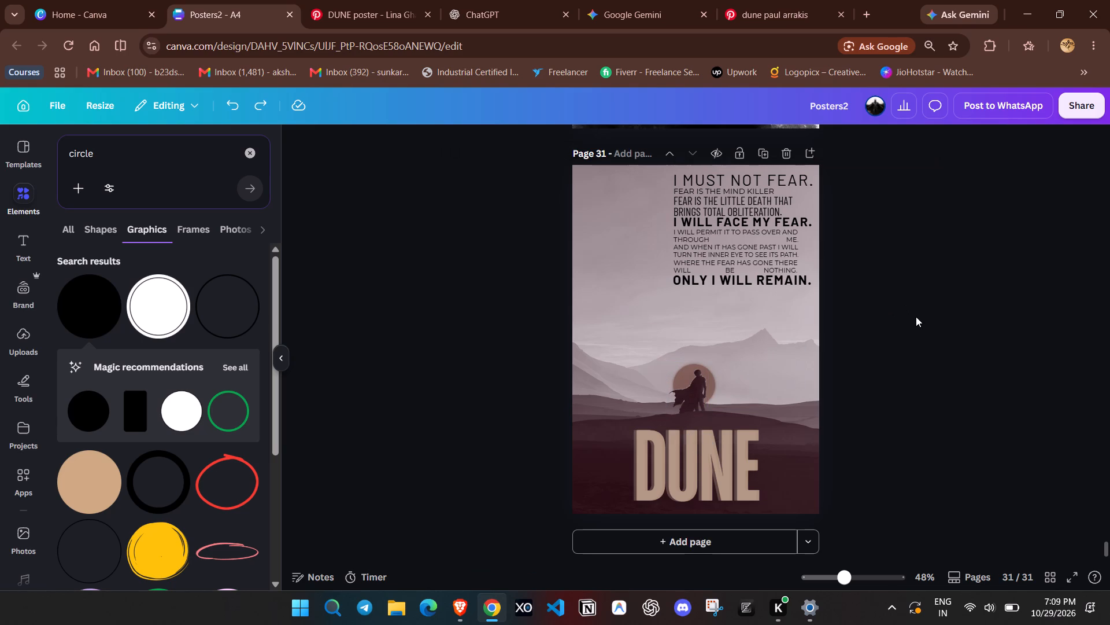
# Add a new blank page after the Dune poster on page 31.
pyautogui.click(737, 541)
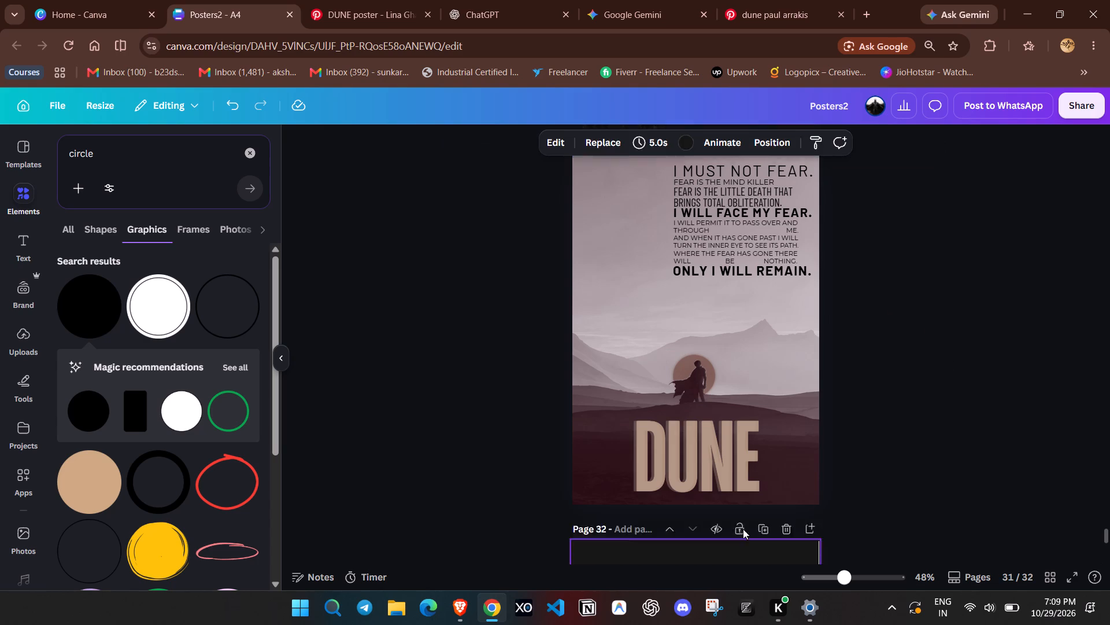
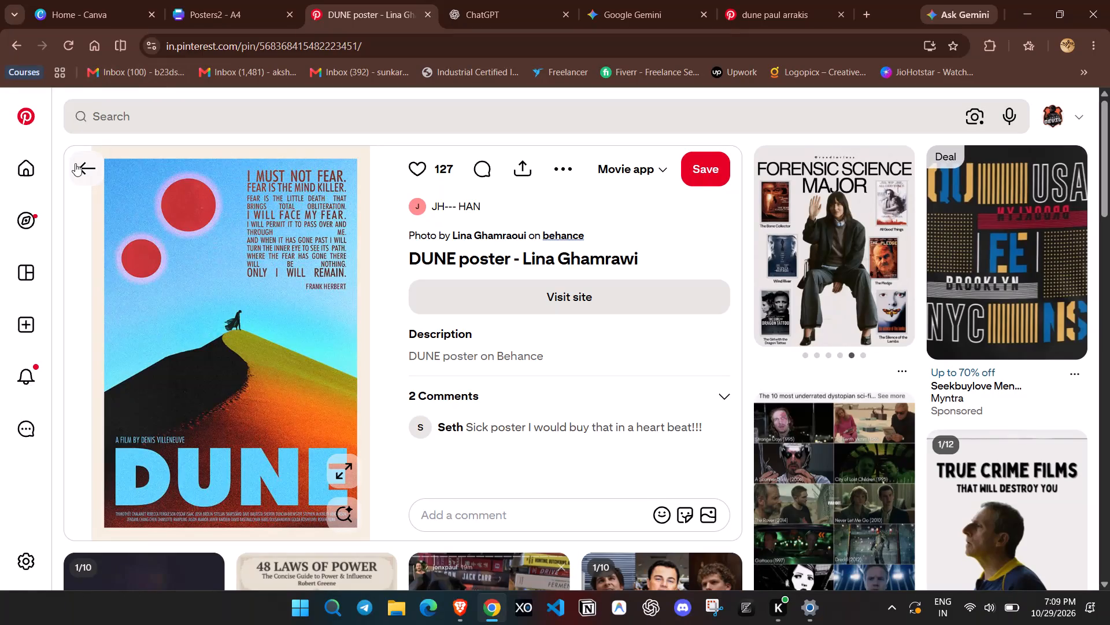
# Go back from the Dune pin to the minimal poster search results for reference, and switch back to the Canva design.
pyautogui.click(75, 163)
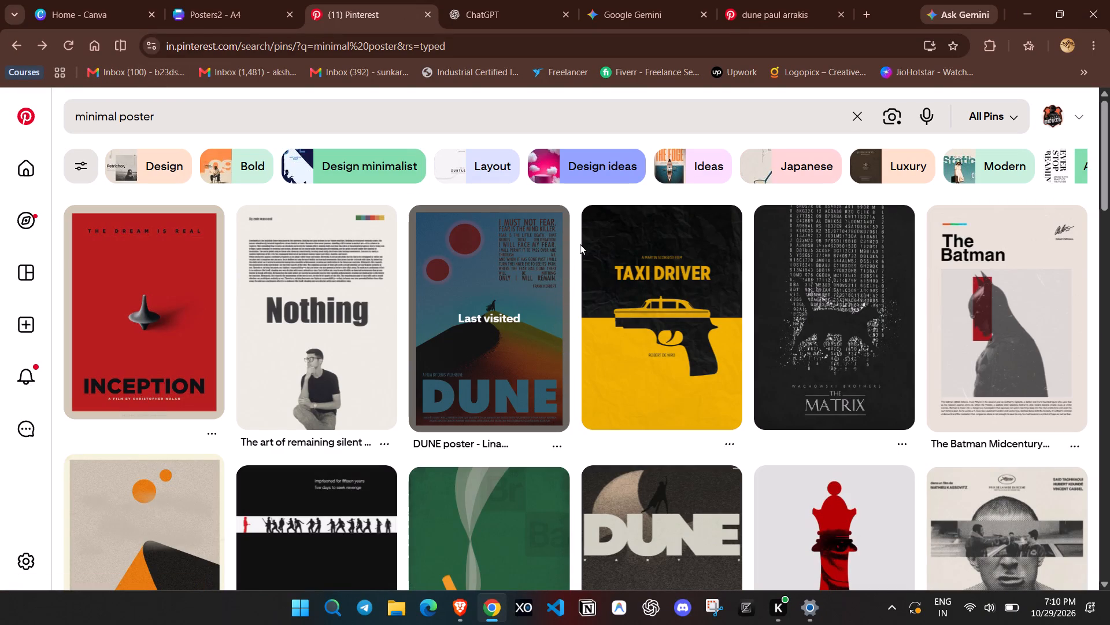
pyautogui.click(580, 244)
pyautogui.click(269, 1)
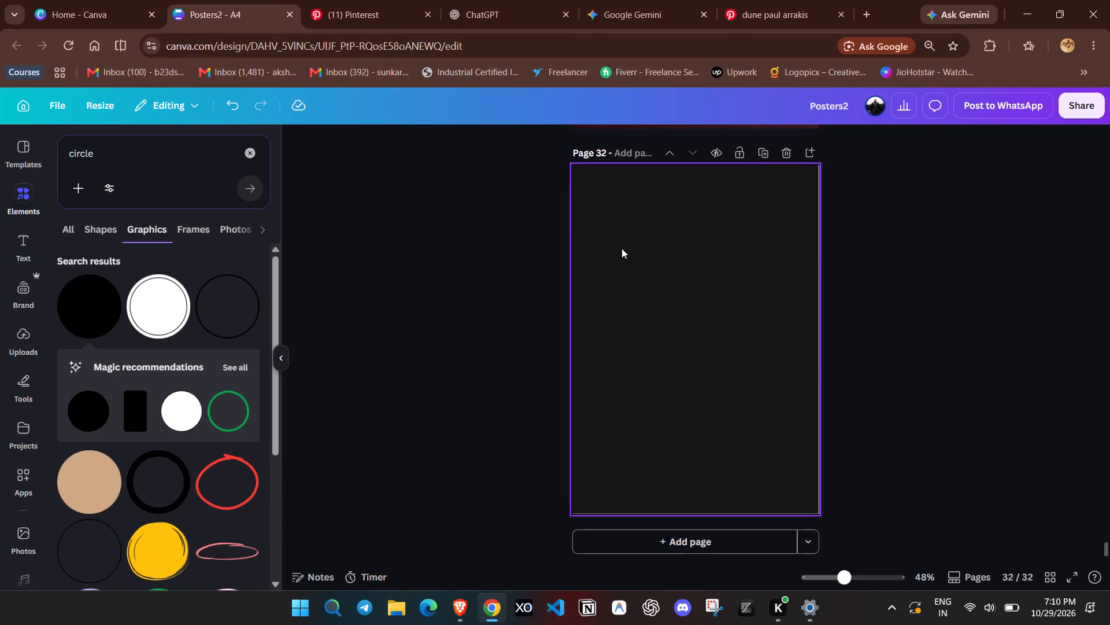
# Set the background of the blank page 32 to light gray from the default solid colors.
pyautogui.click(623, 248)
pyautogui.click(646, 184)
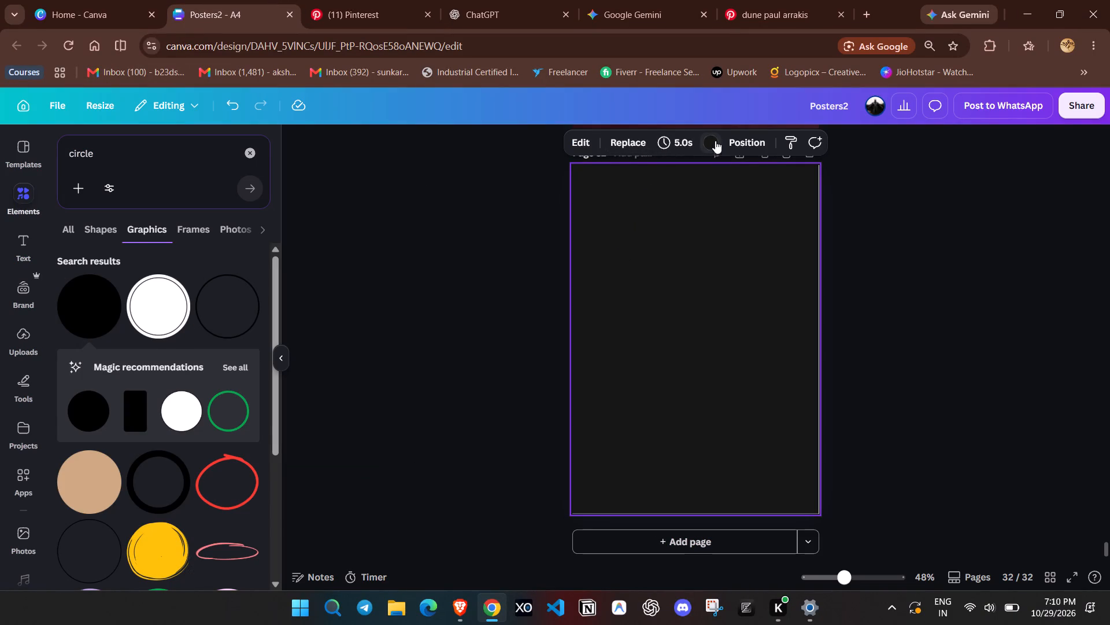
pyautogui.click(715, 141)
pyautogui.scroll(-3, 170, 336)
pyautogui.click(216, 459)
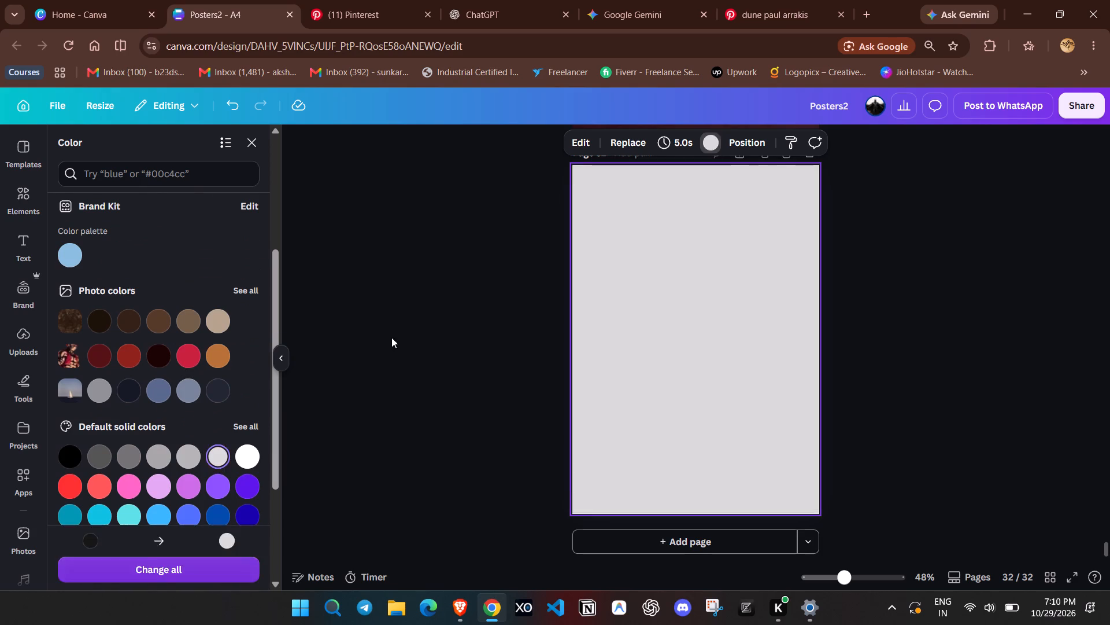
pyautogui.doubleClick(391, 337)
# Add the BULK DEAL text combination to page 32 and replace the word BULK with "nothing".
pyautogui.click(20, 244)
pyautogui.click(187, 286)
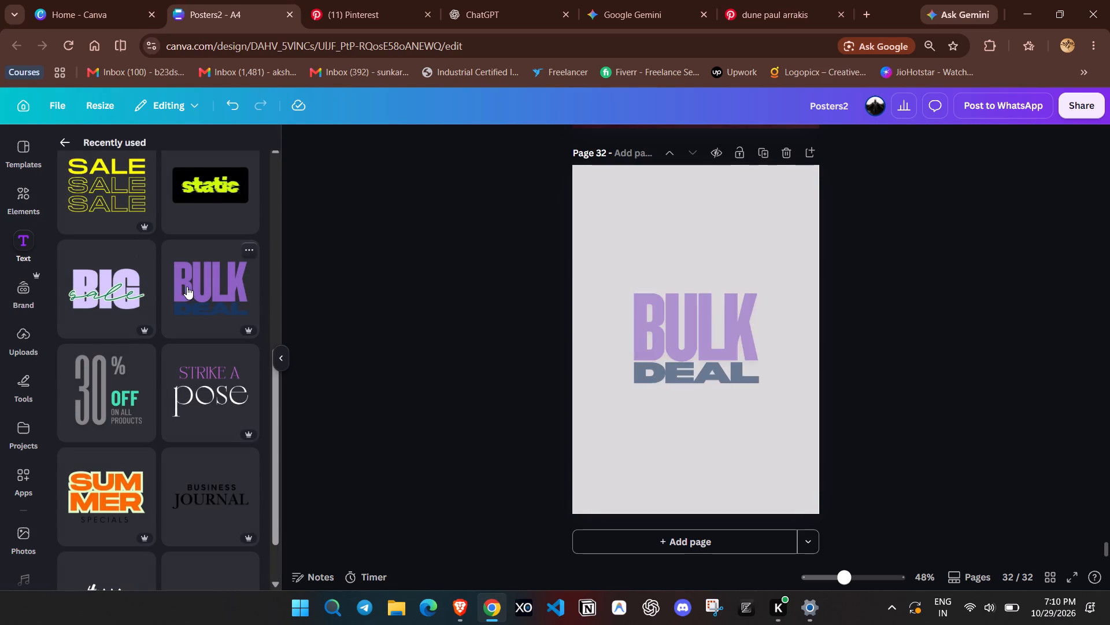
pyautogui.click(647, 262)
pyautogui.click(983, 305)
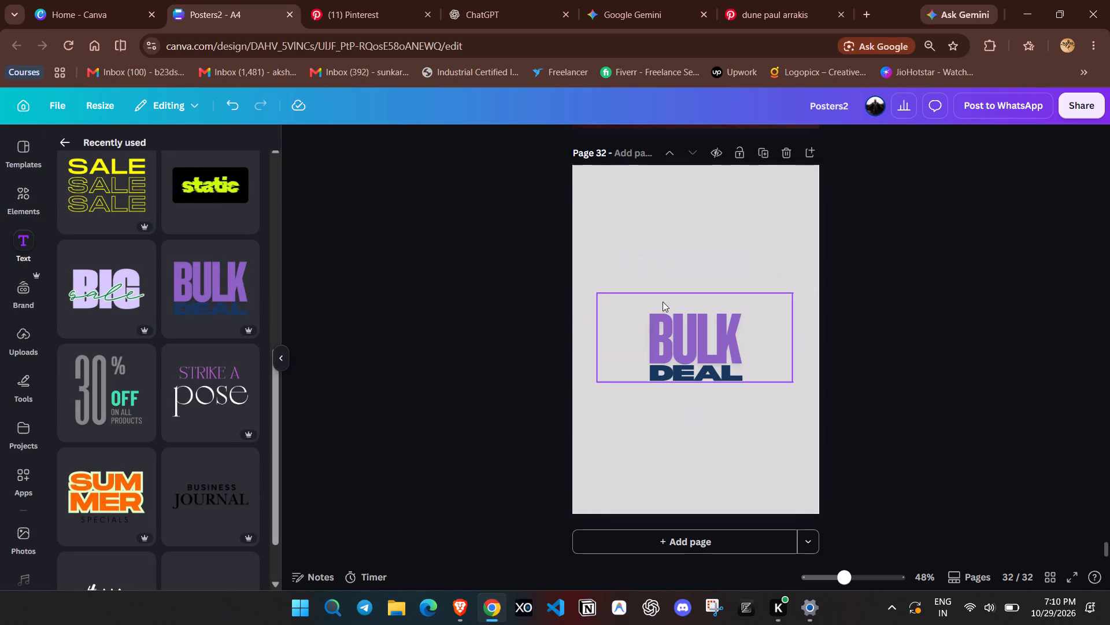
pyautogui.doubleClick(680, 322)
pyautogui.write('nothin')
pyautogui.press('g')
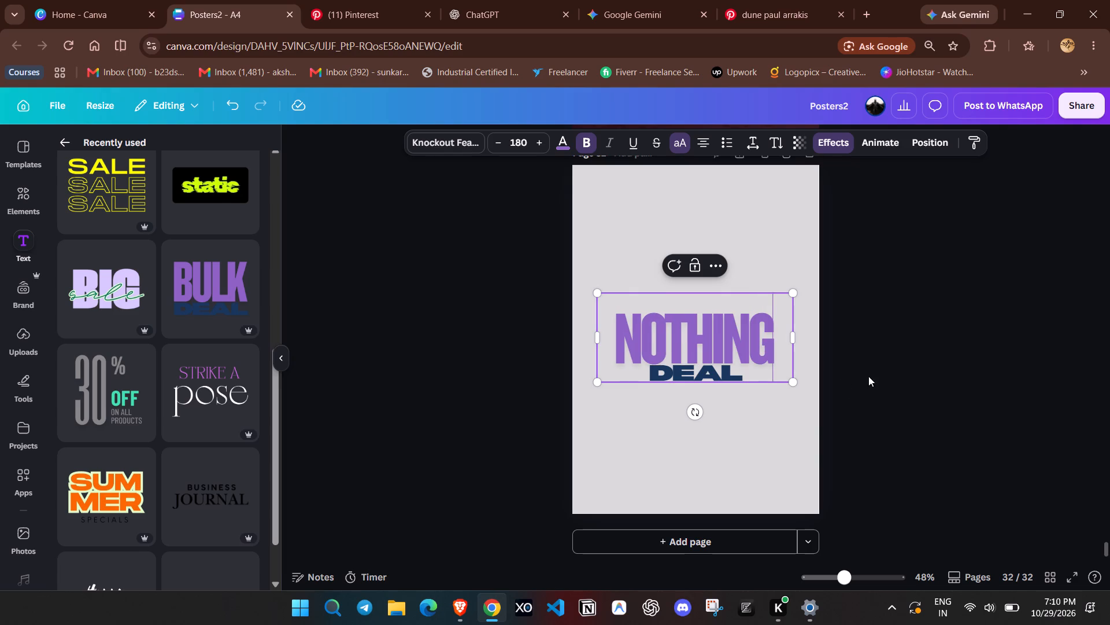
# Set the letter spacing of the NOTHING text to 0.
pyautogui.click(753, 137)
pyautogui.click(812, 197)
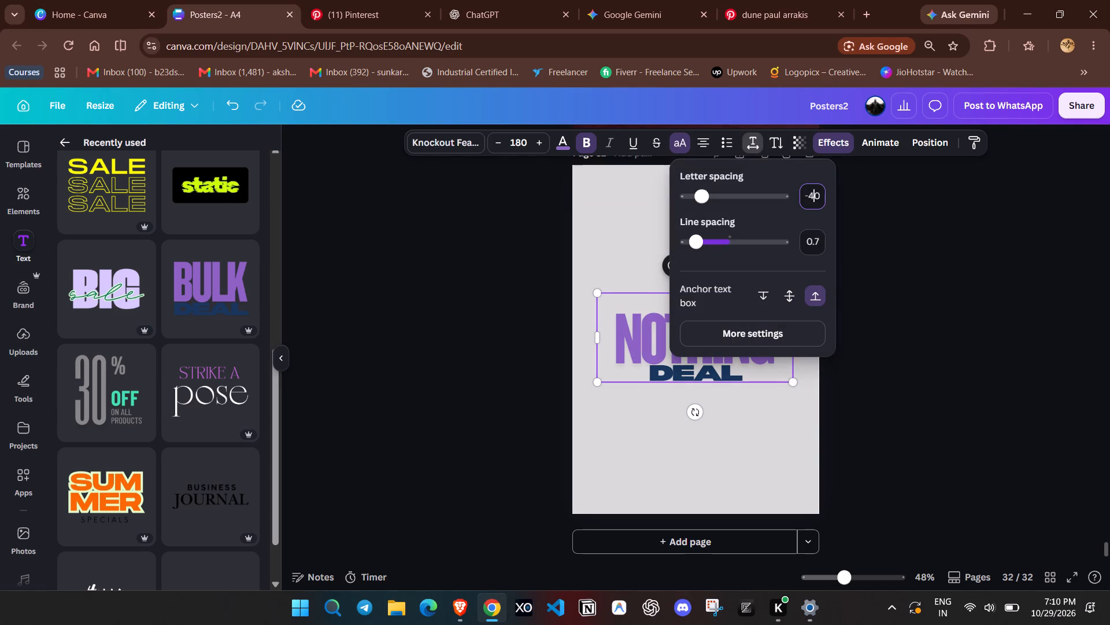
pyautogui.press('9')
pyautogui.press('BackSpace')
pyautogui.press('0')
pyautogui.press('Return')
pyautogui.doubleClick(976, 326)
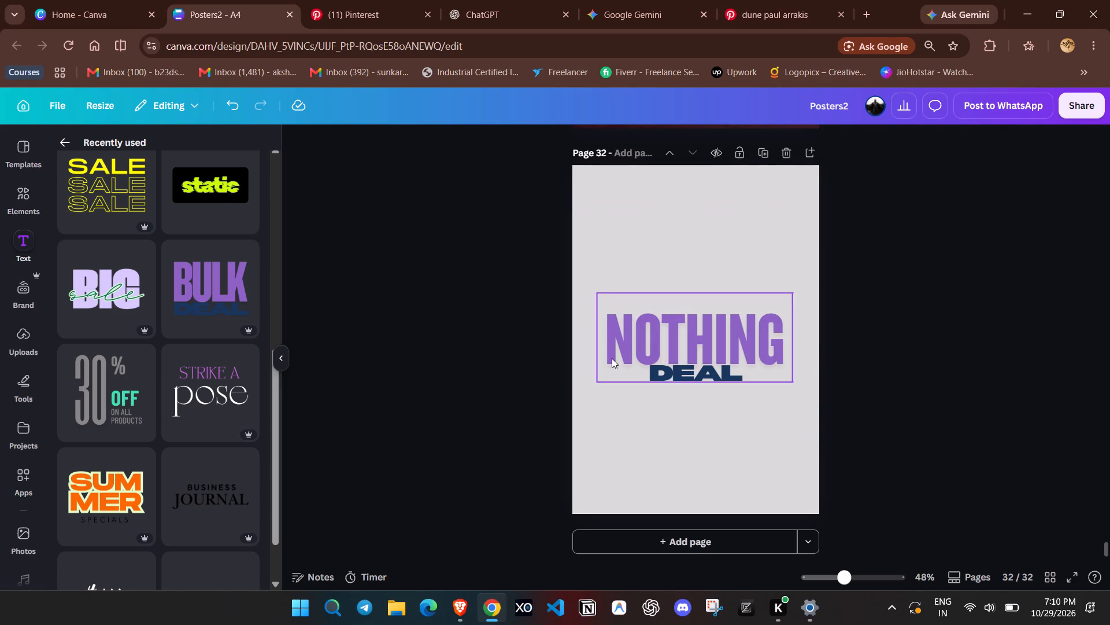
# Place NOTHING near the bottom of the page, enlarged to the full page width at size 226, and move DEAL up clear of it.
pyautogui.moveTo(630, 348); pyautogui.dragTo(634, 452)
pyautogui.click(842, 437)
pyautogui.click(761, 435)
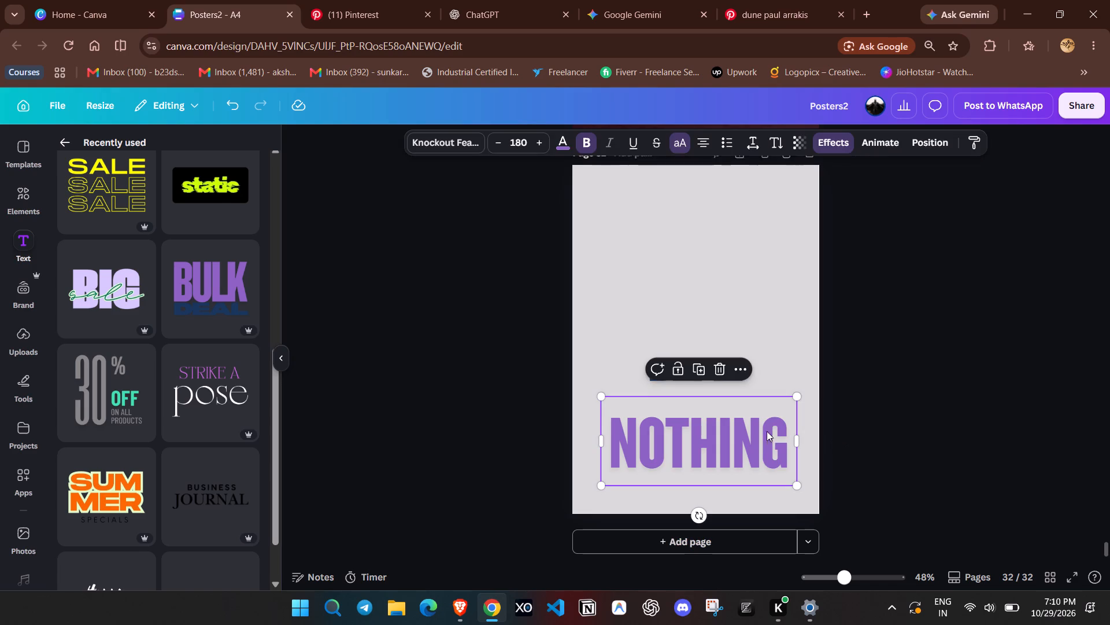
pyautogui.moveTo(601, 396); pyautogui.dragTo(574, 378)
pyautogui.moveTo(800, 489); pyautogui.dragTo(820, 502)
pyautogui.click(868, 438)
pyautogui.moveTo(728, 367); pyautogui.dragTo(723, 308)
pyautogui.moveTo(718, 425); pyautogui.dragTo(719, 425)
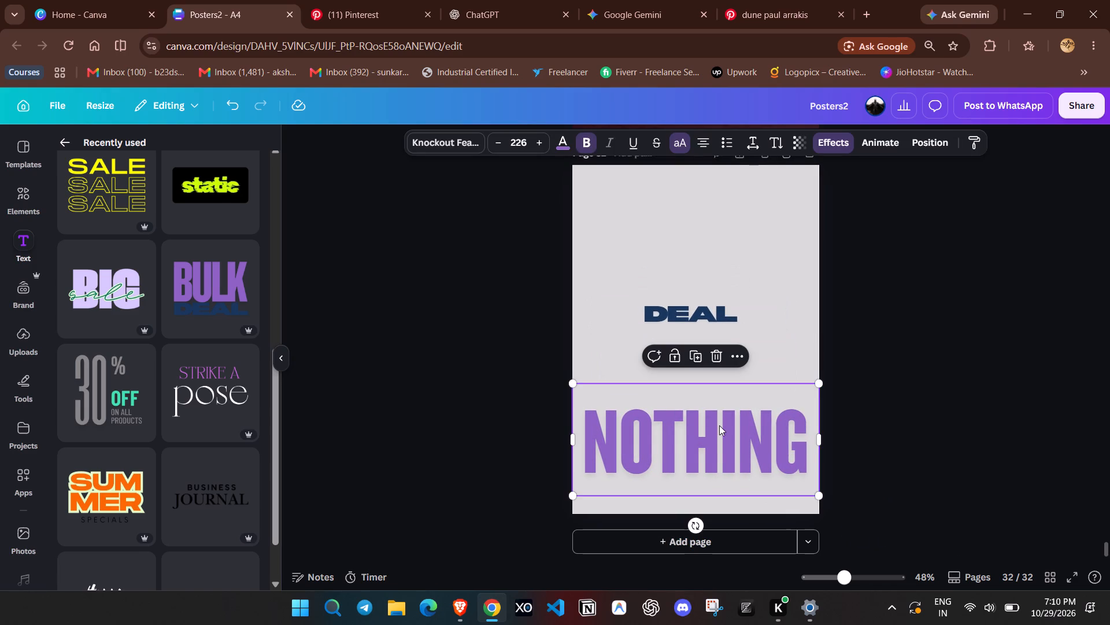
pyautogui.moveTo(719, 425); pyautogui.dragTo(718, 436)
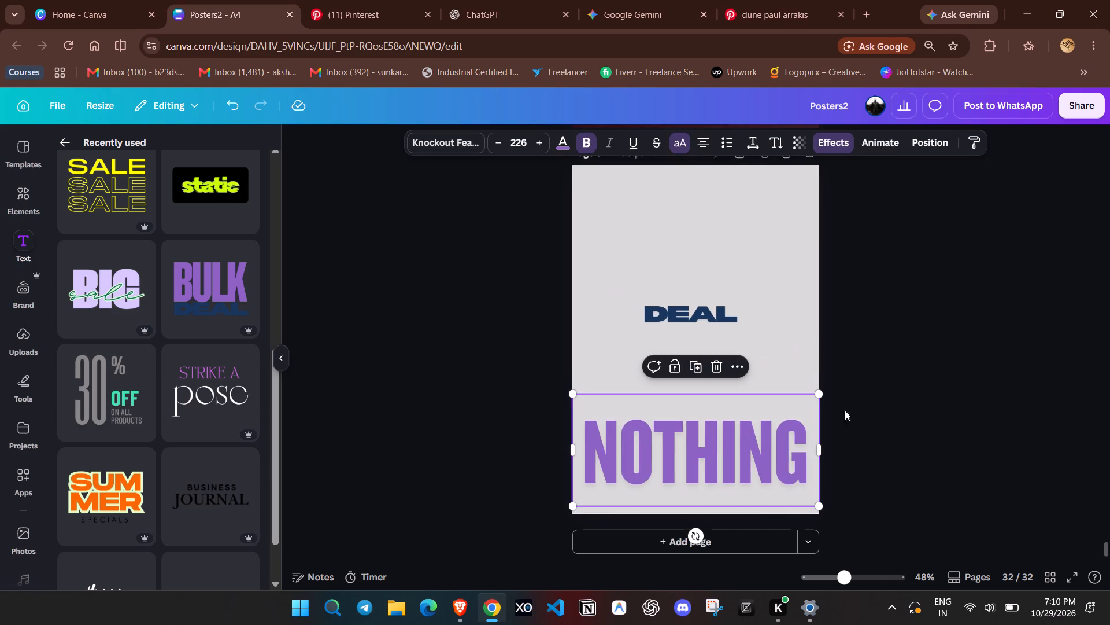
# Change the NOTHING text color to dark maroon.
pyautogui.click(564, 137)
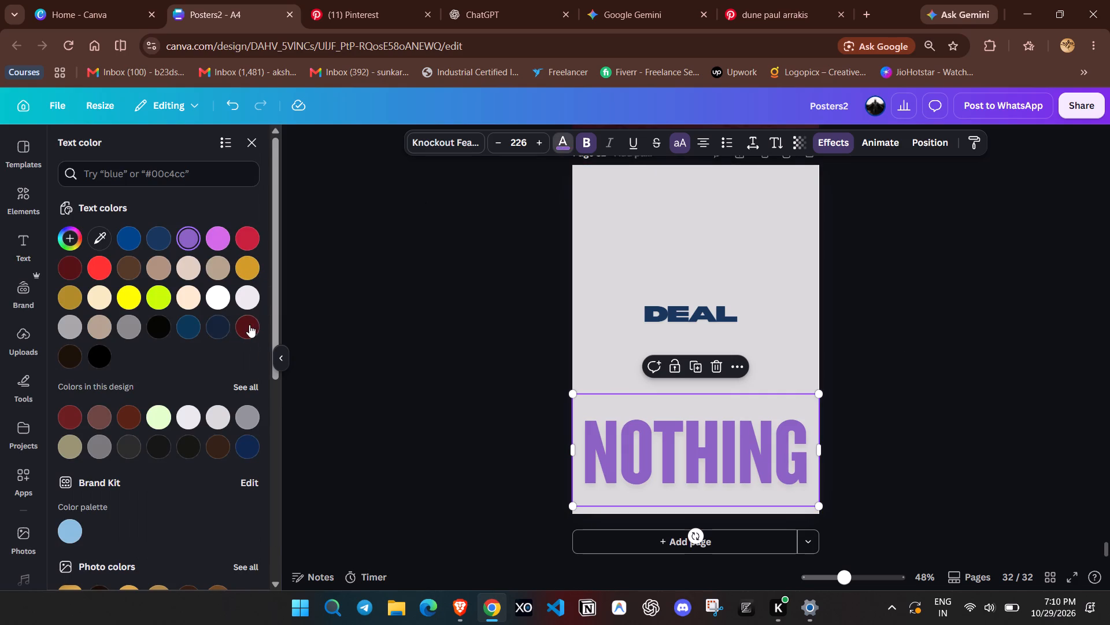
pyautogui.click(249, 325)
pyautogui.doubleClick(343, 369)
# Duplicate the NOTHING text and color the copy light peach.
pyautogui.click(616, 461)
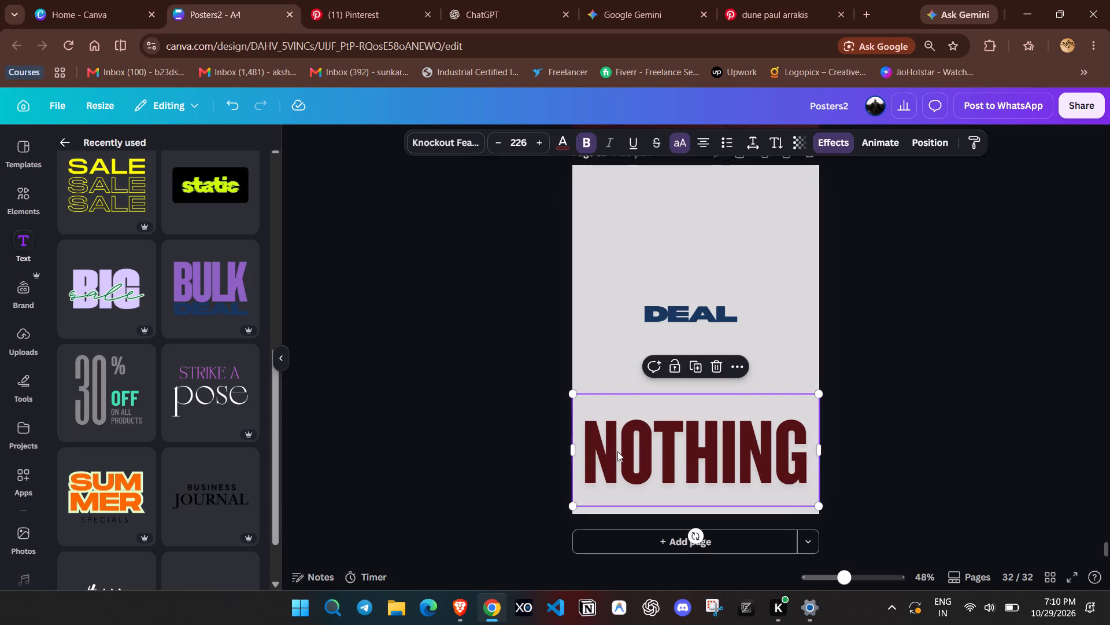
pyautogui.click(694, 362)
pyautogui.click(569, 148)
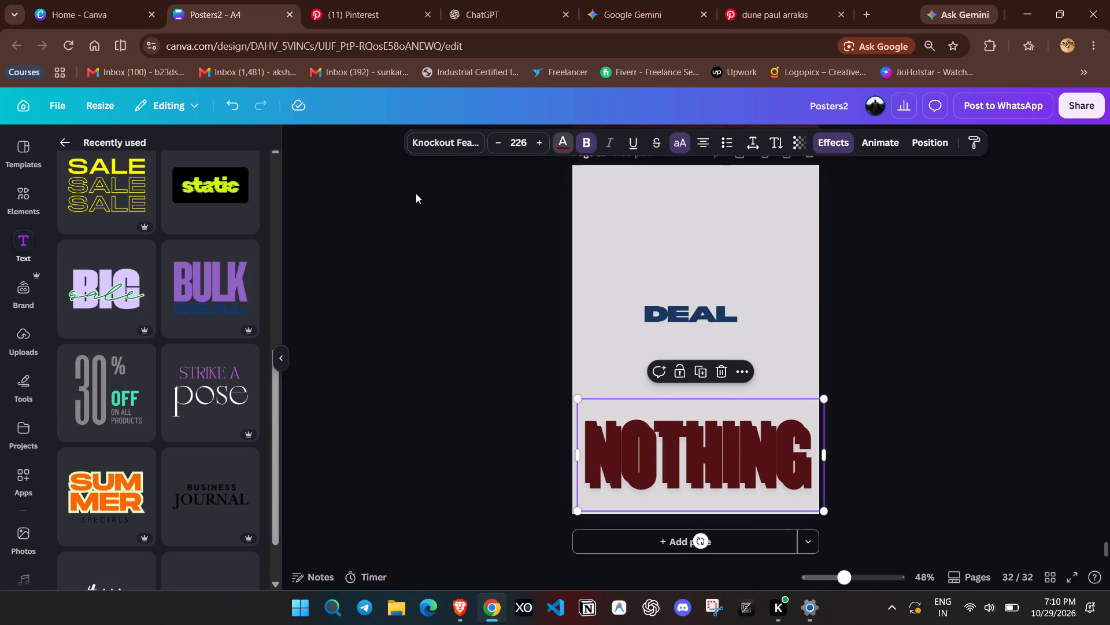
pyautogui.click(162, 293)
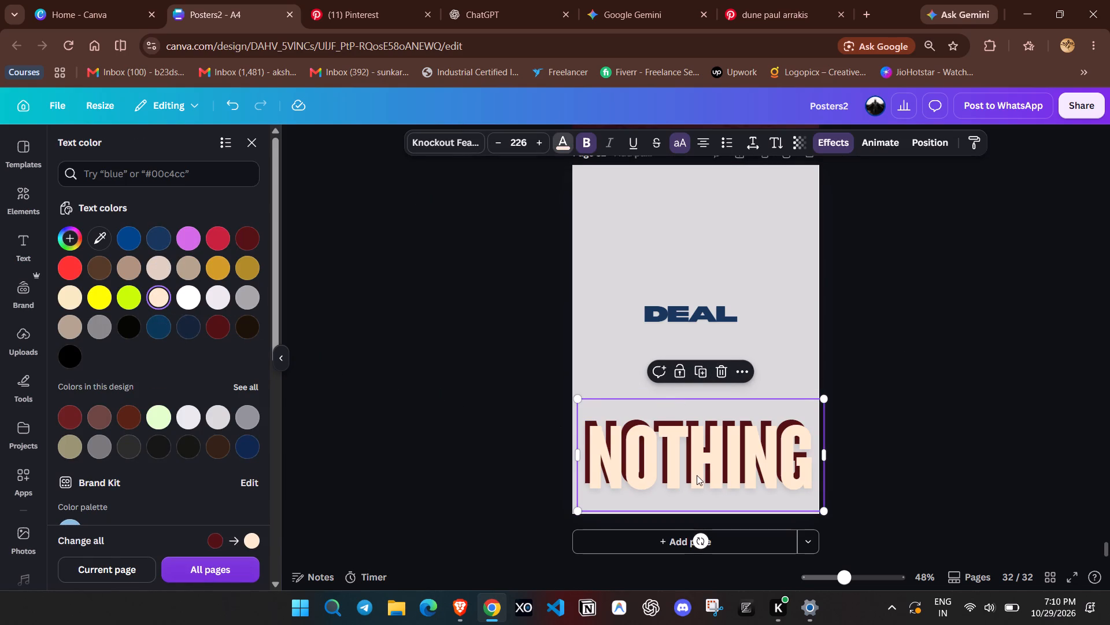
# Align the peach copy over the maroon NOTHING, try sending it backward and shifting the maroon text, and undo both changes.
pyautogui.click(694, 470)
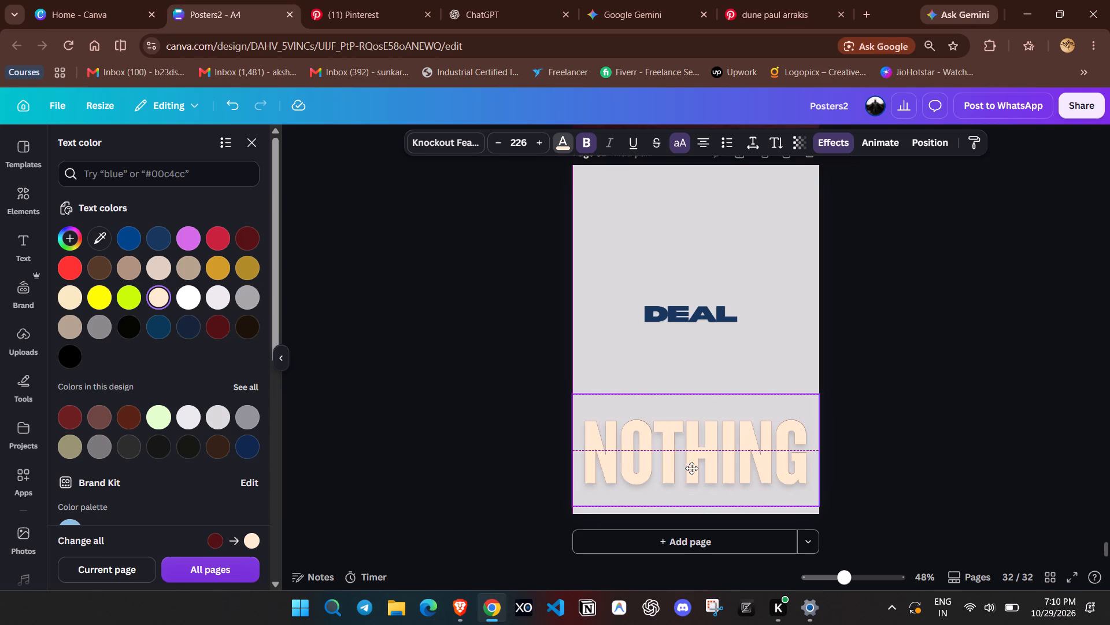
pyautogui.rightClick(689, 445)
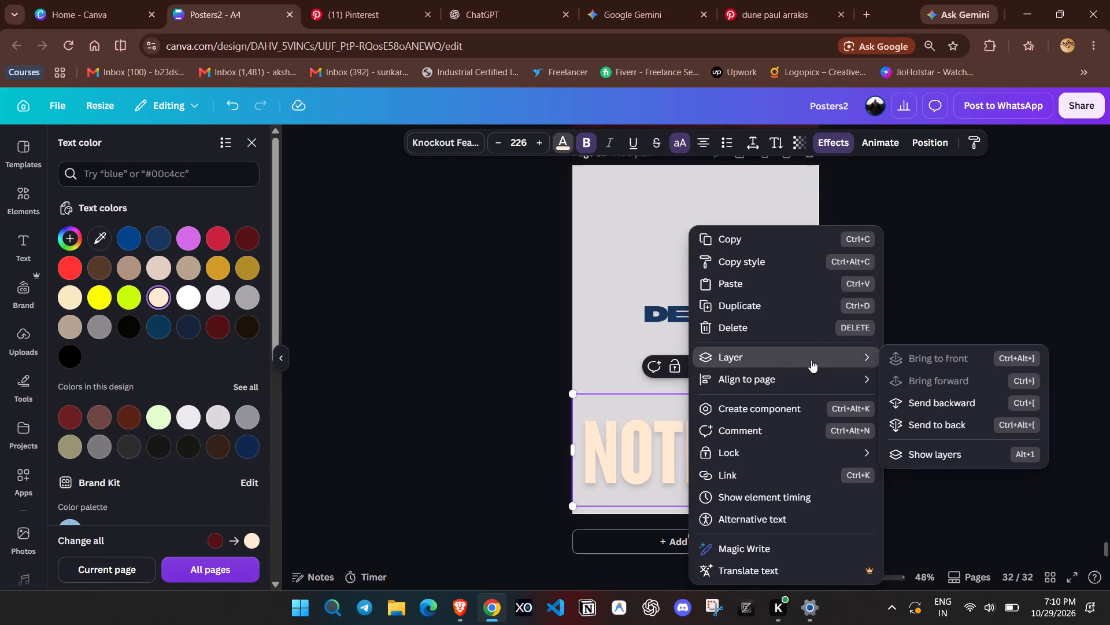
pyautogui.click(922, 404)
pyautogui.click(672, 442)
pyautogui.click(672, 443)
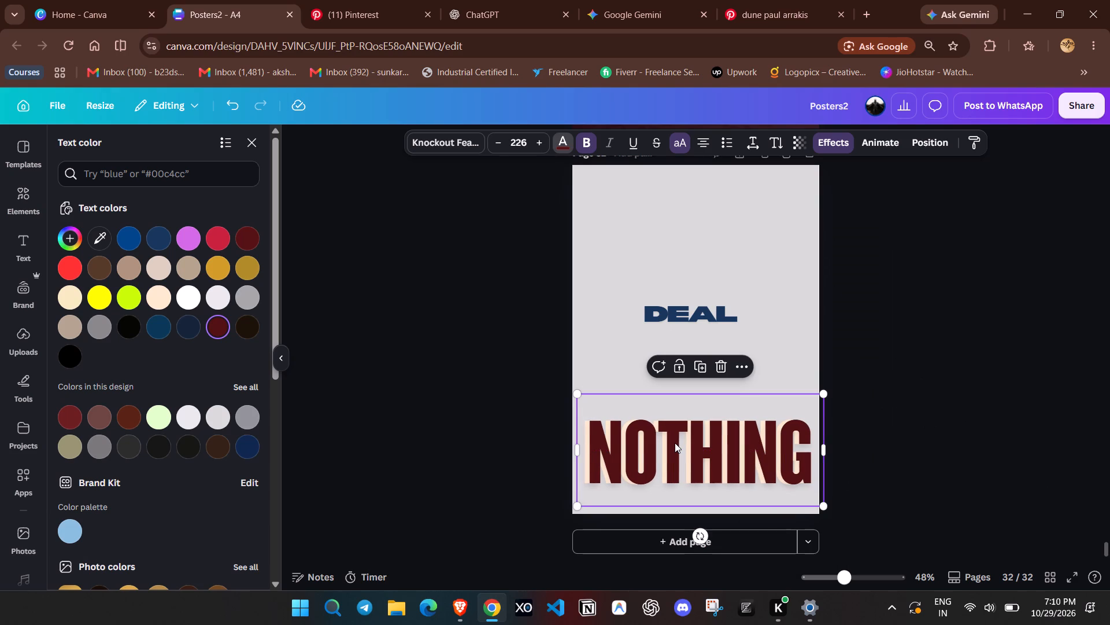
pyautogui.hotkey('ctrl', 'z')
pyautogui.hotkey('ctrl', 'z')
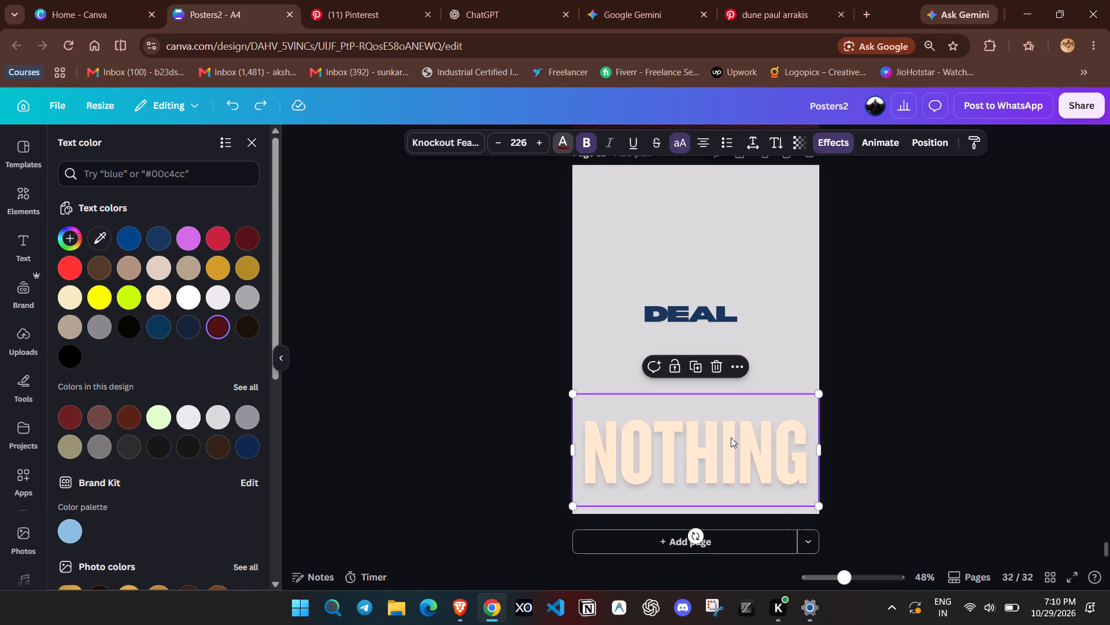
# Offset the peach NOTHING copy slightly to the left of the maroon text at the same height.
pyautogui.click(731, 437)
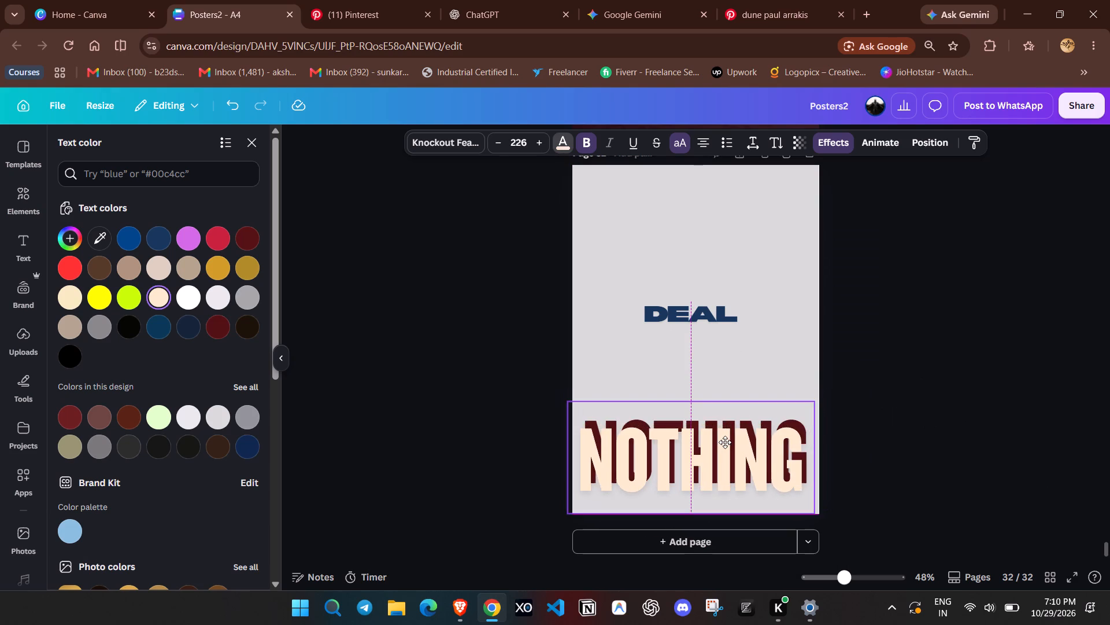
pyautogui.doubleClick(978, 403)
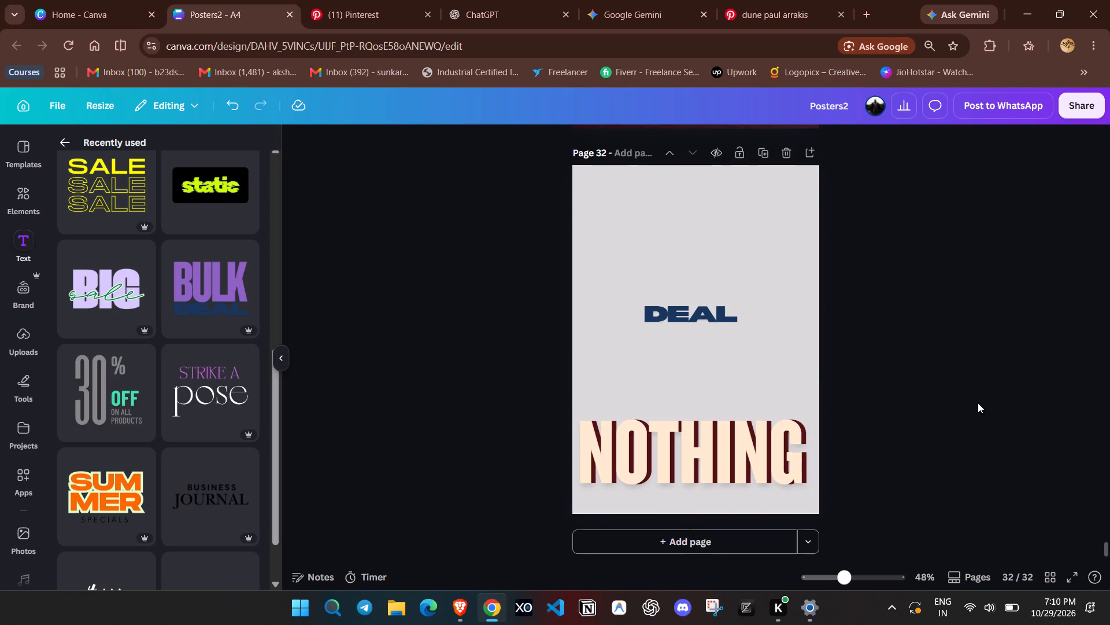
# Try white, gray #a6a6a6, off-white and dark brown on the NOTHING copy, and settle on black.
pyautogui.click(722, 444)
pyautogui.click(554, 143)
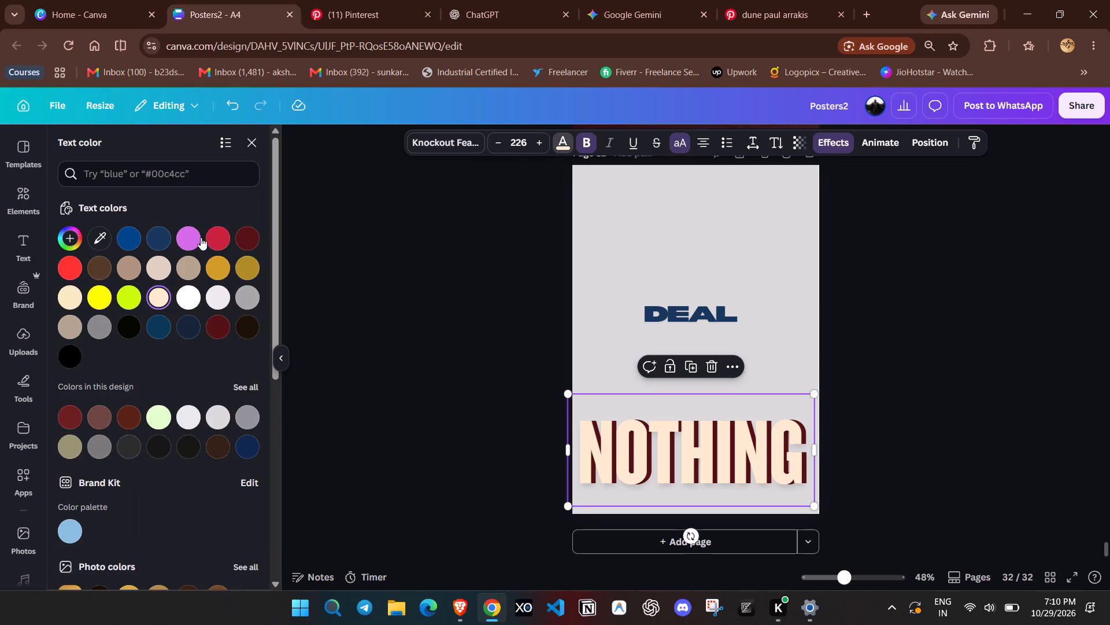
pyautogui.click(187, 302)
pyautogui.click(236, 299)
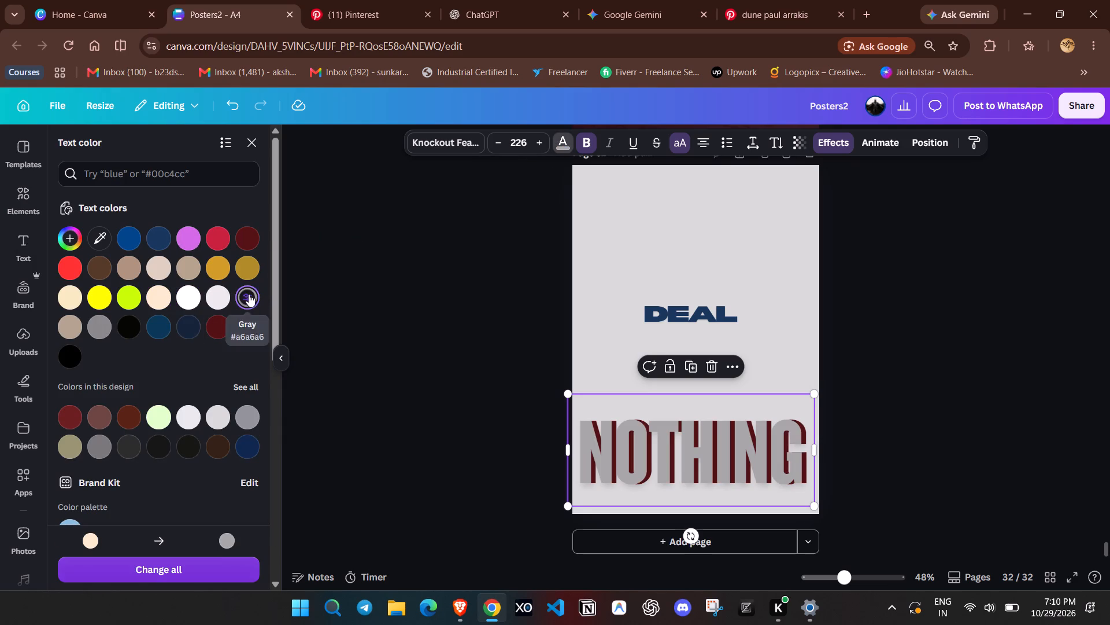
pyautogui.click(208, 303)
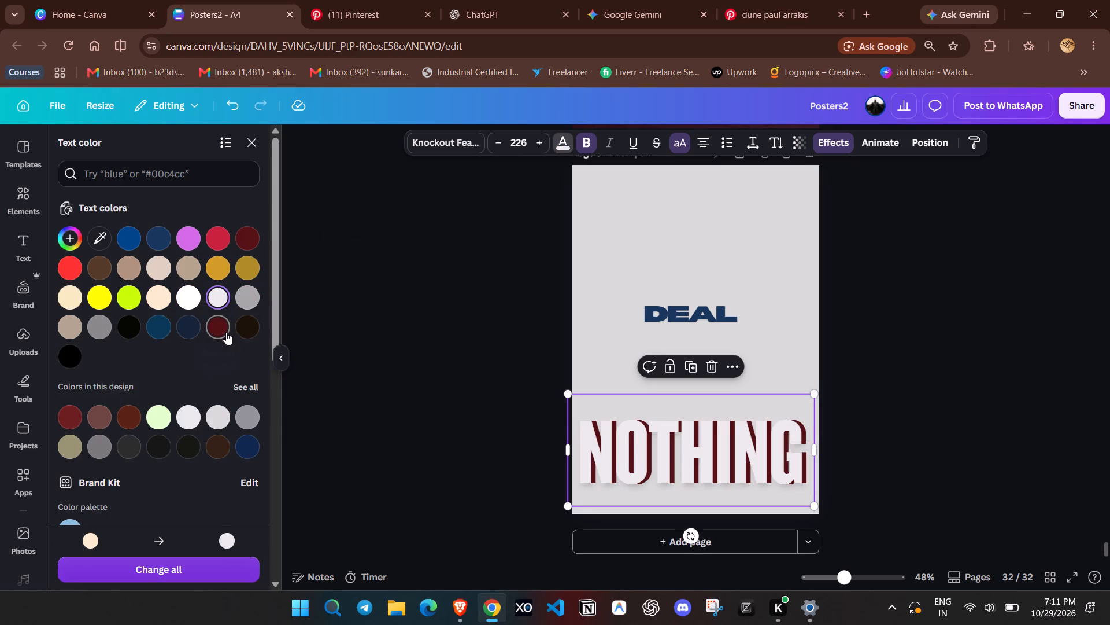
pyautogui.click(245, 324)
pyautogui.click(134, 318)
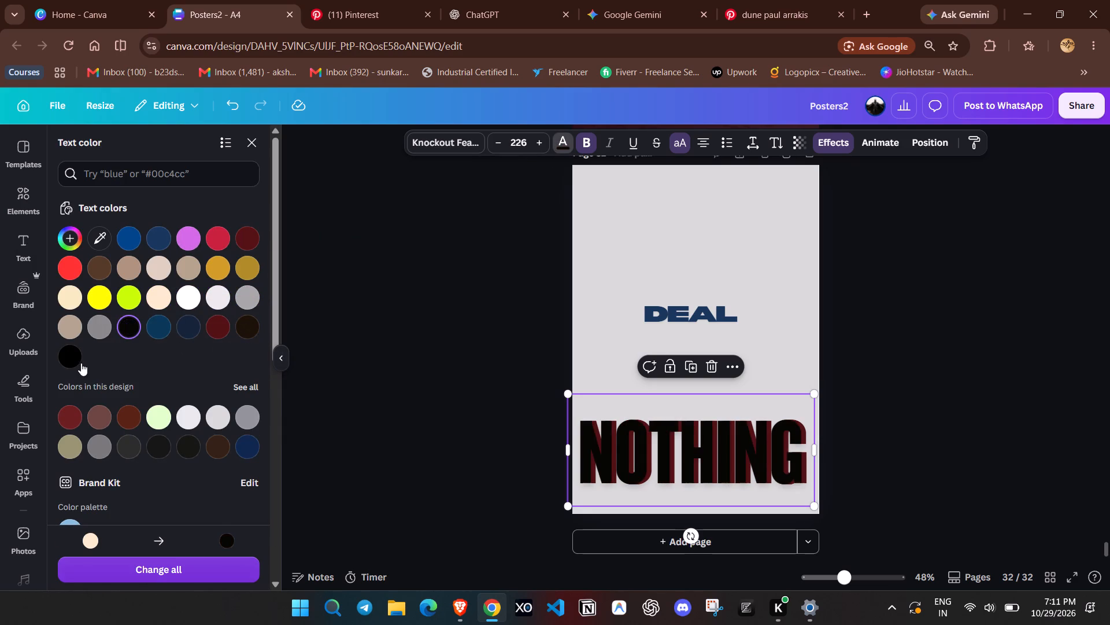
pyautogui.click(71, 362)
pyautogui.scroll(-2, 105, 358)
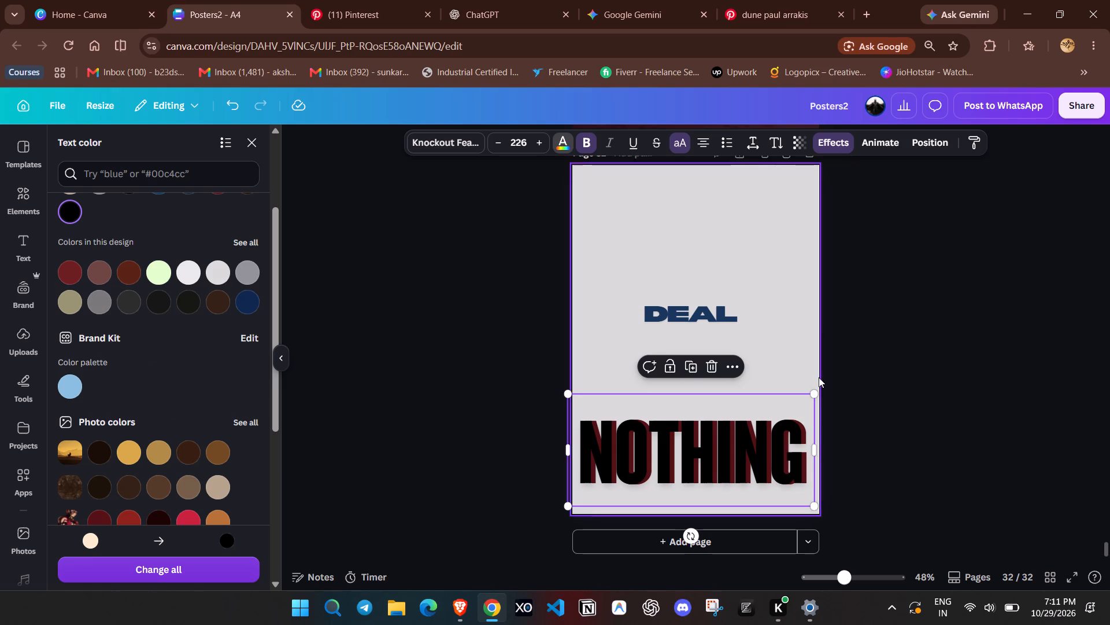
# Move the black NOTHING copy above the maroon text and apply the Hollow effect to it.
pyautogui.moveTo(726, 447); pyautogui.dragTo(724, 381)
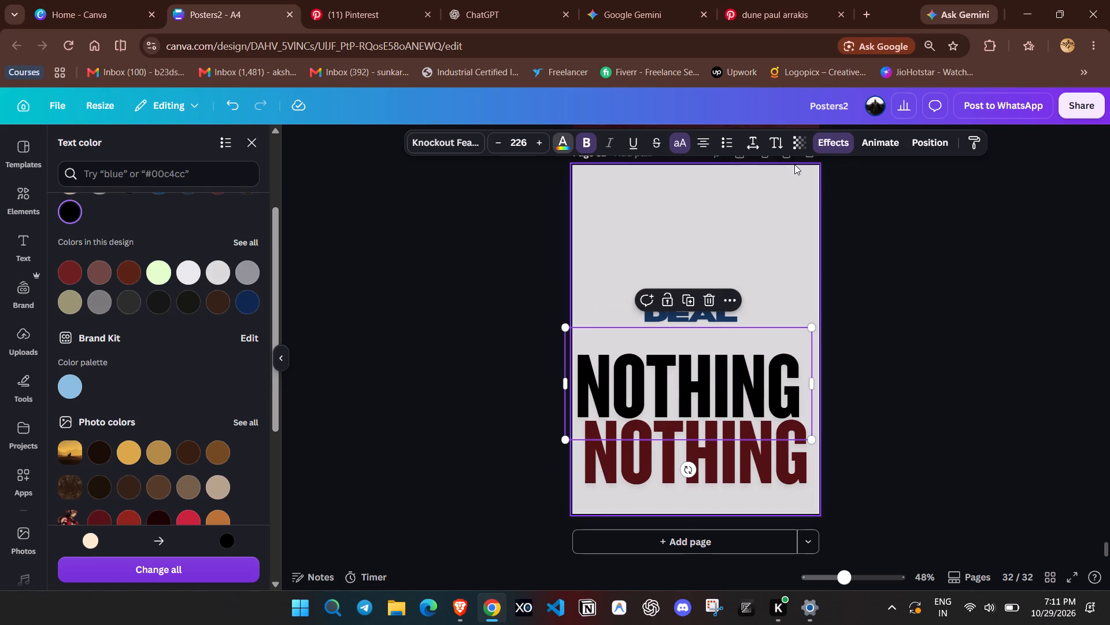
pyautogui.click(828, 131)
pyautogui.click(822, 142)
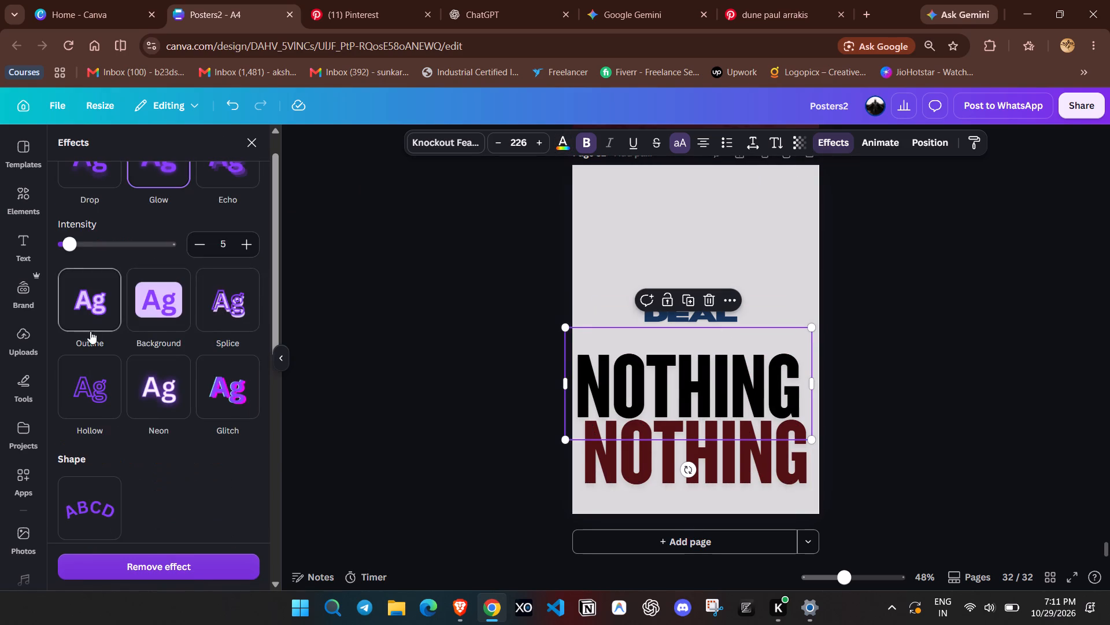
pyautogui.click(91, 384)
pyautogui.click(928, 319)
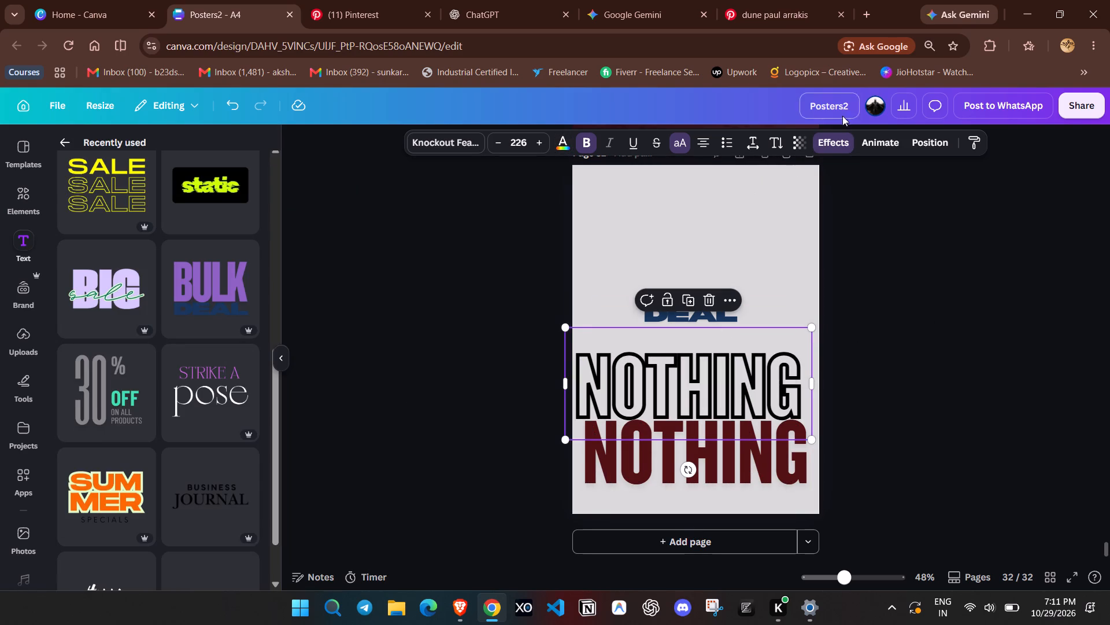
# Reduce the thickness of the hollow NOTHING outline.
pyautogui.click(837, 135)
pyautogui.moveTo(113, 245); pyautogui.dragTo(103, 246)
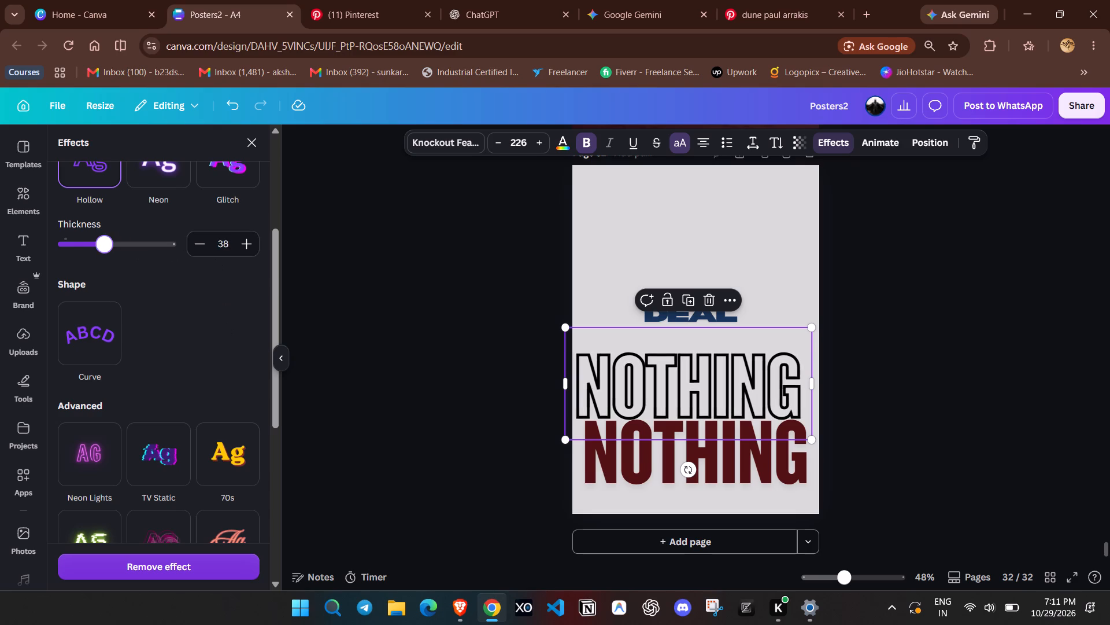
pyautogui.moveTo(103, 246); pyautogui.dragTo(90, 247)
pyautogui.doubleClick(497, 381)
# Align the hollow NOTHING outline exactly over the maroon NOTHING text.
pyautogui.moveTo(625, 381); pyautogui.dragTo(639, 421)
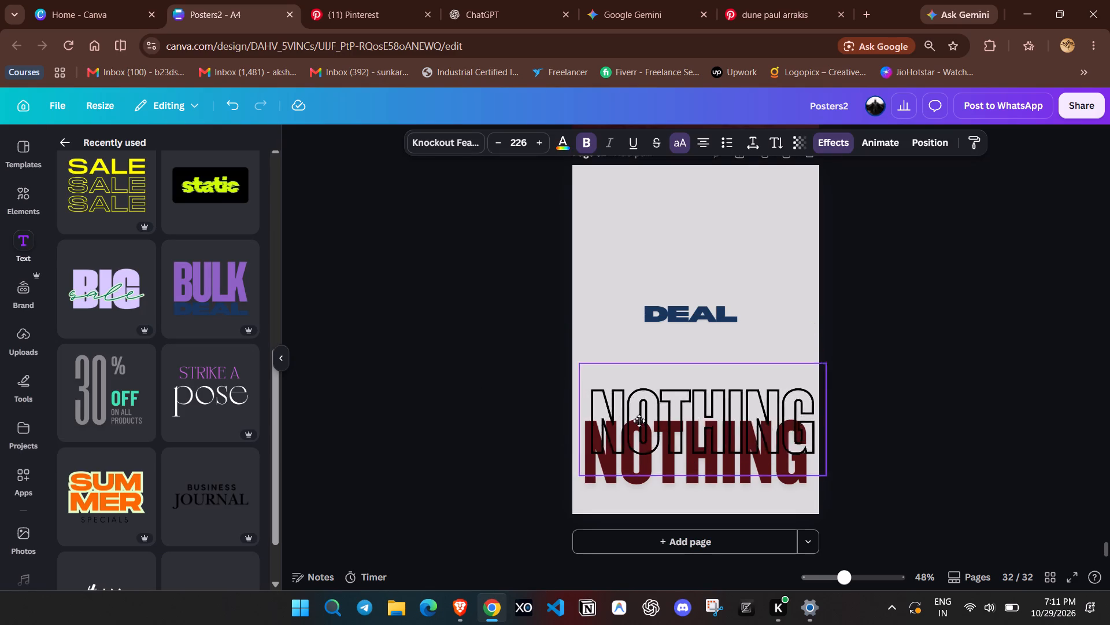
pyautogui.moveTo(639, 421); pyautogui.dragTo(630, 447)
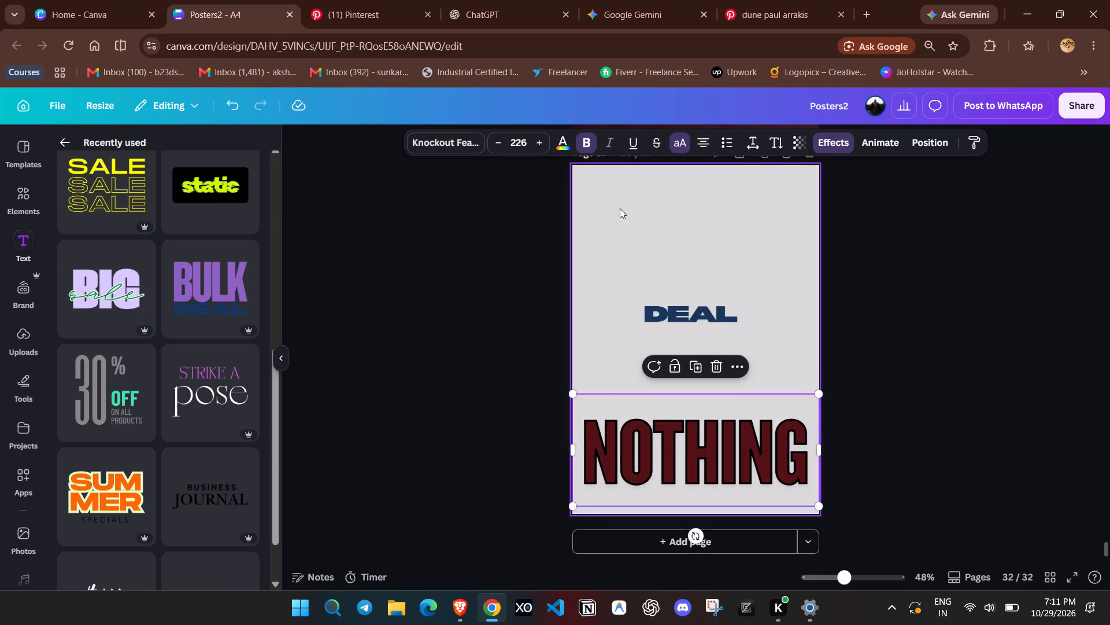
# Change the hollow NOTHING outline's color to light orange #decec0.
pyautogui.click(559, 142)
pyautogui.click(148, 270)
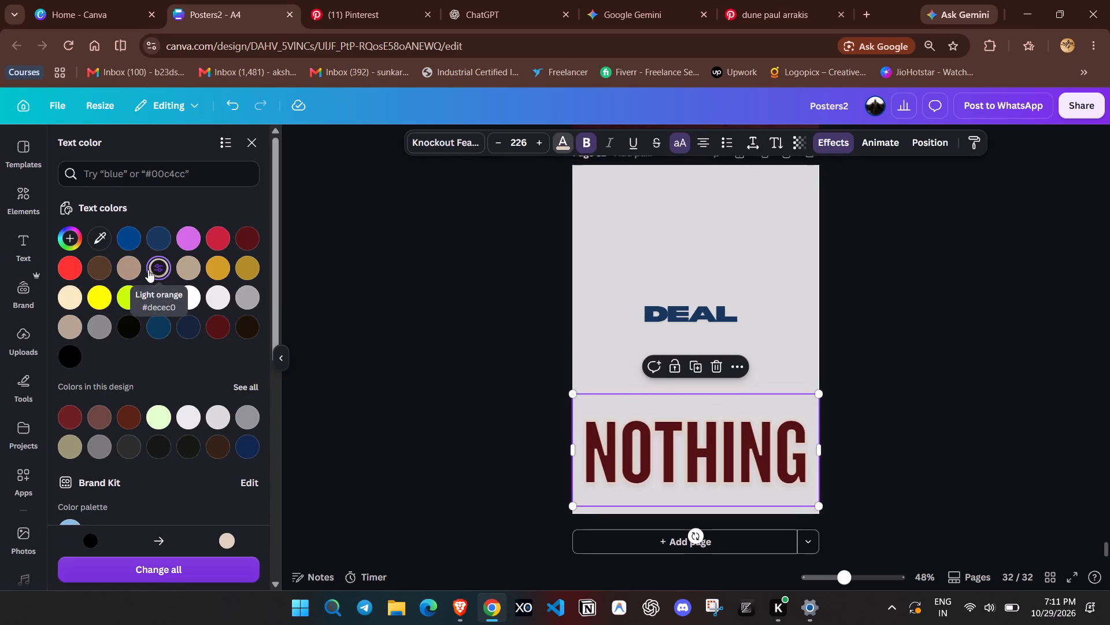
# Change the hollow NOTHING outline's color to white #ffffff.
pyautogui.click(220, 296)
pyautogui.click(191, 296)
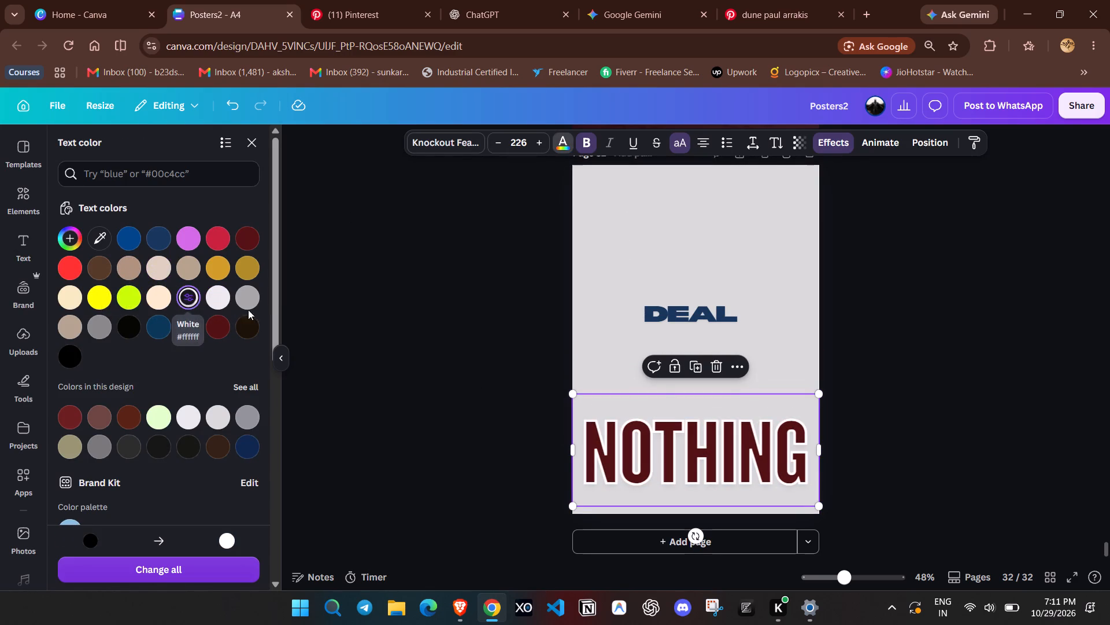
# Delete the hollow NOTHING outline, leaving only the maroon NOTHING text.
pyautogui.moveTo(702, 447); pyautogui.dragTo(702, 398)
pyautogui.moveTo(708, 383); pyautogui.dragTo(713, 432)
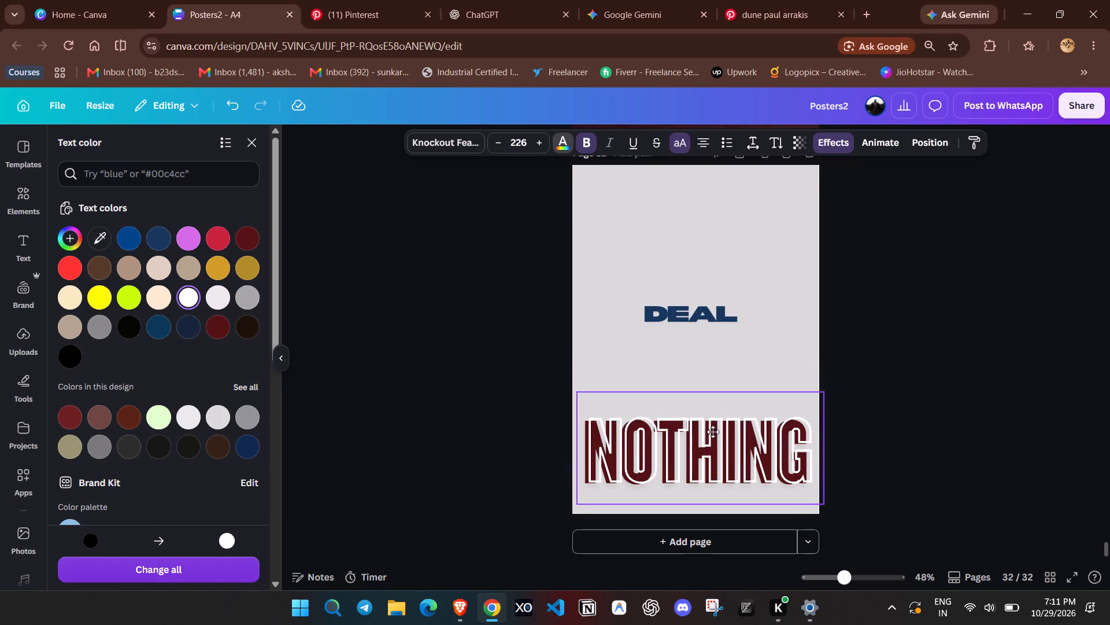
pyautogui.moveTo(713, 432); pyautogui.dragTo(712, 434)
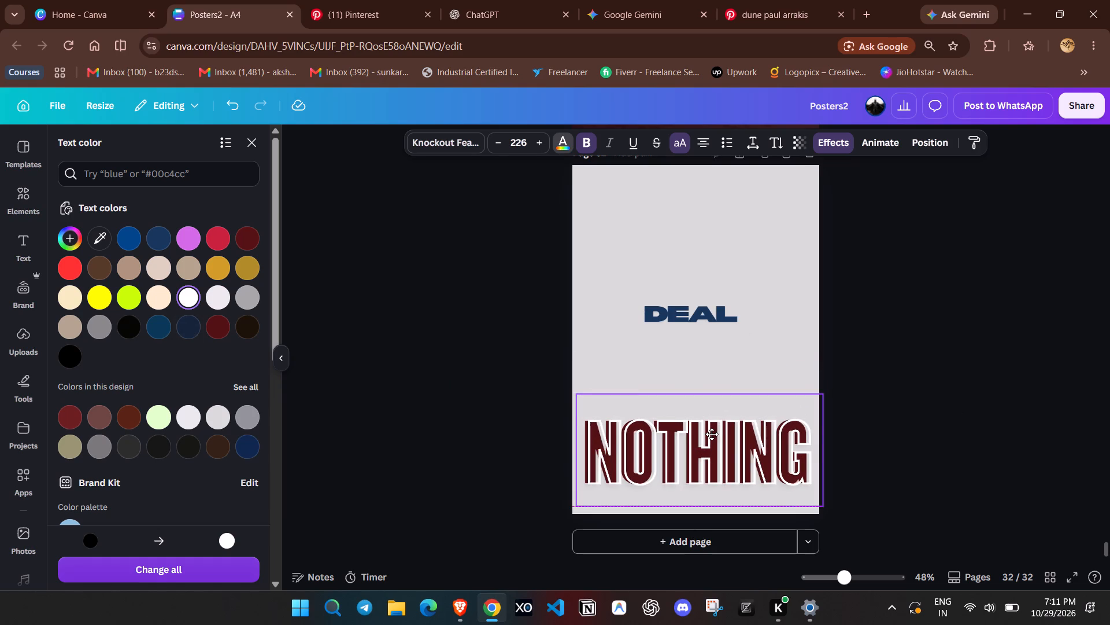
pyautogui.moveTo(712, 434); pyautogui.dragTo(704, 434)
pyautogui.click(703, 368)
# Switch to Pinterest and examine the layout of the Nothing minimal poster pin for reference.
pyautogui.click(354, 0)
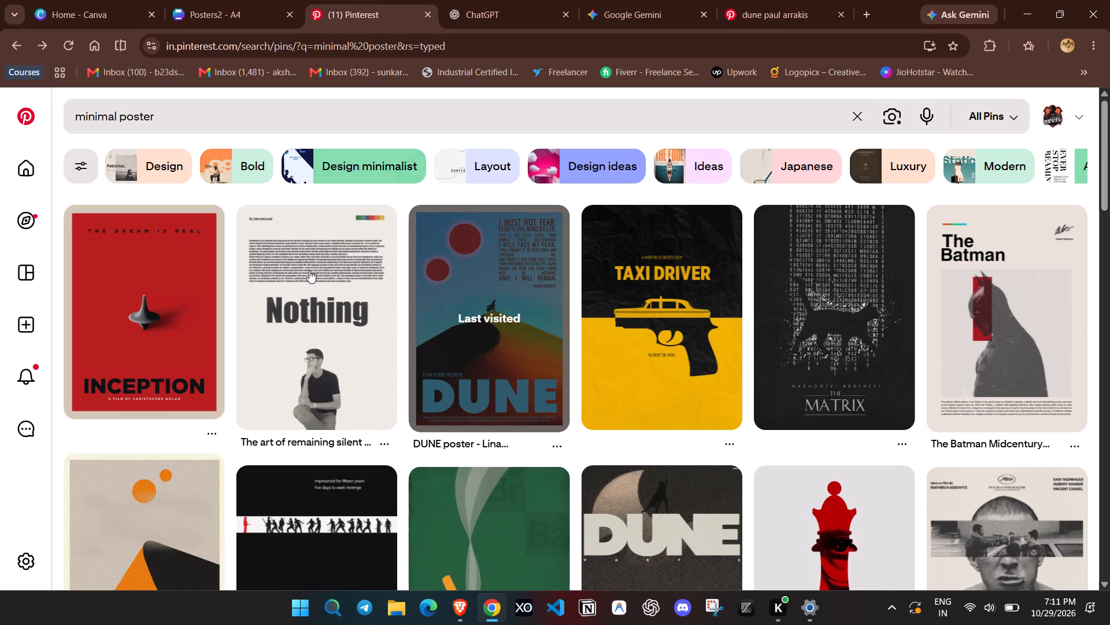
pyautogui.click(309, 270)
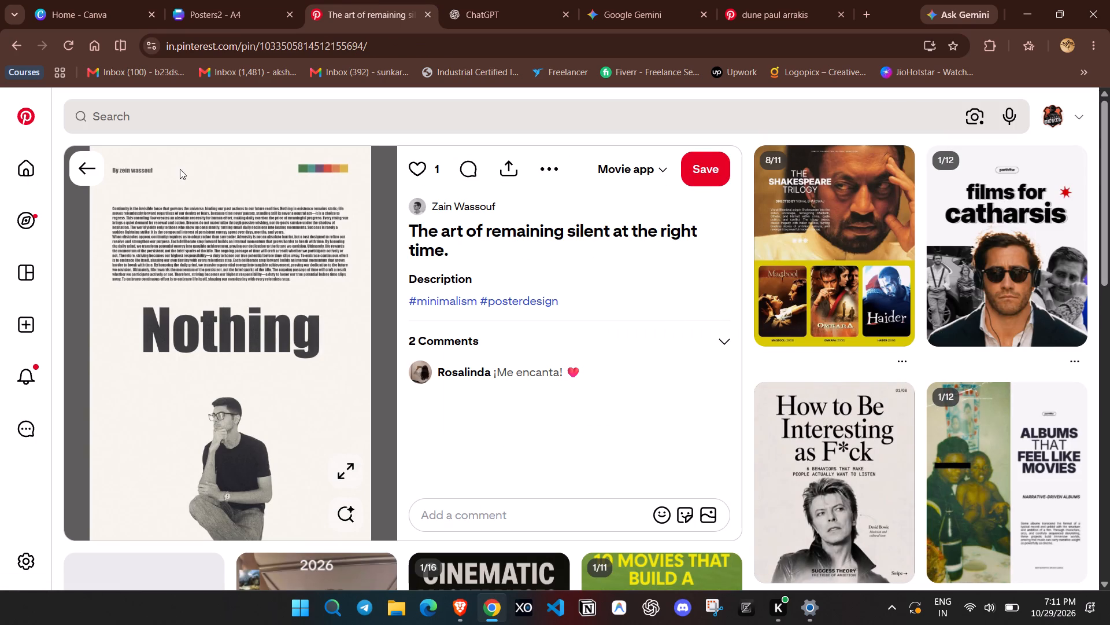
pyautogui.click(276, 0)
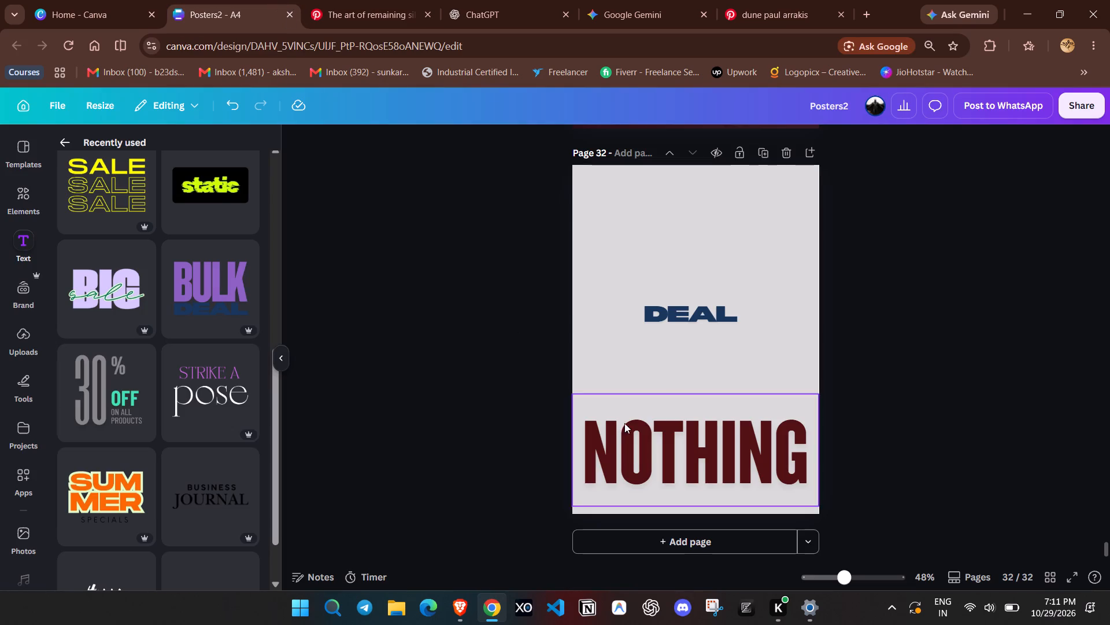
# In the Canva design, delete the blue DEAL text from page 32.
pyautogui.moveTo(715, 314); pyautogui.dragTo(716, 354)
pyautogui.click(712, 306)
pyautogui.click(902, 266)
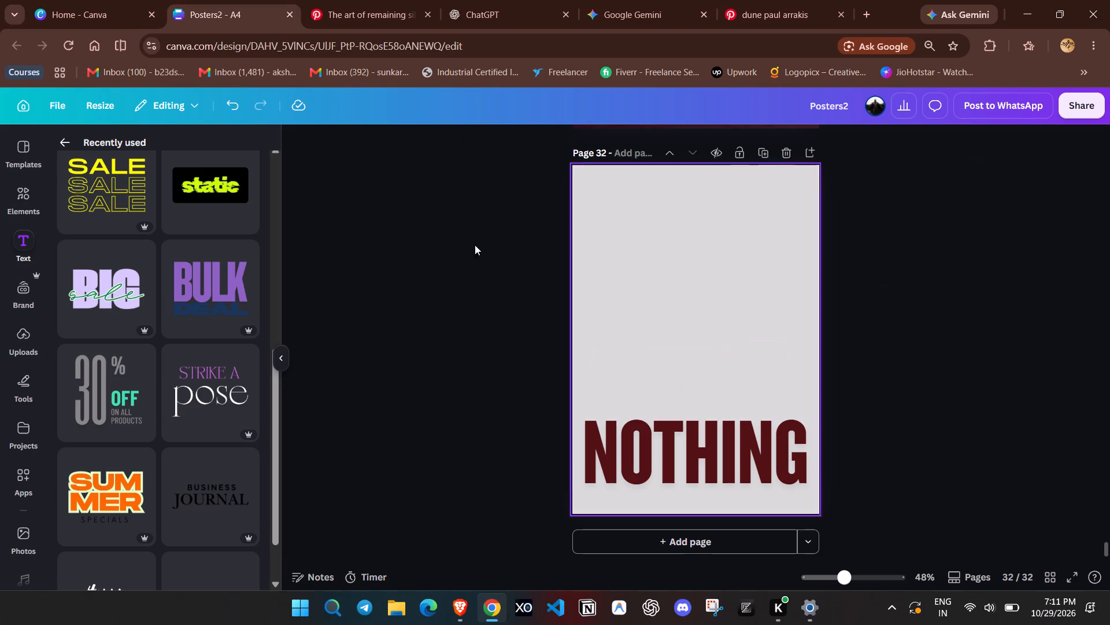
# Add a square shape about 6.3 wide to page 32 and move it into the page's upper-right corner.
pyautogui.click(26, 187)
pyautogui.click(239, 152)
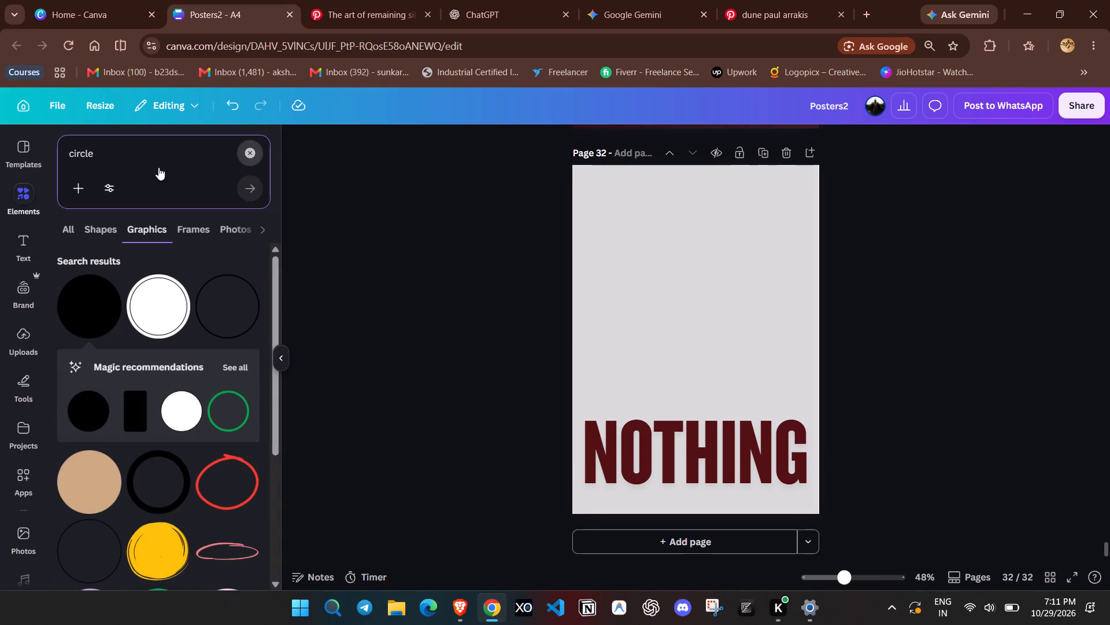
pyautogui.click(669, 254)
pyautogui.press('r')
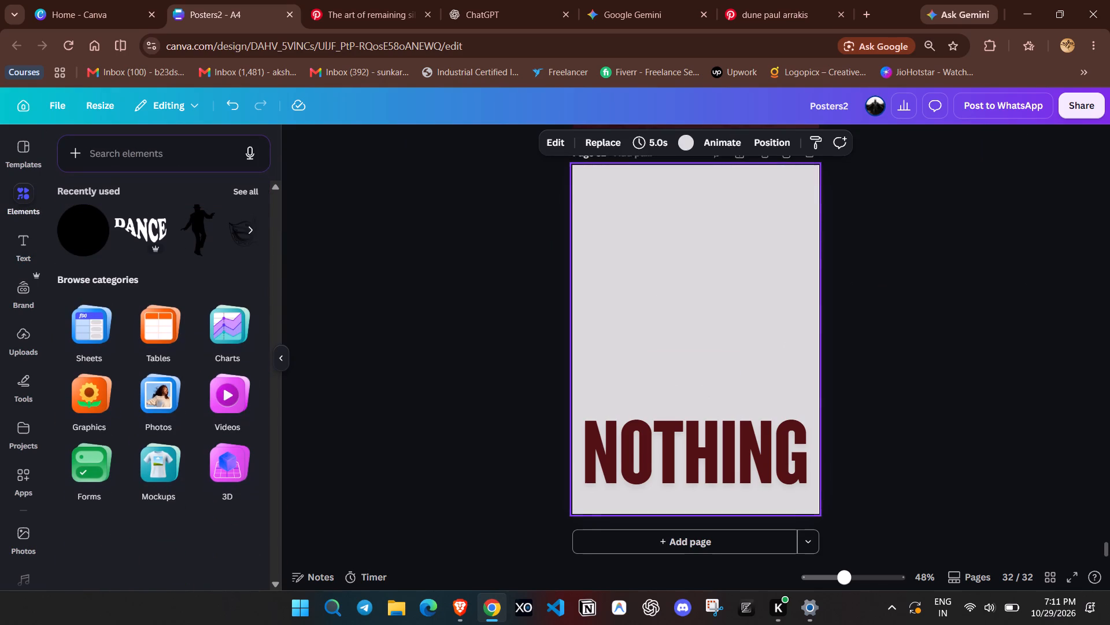
pyautogui.moveTo(851, 582); pyautogui.dragTo(869, 589)
pyautogui.scroll(1, 864, 481)
pyautogui.moveTo(669, 455); pyautogui.dragTo(744, 271)
pyautogui.click(871, 310)
pyautogui.moveTo(740, 444); pyautogui.dragTo(890, 157)
pyautogui.scroll(2, 904, 303)
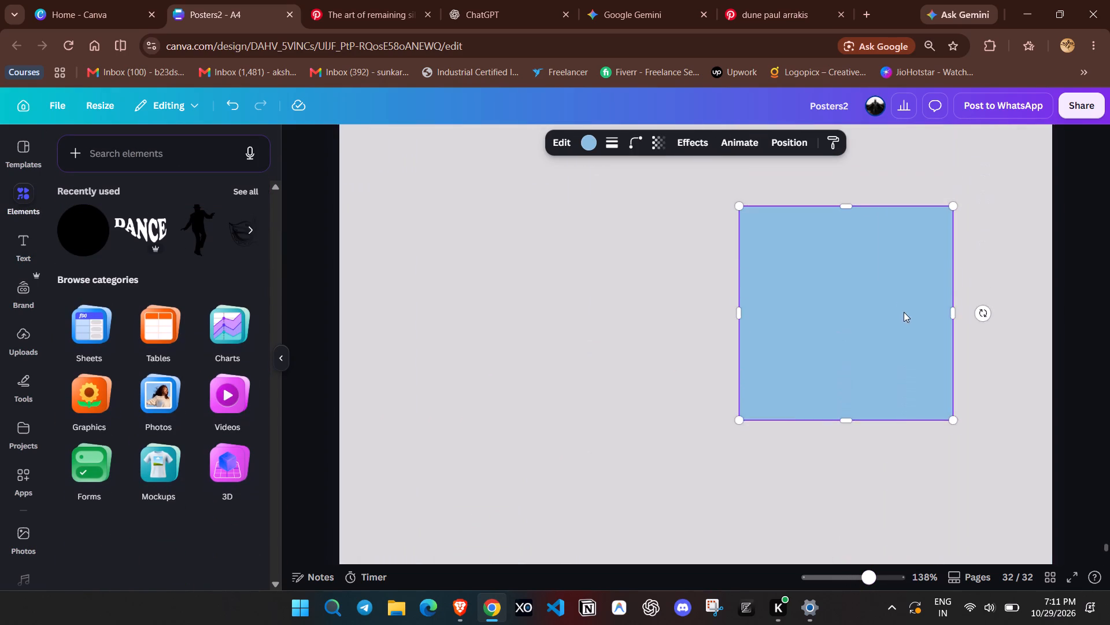
pyautogui.scroll(2, 928, 323)
pyautogui.moveTo(862, 398); pyautogui.dragTo(945, 303)
# Shrink the shape in the page's upper-right corner to a small square about 0.7 by 0.7.
pyautogui.moveTo(932, 475); pyautogui.dragTo(927, 305)
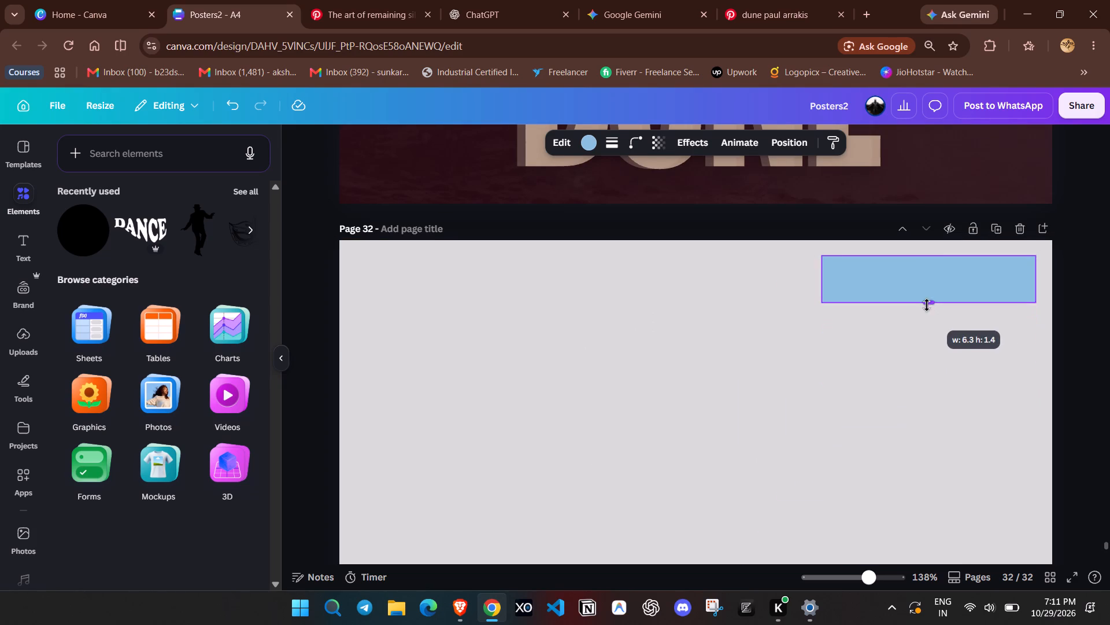
pyautogui.moveTo(927, 305); pyautogui.dragTo(928, 284)
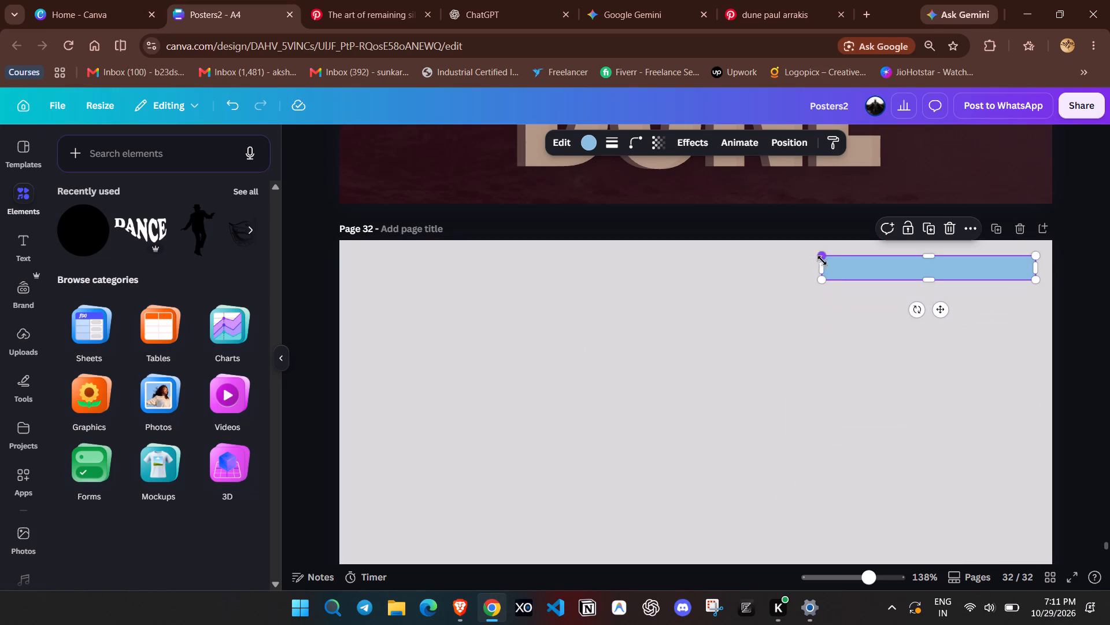
pyautogui.moveTo(823, 266); pyautogui.dragTo(968, 269)
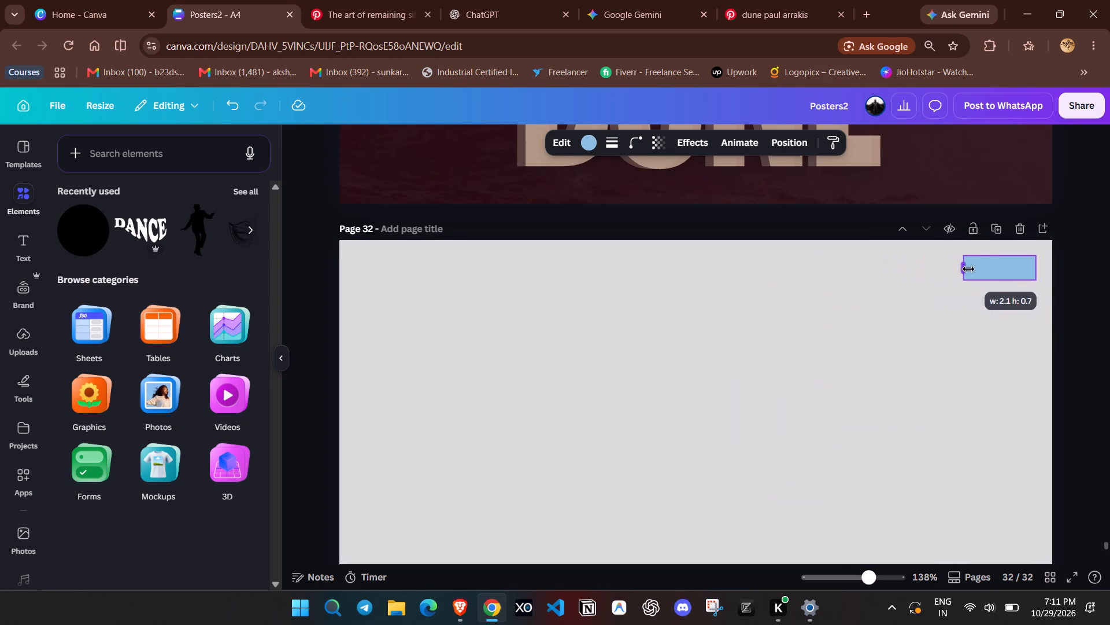
pyautogui.moveTo(968, 269); pyautogui.dragTo(1012, 274)
# Duplicate the small square five times to form an edge-to-edge row of six squares extending leftward.
pyautogui.click(1026, 227)
pyautogui.moveTo(1038, 279); pyautogui.dragTo(1037, 279)
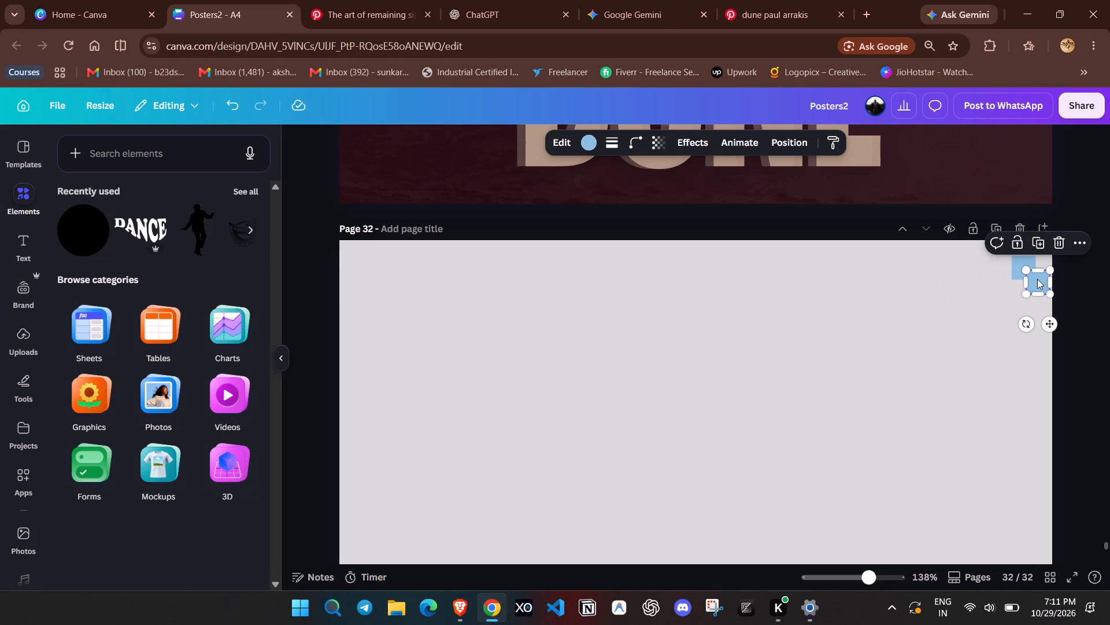
pyautogui.moveTo(1037, 279); pyautogui.dragTo(998, 266)
pyautogui.click(996, 233)
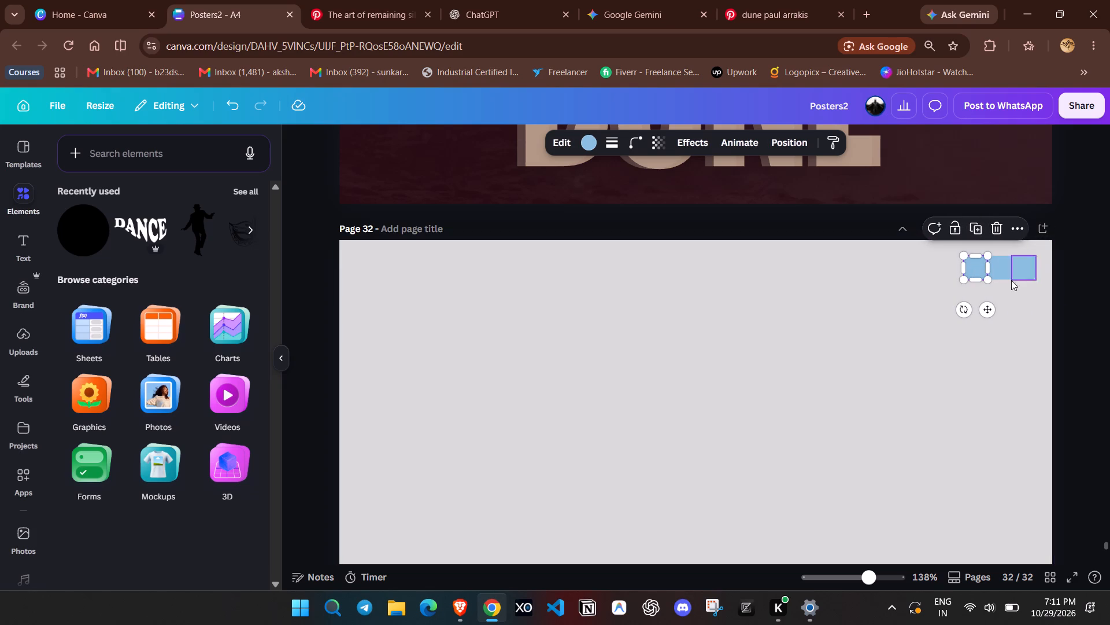
pyautogui.click(970, 233)
pyautogui.click(950, 230)
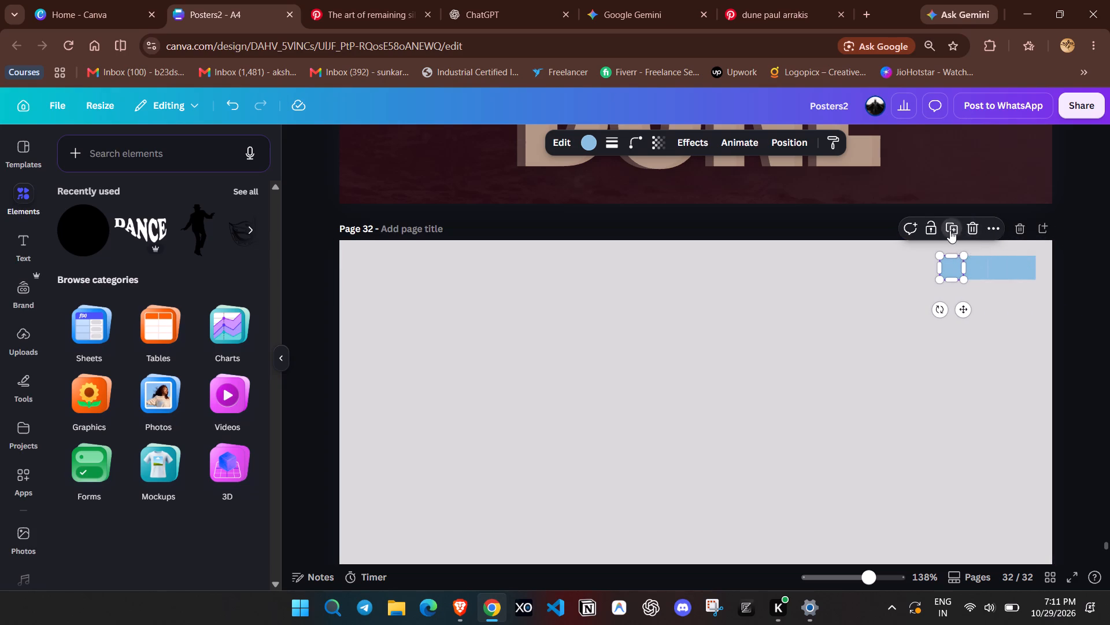
pyautogui.click(930, 234)
pyautogui.click(850, 328)
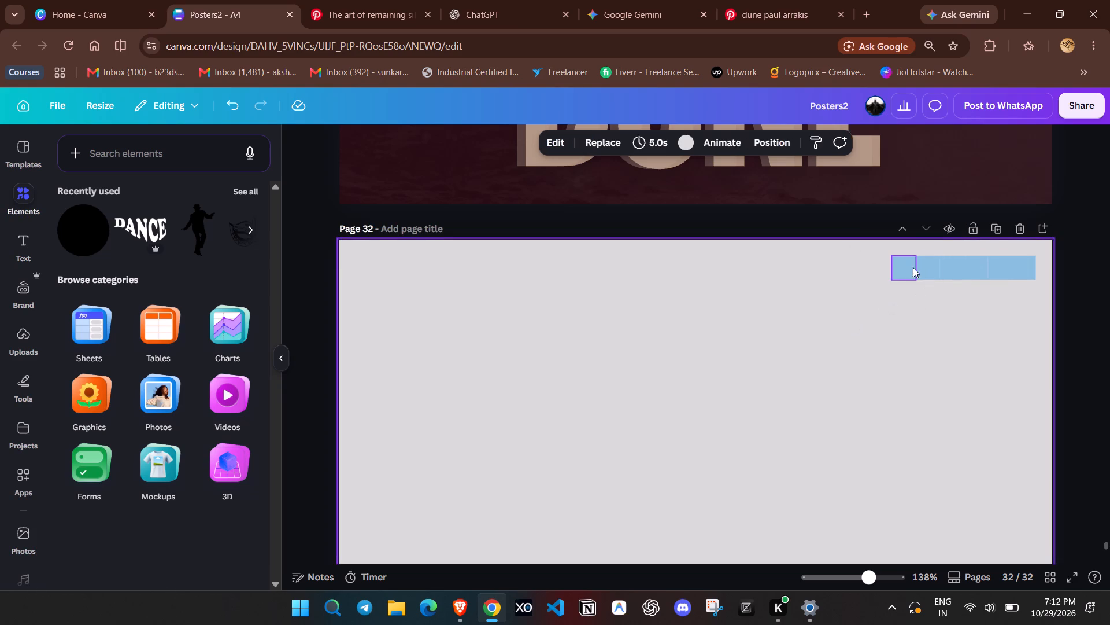
# Color the first three squares of the row, from left to right, black, white and red.
pyautogui.click(906, 267)
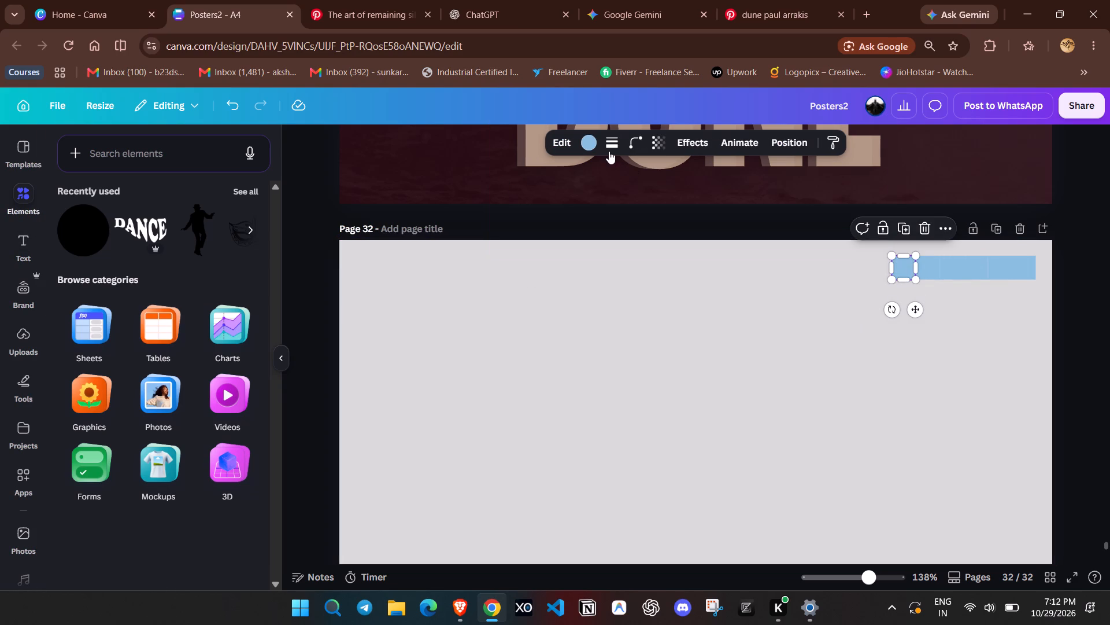
pyautogui.click(593, 142)
pyautogui.scroll(-2, 169, 365)
pyautogui.scroll(-2, 137, 400)
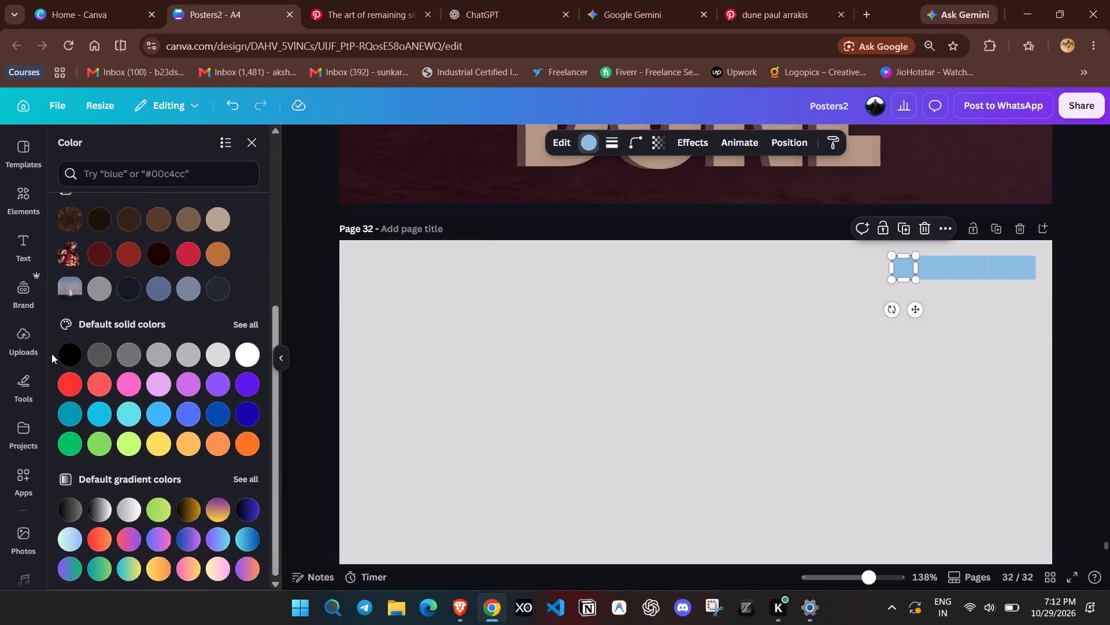
pyautogui.click(69, 351)
pyautogui.click(925, 269)
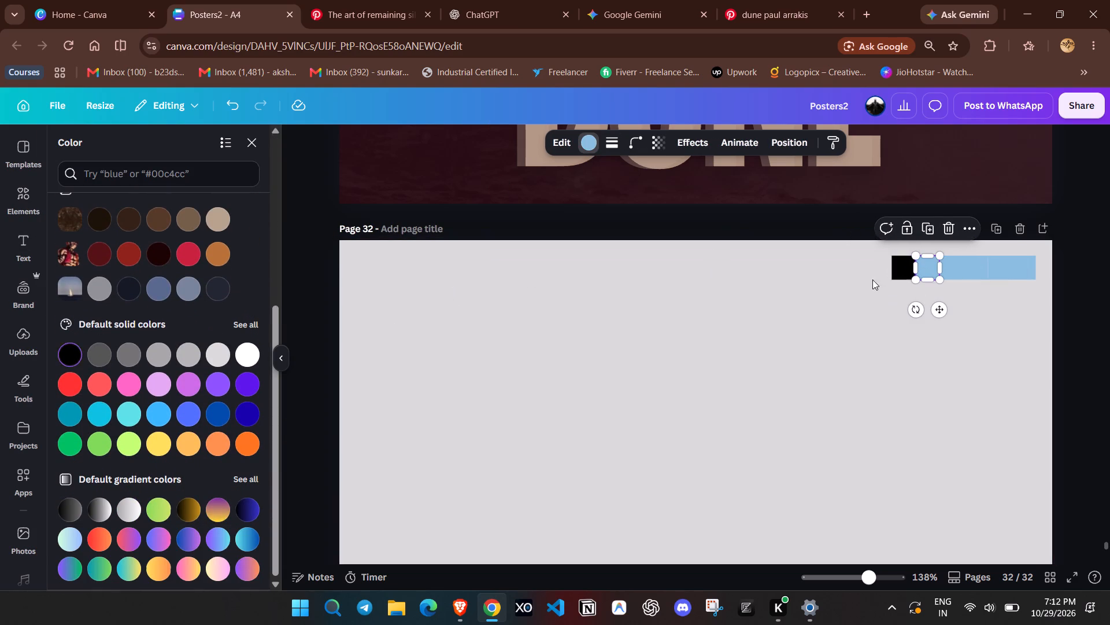
pyautogui.click(249, 346)
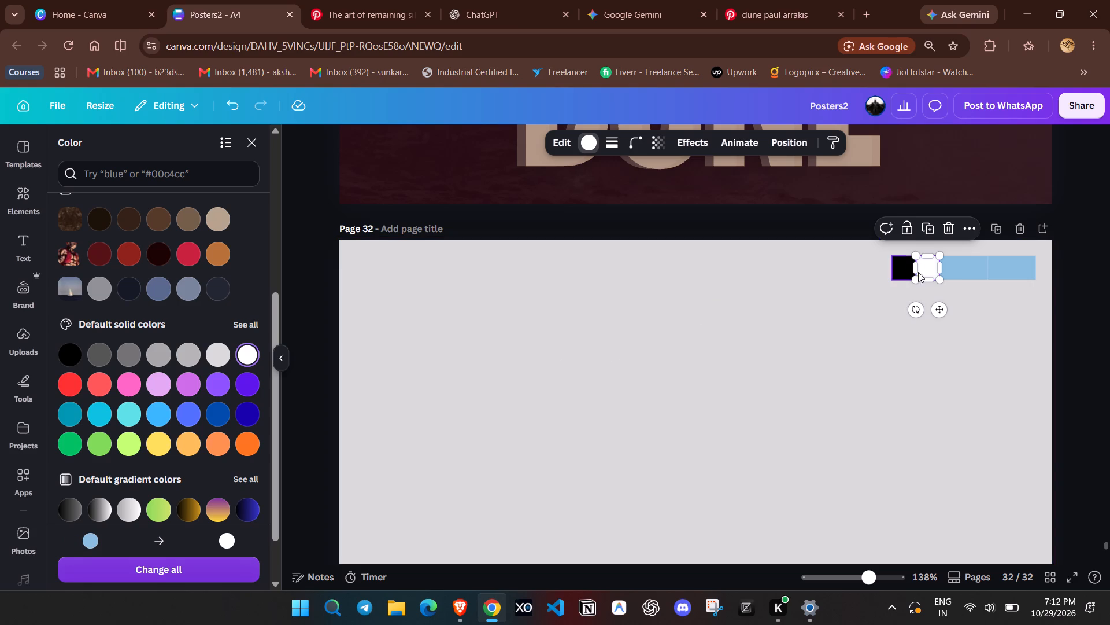
pyautogui.click(957, 271)
pyautogui.click(65, 384)
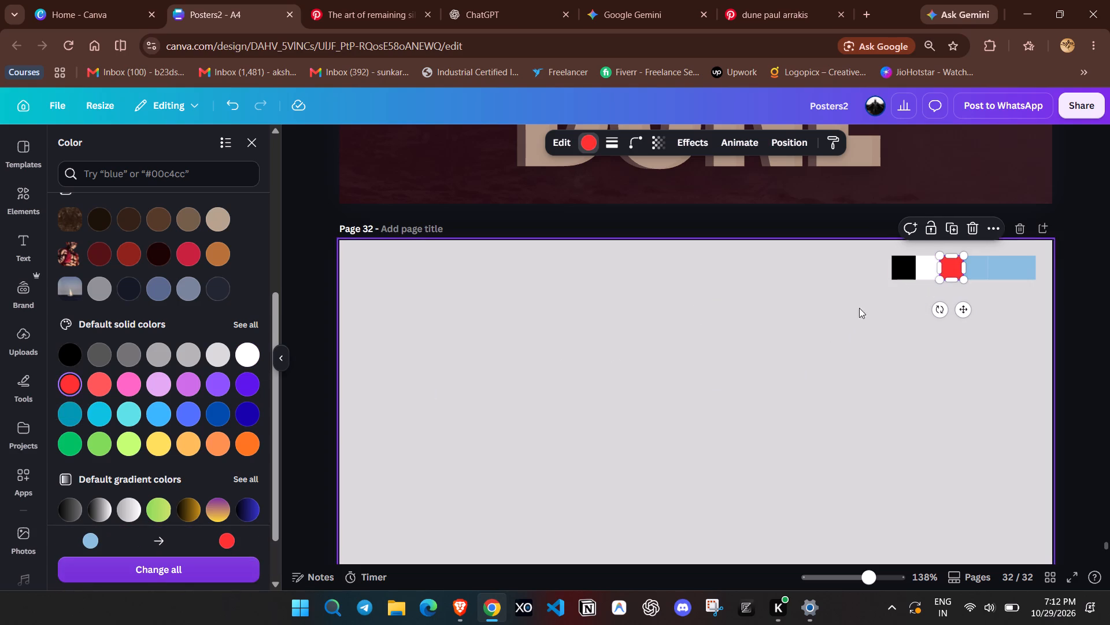
# Color the remaining three squares of the row, from left to right, yellow, light green and dark blue.
pyautogui.click(974, 270)
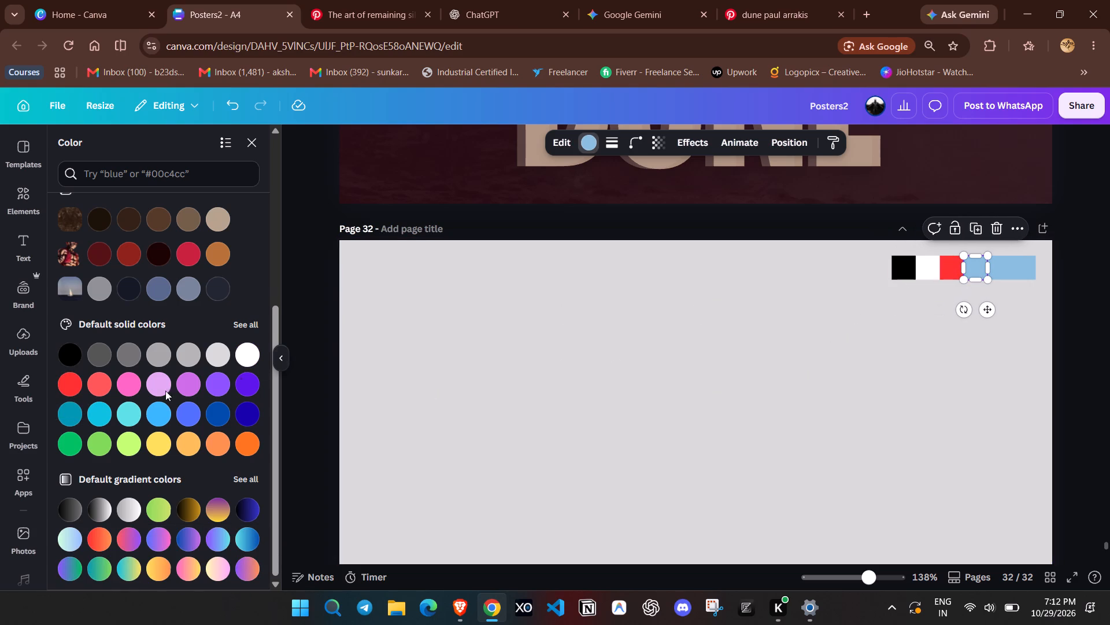
pyautogui.click(160, 439)
pyautogui.click(998, 264)
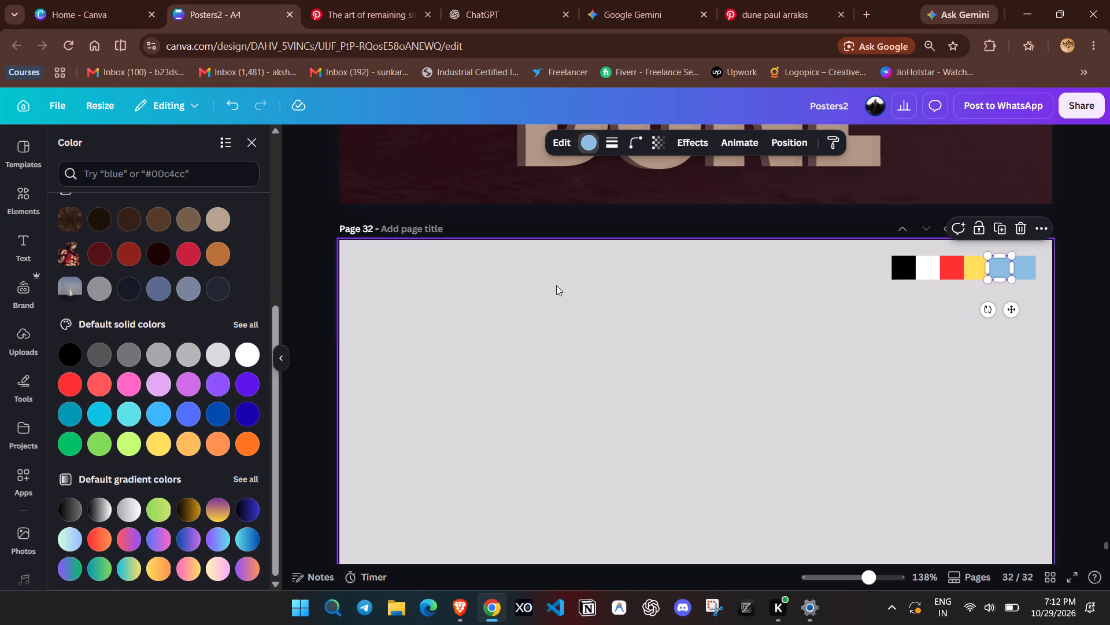
pyautogui.click(102, 440)
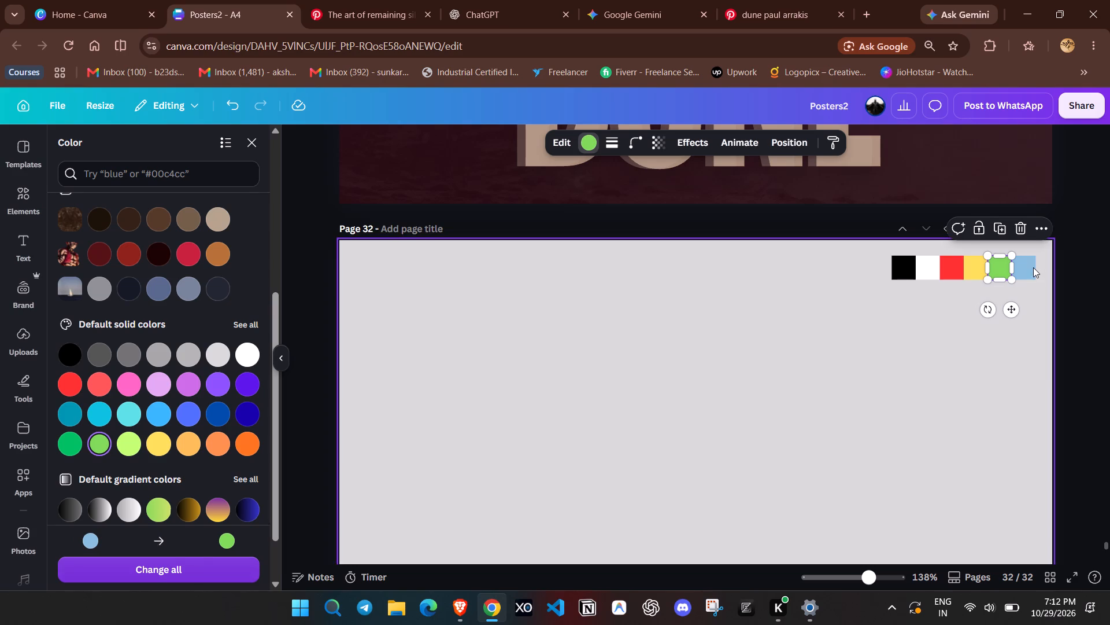
pyautogui.click(1030, 273)
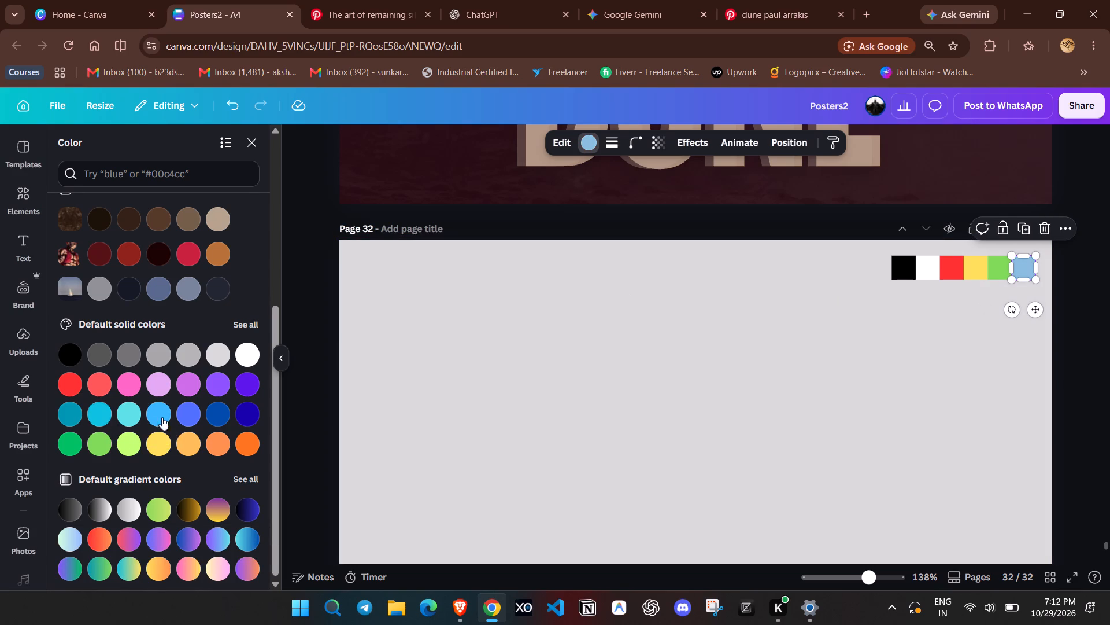
pyautogui.click(239, 412)
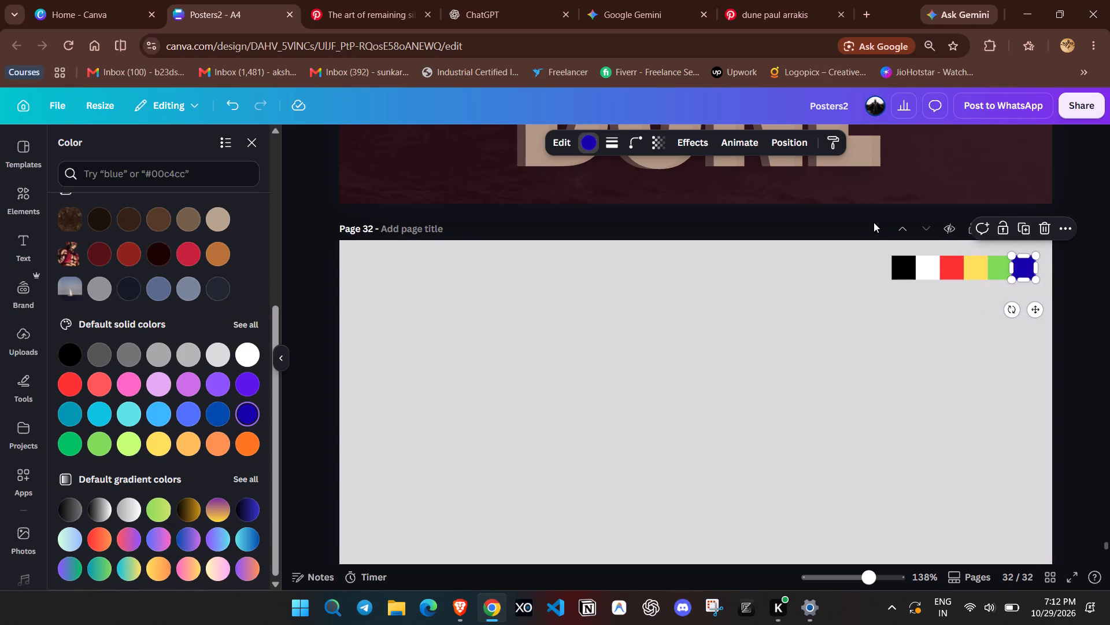
pyautogui.click(874, 222)
pyautogui.click(874, 222)
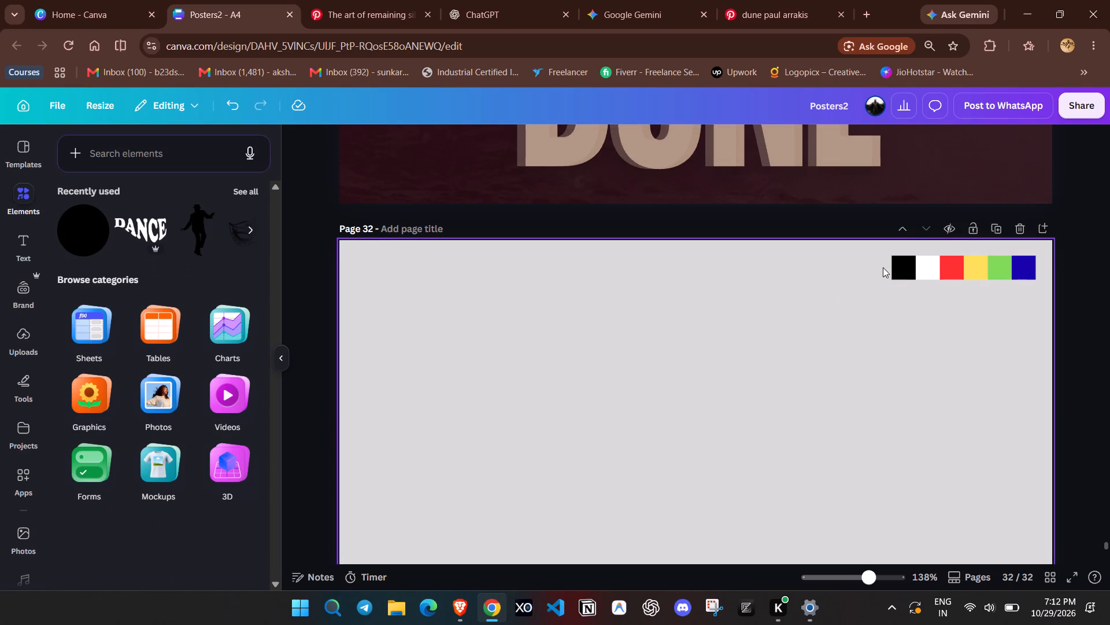
# Select all six colored squares and narrow the strip from its left side to about 3.1 wide, keeping its 0.7 height.
pyautogui.moveTo(883, 267); pyautogui.dragTo(1030, 265)
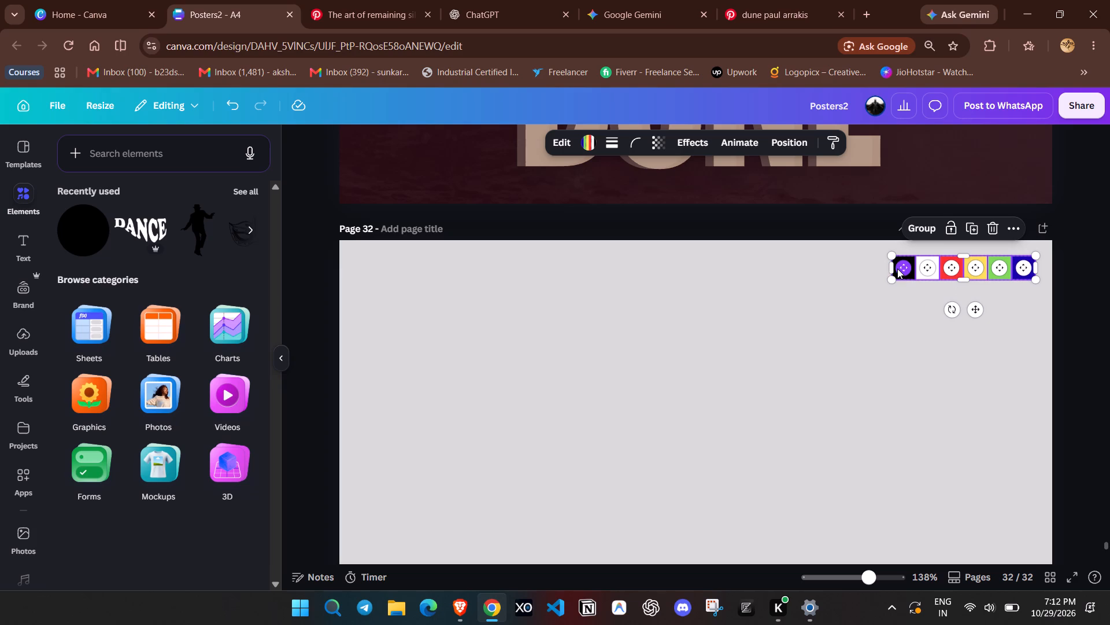
pyautogui.moveTo(890, 267); pyautogui.dragTo(913, 269)
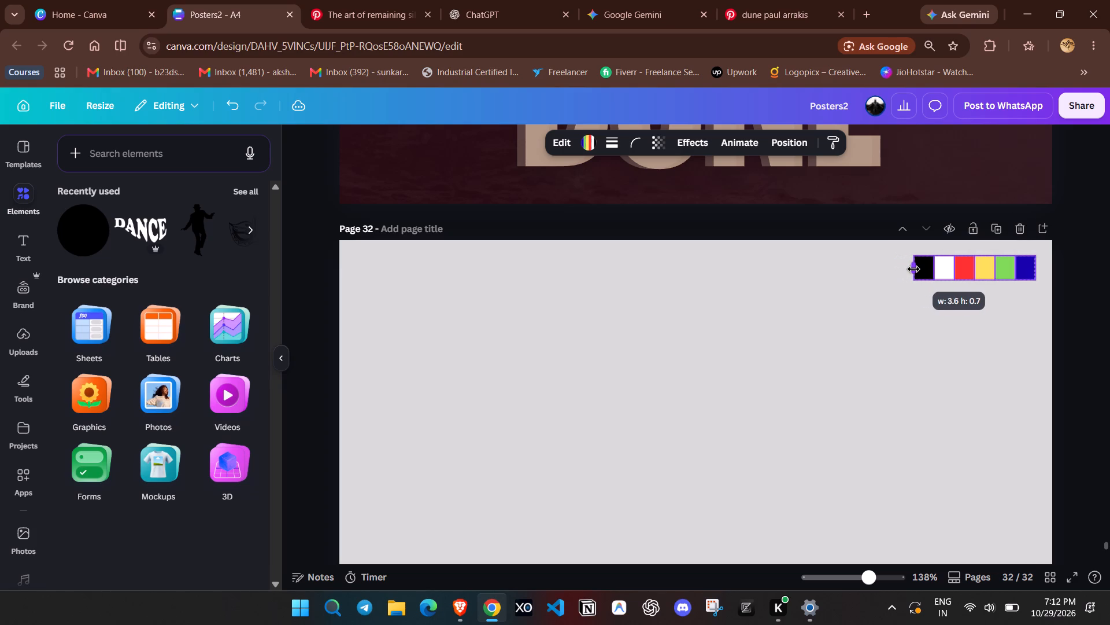
pyautogui.moveTo(913, 269); pyautogui.dragTo(923, 271)
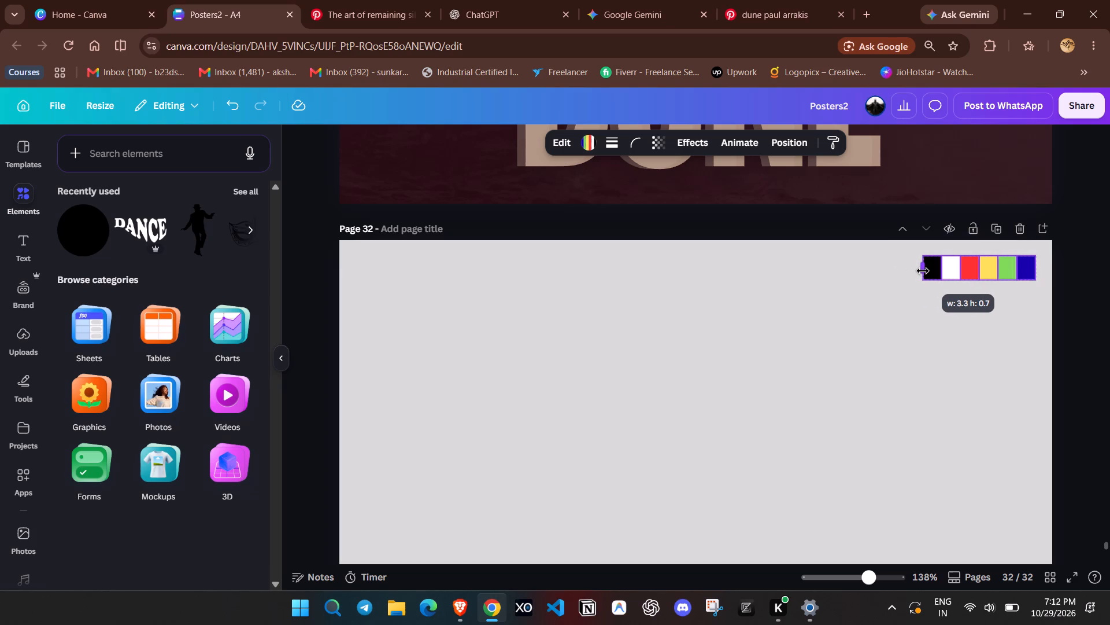
pyautogui.moveTo(923, 271); pyautogui.dragTo(928, 272)
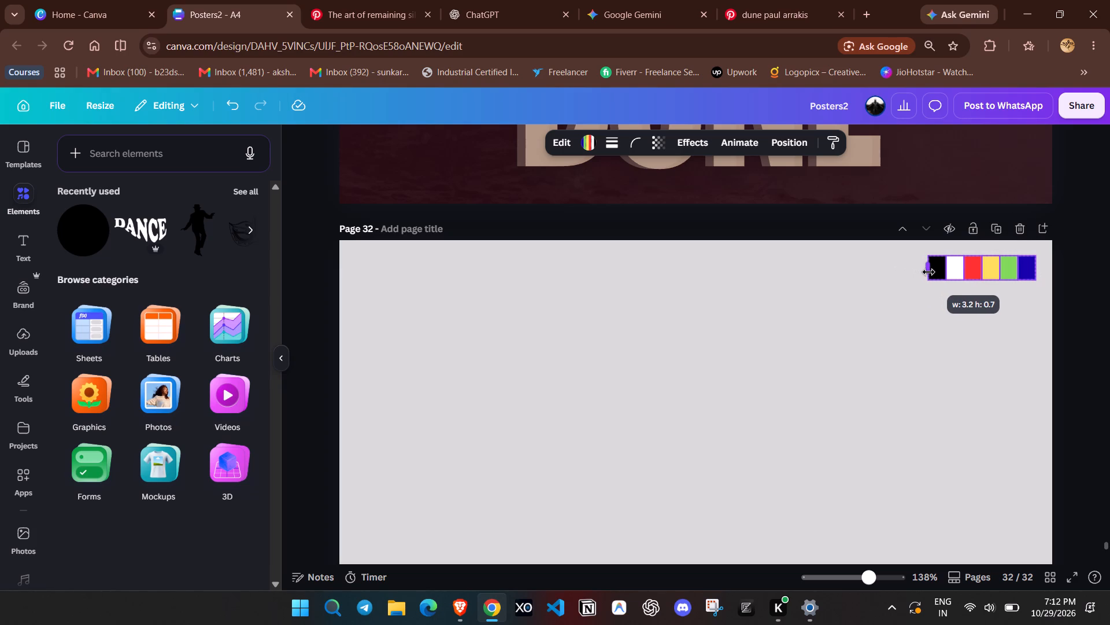
pyautogui.moveTo(928, 272); pyautogui.dragTo(930, 272)
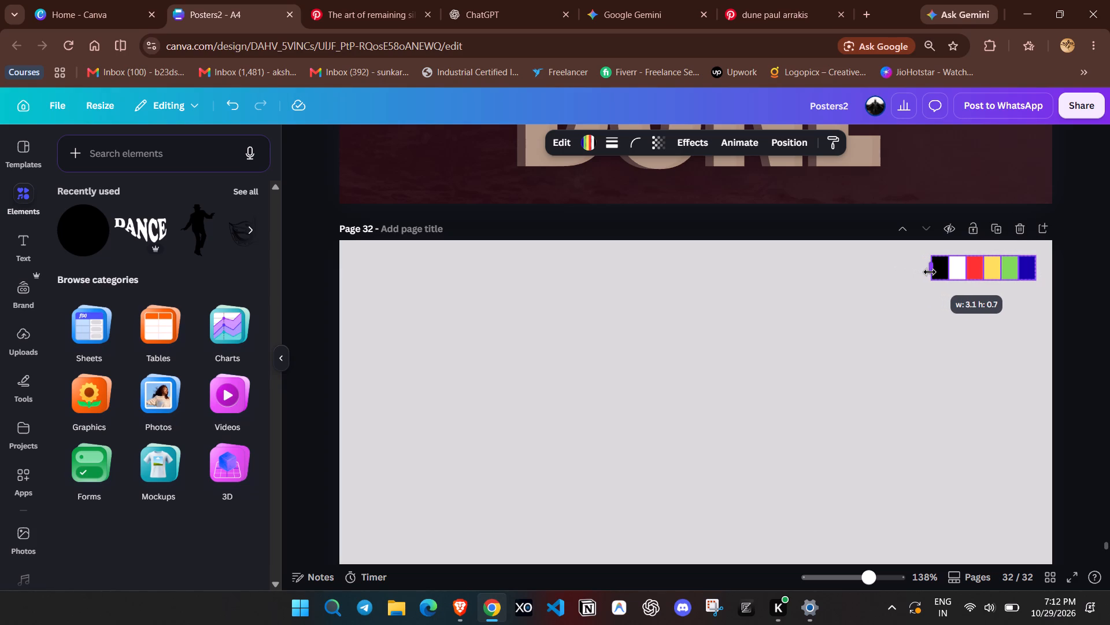
pyautogui.moveTo(930, 272); pyautogui.dragTo(931, 272)
pyautogui.click(1070, 250)
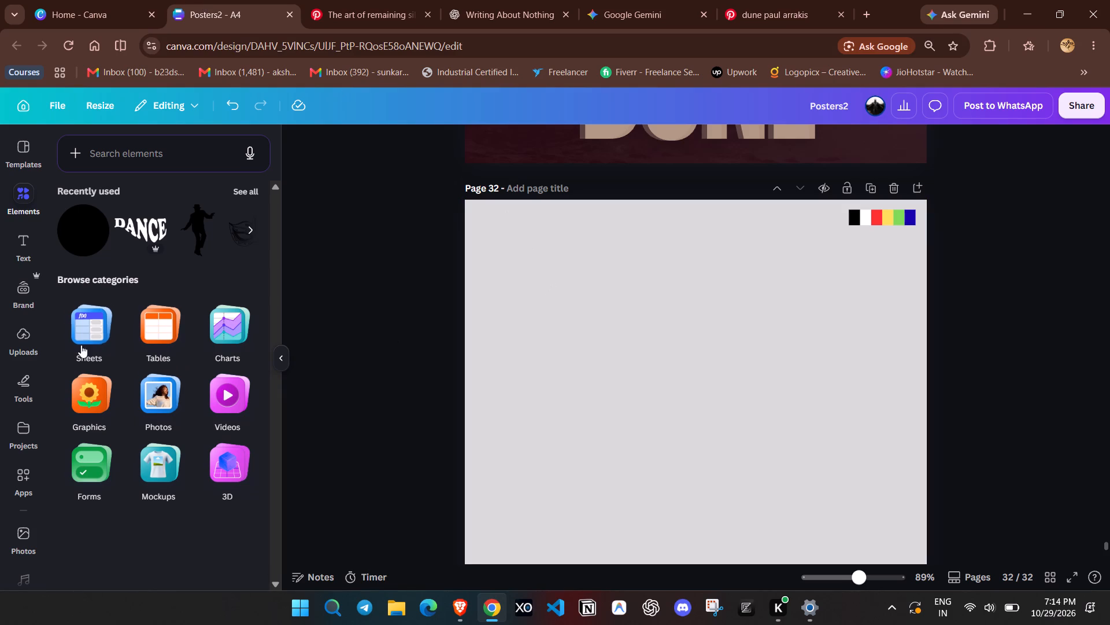
pyautogui.click(26, 240)
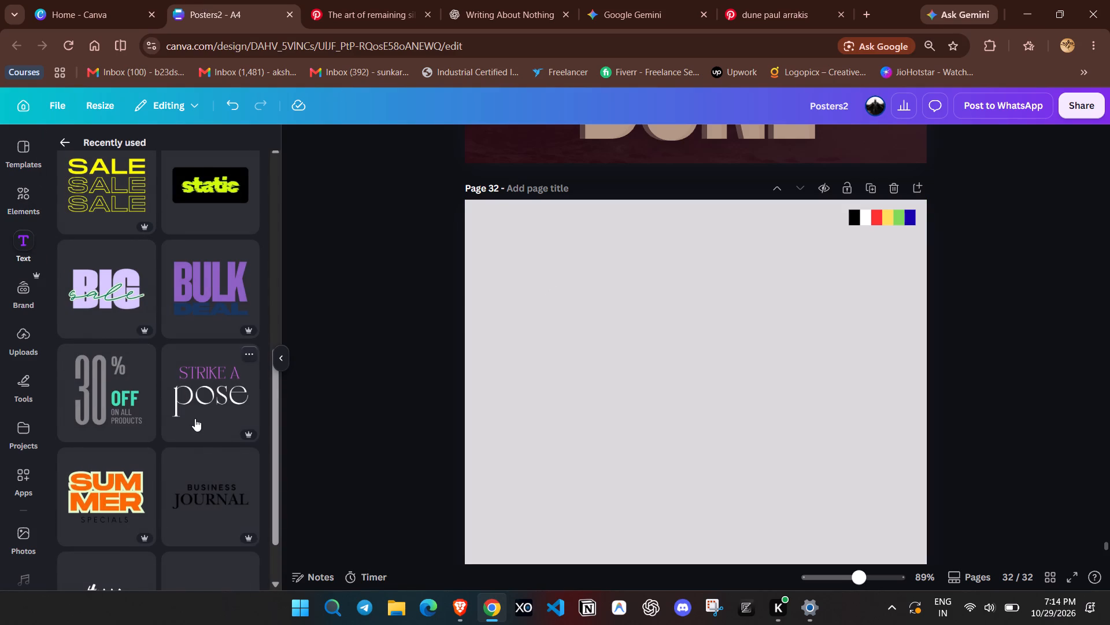
pyautogui.scroll(-2, 195, 420)
pyautogui.scroll(8, 195, 420)
pyautogui.click(91, 484)
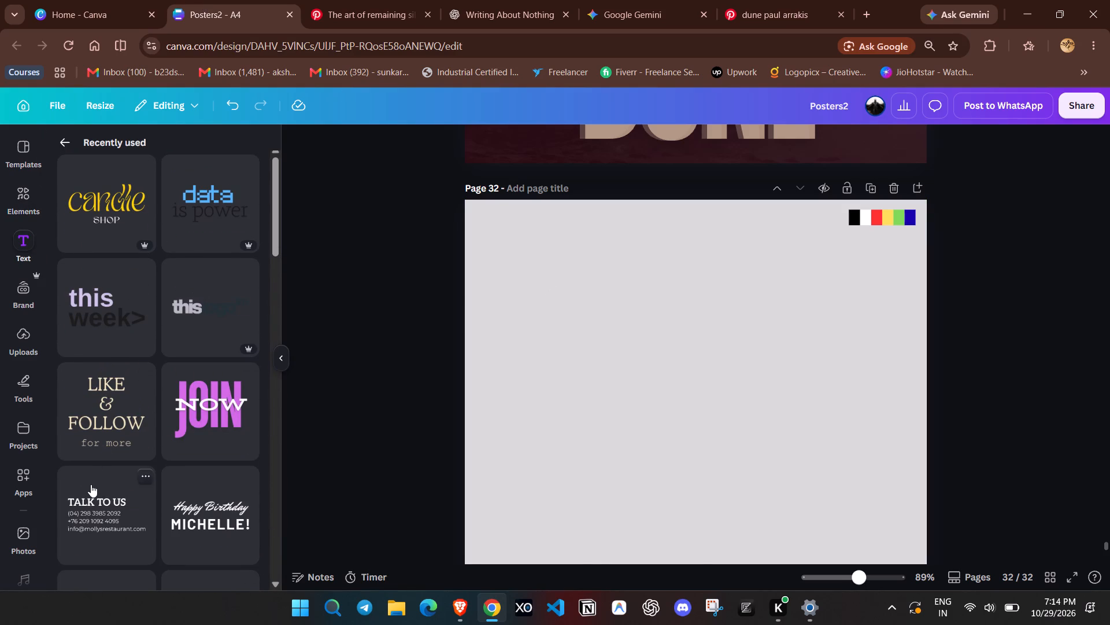
pyautogui.moveTo(592, 492); pyautogui.dragTo(586, 322)
pyautogui.click(417, 306)
pyautogui.click(583, 323)
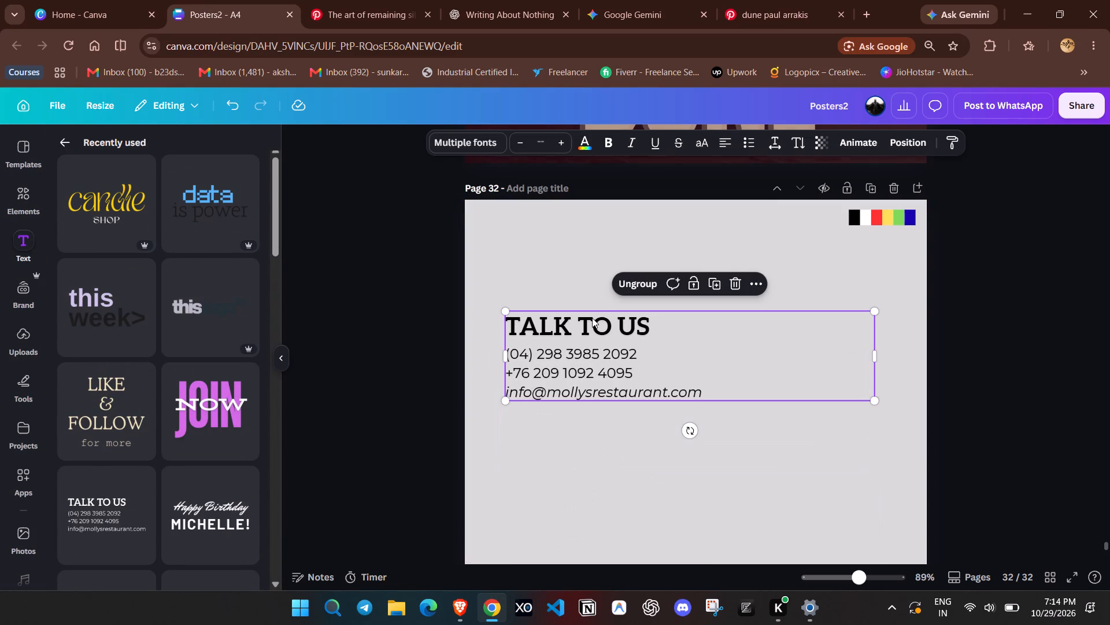
# Ungroup the text combination and replace the "TALK TO US" heading with the copied ten lines.
pyautogui.click(652, 282)
pyautogui.click(581, 484)
pyautogui.doubleClick(593, 330)
pyautogui.hotkey('ctrl', 'v')
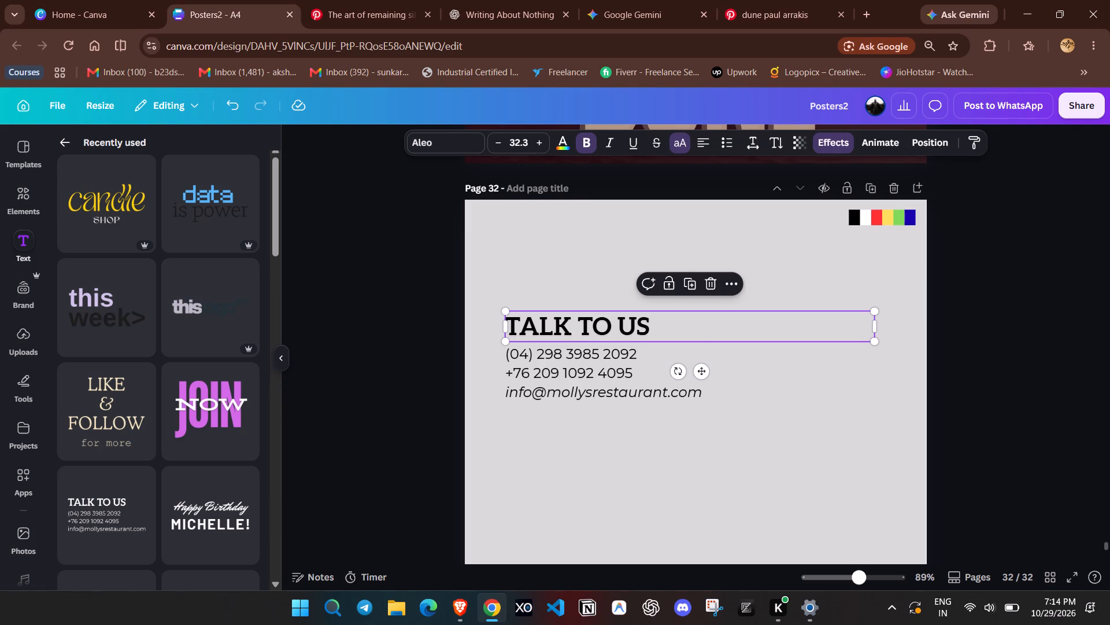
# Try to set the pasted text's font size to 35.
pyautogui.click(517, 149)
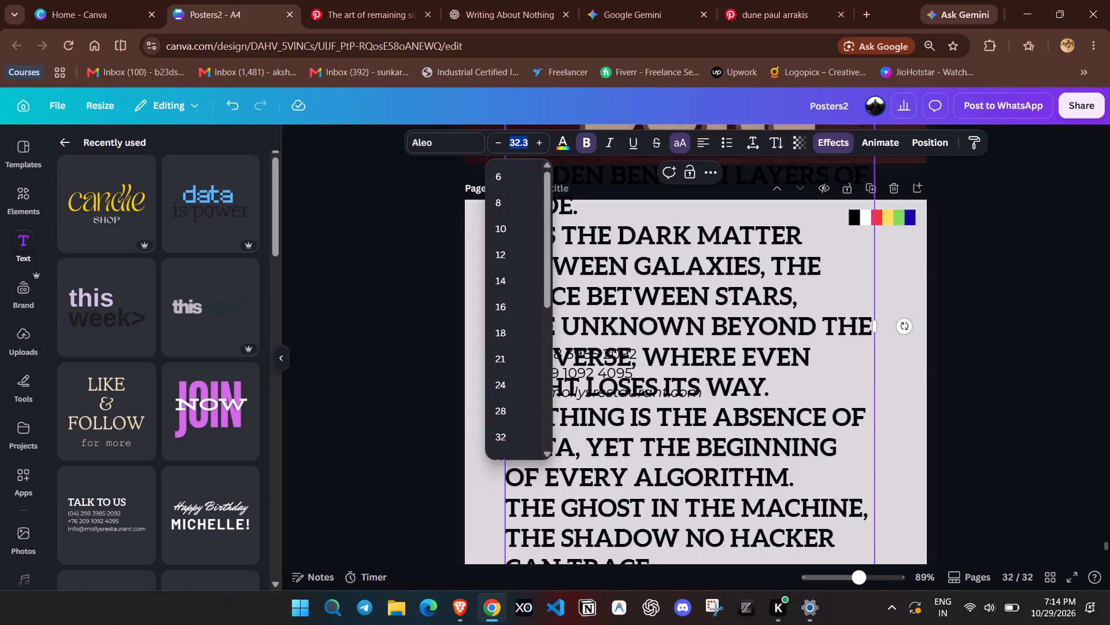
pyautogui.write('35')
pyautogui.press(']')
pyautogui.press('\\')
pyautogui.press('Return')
# Move the oversized pasted text block down so its first line starts near the top of page 32.
pyautogui.scroll(-2, 923, 384)
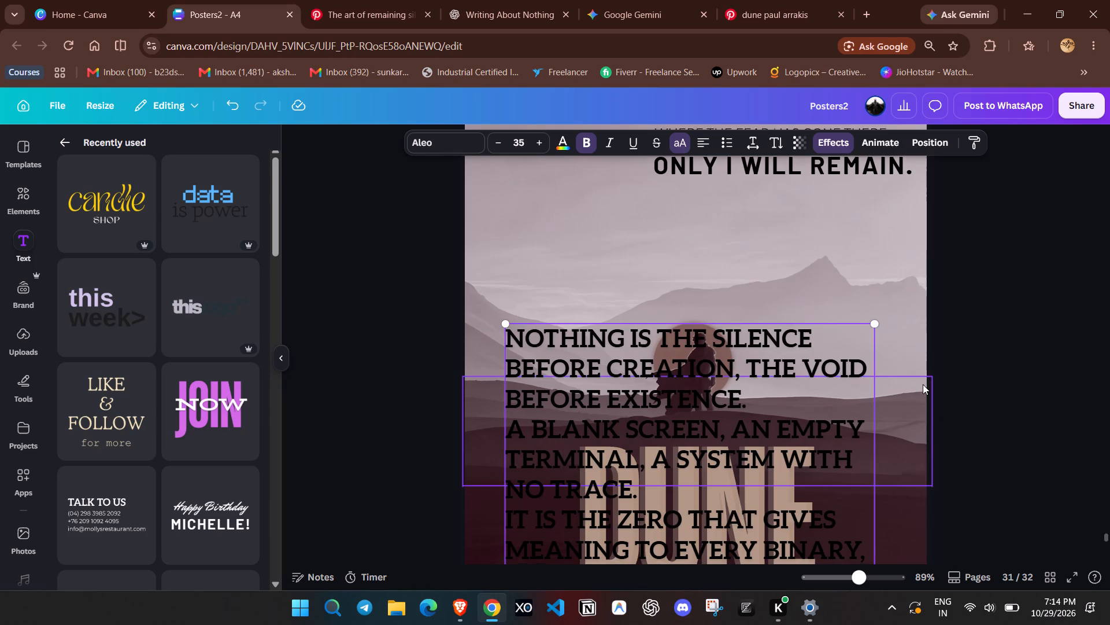
pyautogui.scroll(-3, 923, 384)
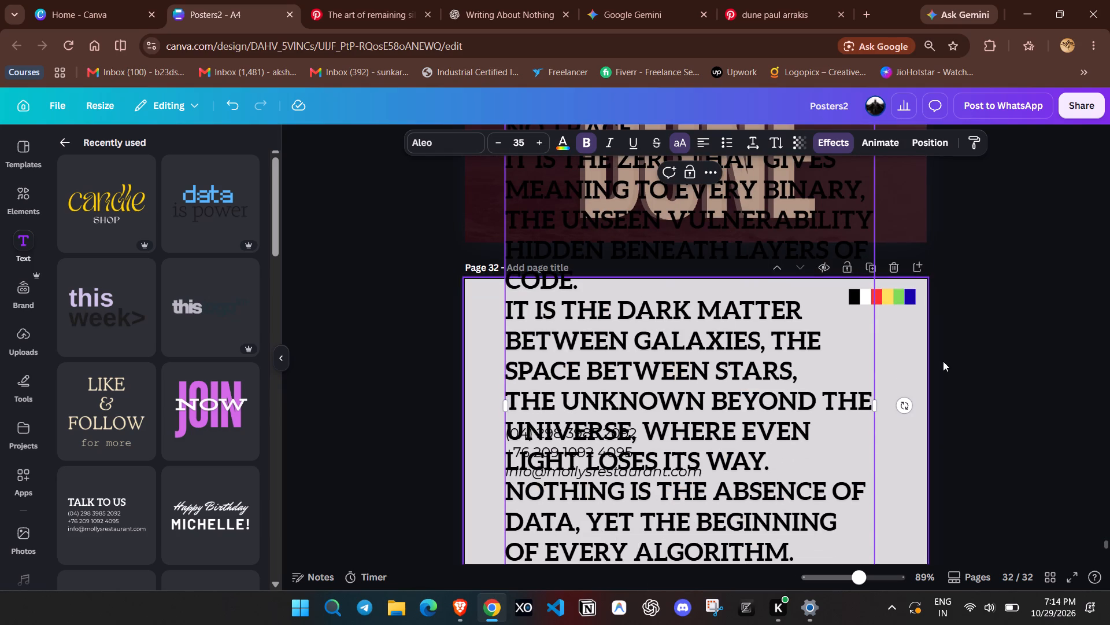
pyautogui.click(943, 360)
pyautogui.moveTo(797, 366); pyautogui.dragTo(806, 624)
pyautogui.moveTo(789, 426); pyautogui.dragTo(789, 455)
pyautogui.moveTo(783, 431); pyautogui.dragTo(783, 454)
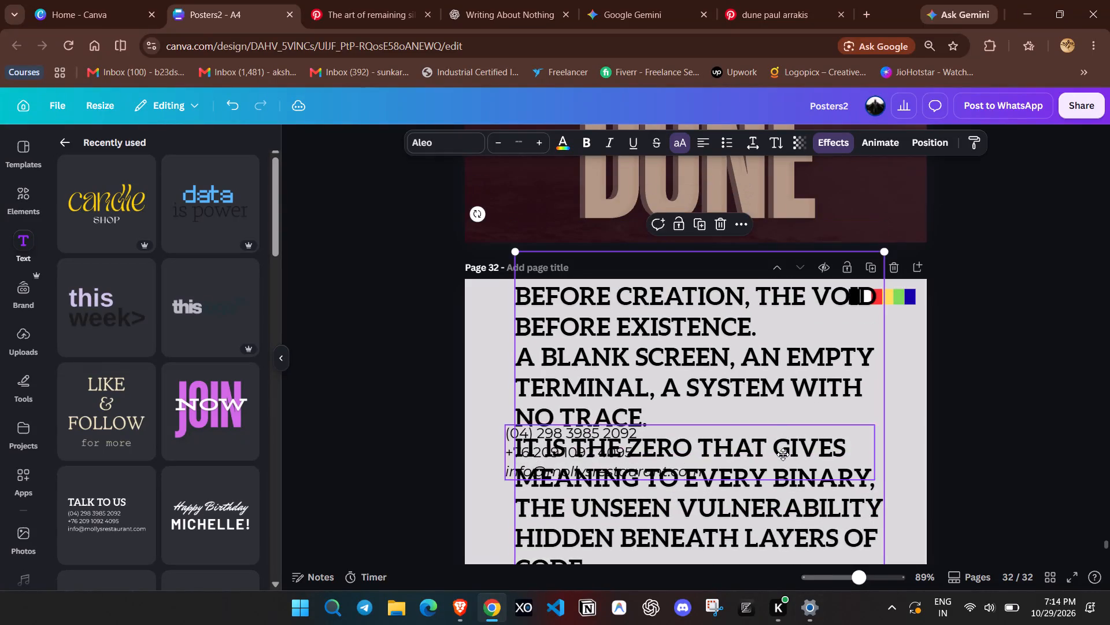
pyautogui.moveTo(783, 454); pyautogui.dragTo(782, 471)
pyautogui.click(613, 325)
pyautogui.click(405, 363)
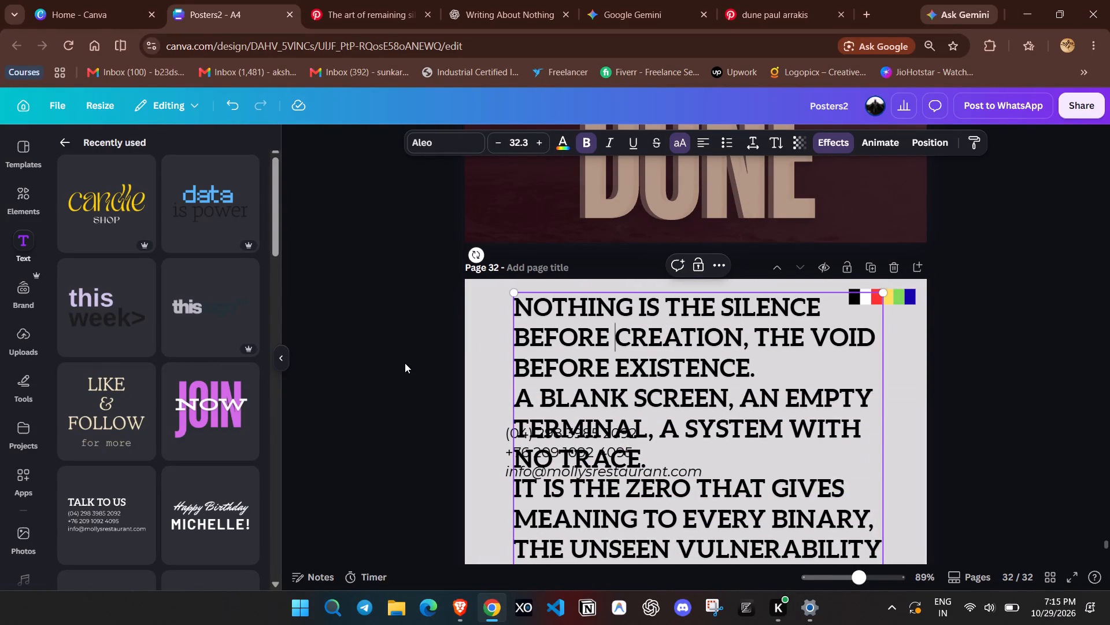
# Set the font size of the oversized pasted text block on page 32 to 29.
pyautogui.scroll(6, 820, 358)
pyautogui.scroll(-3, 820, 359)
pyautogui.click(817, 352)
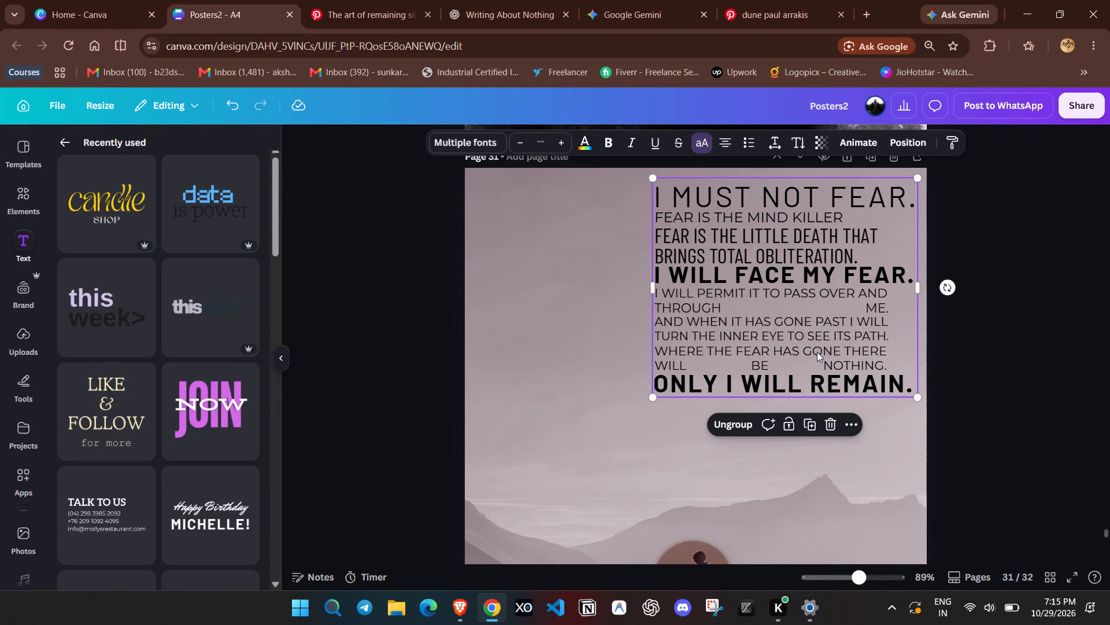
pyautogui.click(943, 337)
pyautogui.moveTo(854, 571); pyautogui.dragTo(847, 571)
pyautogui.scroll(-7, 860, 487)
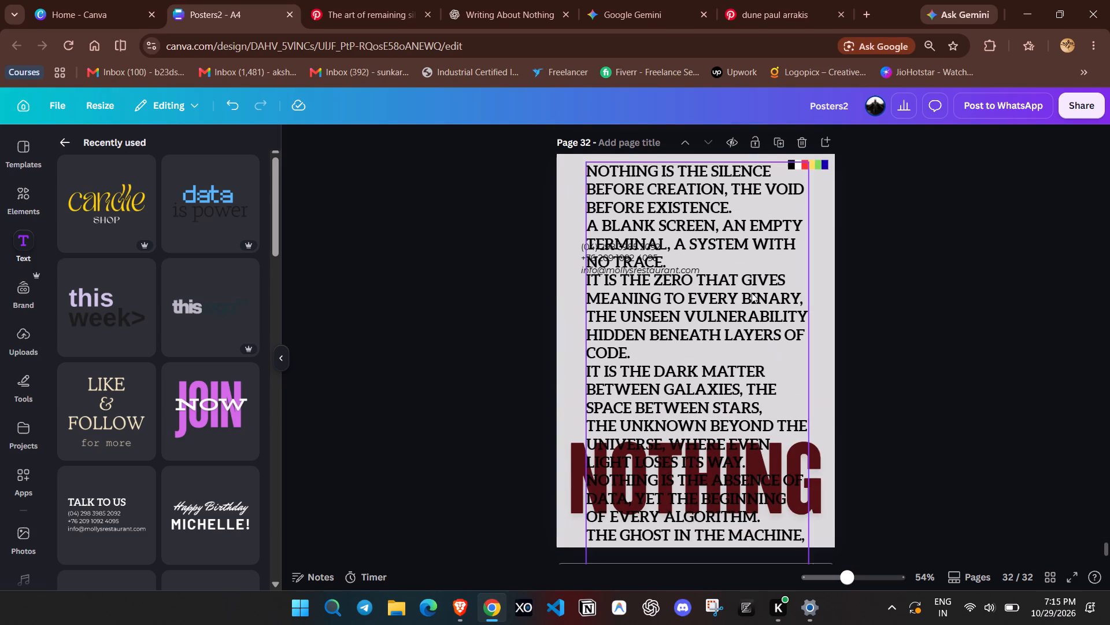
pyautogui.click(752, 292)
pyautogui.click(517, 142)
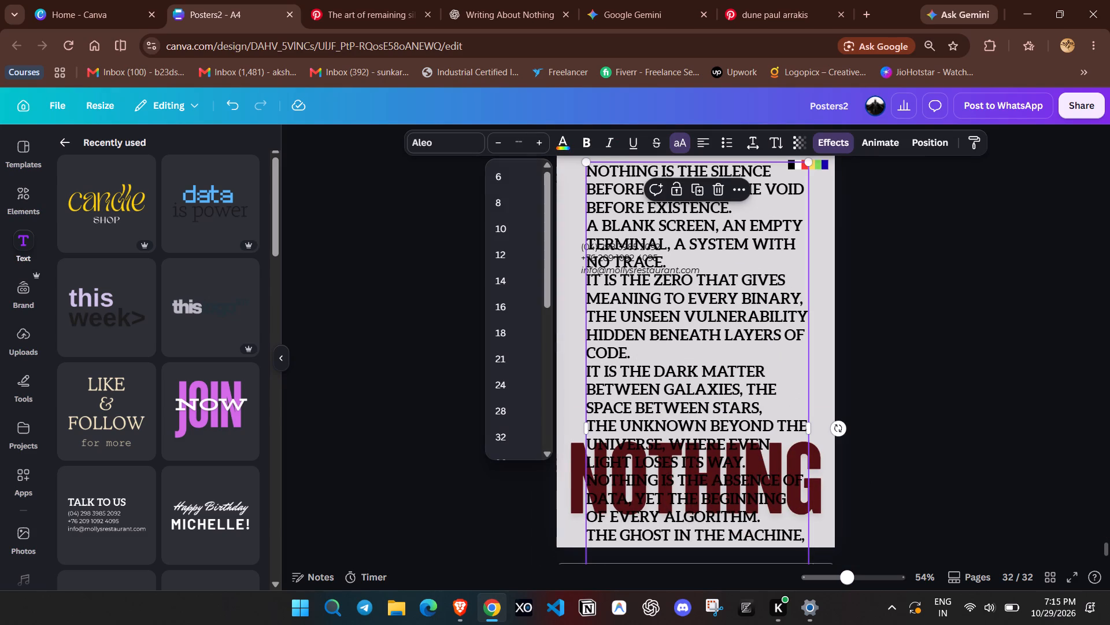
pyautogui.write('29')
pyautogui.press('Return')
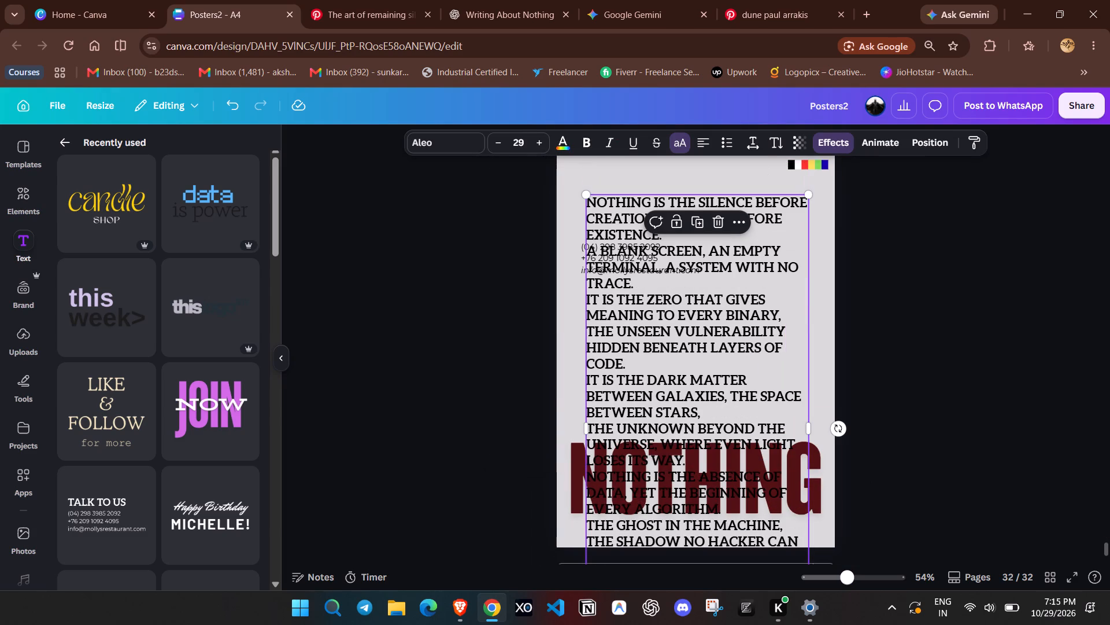
# Set the pasted text block's font size to 15.
pyautogui.click(520, 144)
pyautogui.write('15')
pyautogui.press('Return')
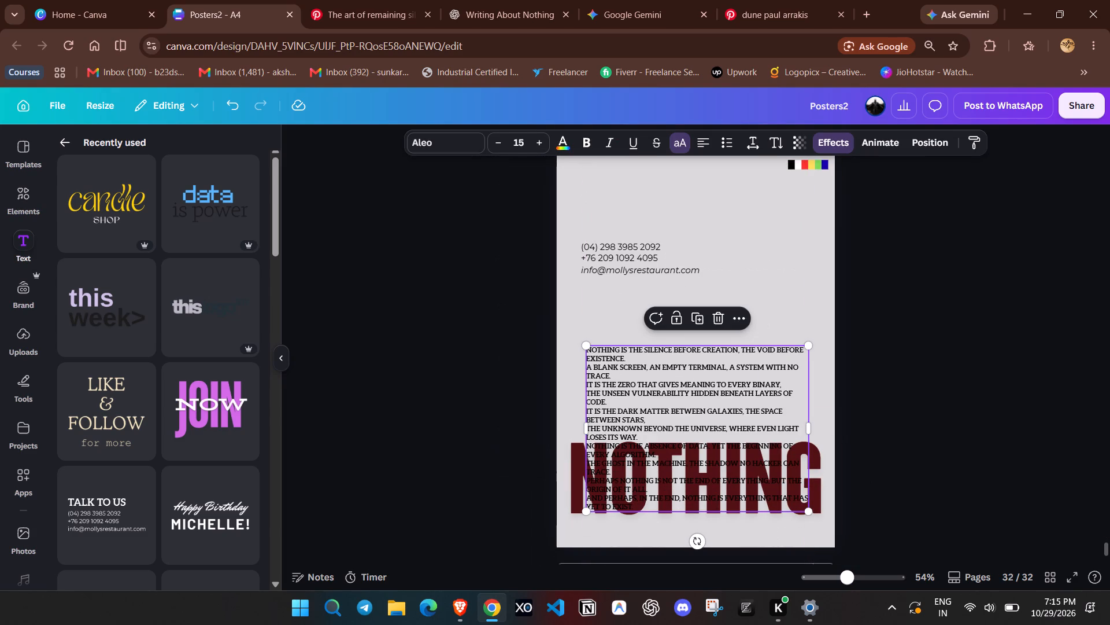
# Delete the leftover placeholder contact details text from page 32.
pyautogui.doubleClick(1000, 362)
pyautogui.moveTo(834, 391); pyautogui.dragTo(831, 355)
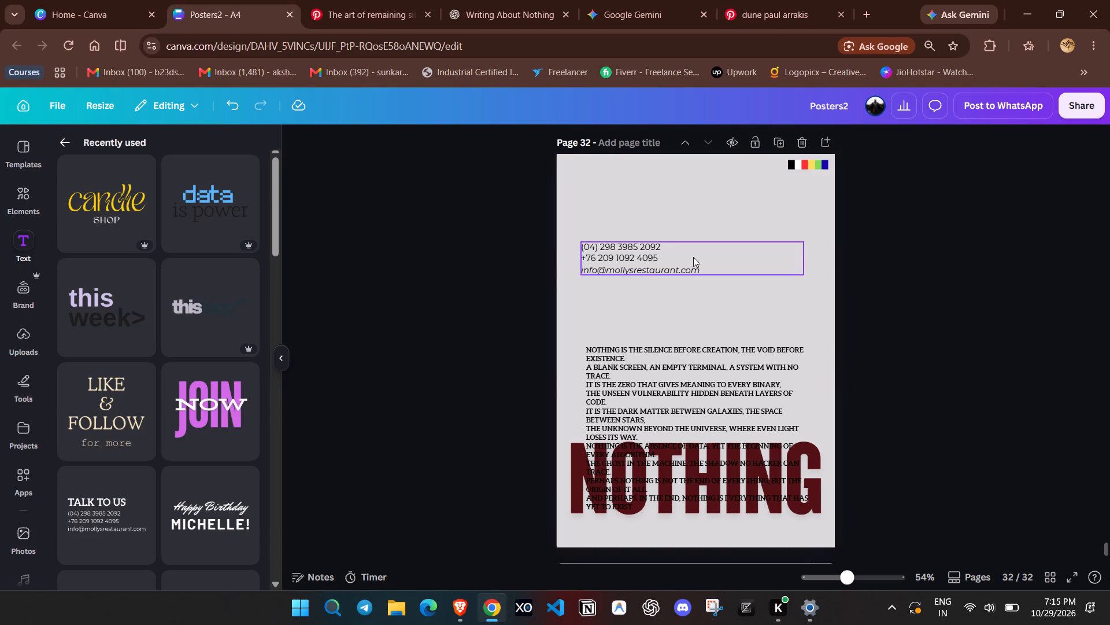
pyautogui.click(686, 249)
pyautogui.click(709, 208)
# Move the pasted text block up beneath the color strip and widen it to match the NOTHING heading.
pyautogui.click(707, 339)
pyautogui.moveTo(703, 369); pyautogui.dragTo(692, 237)
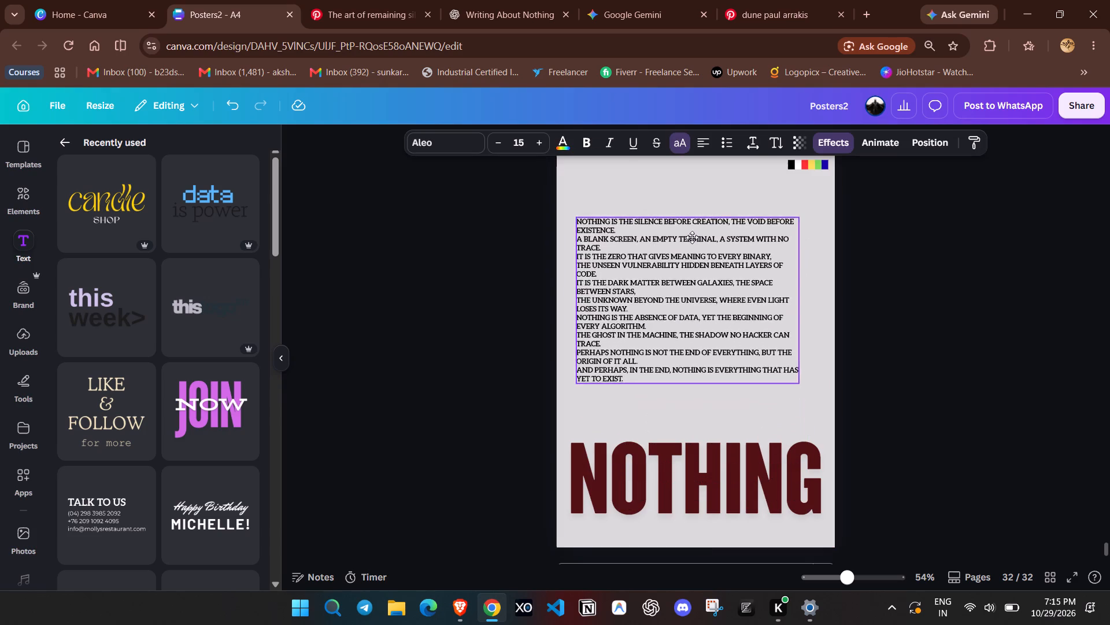
pyautogui.moveTo(692, 237); pyautogui.dragTo(687, 197)
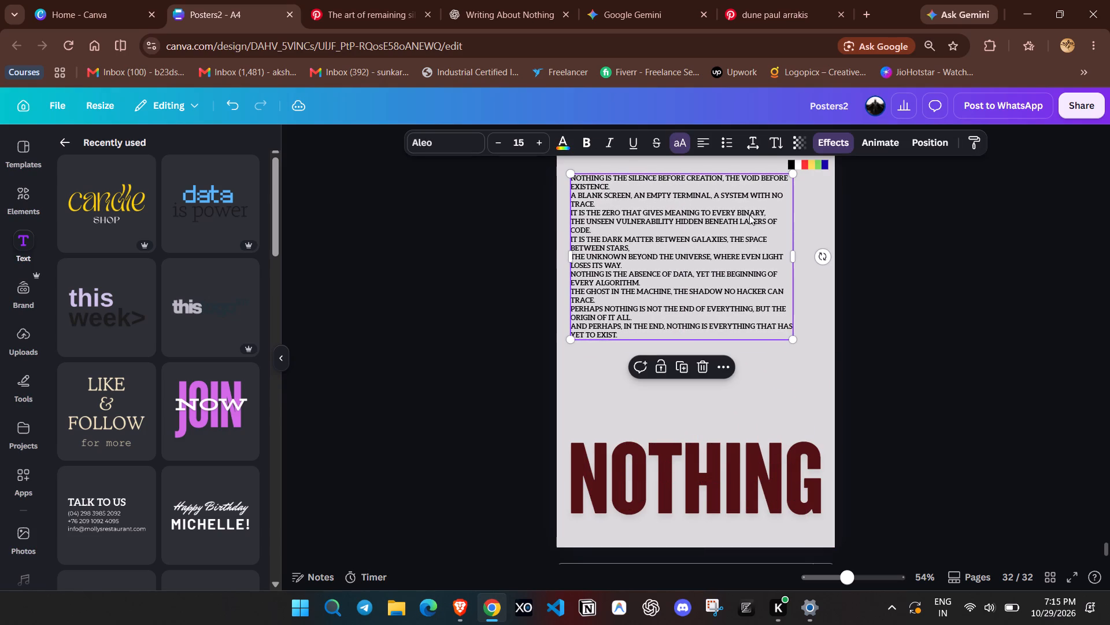
pyautogui.moveTo(801, 256); pyautogui.dragTo(829, 264)
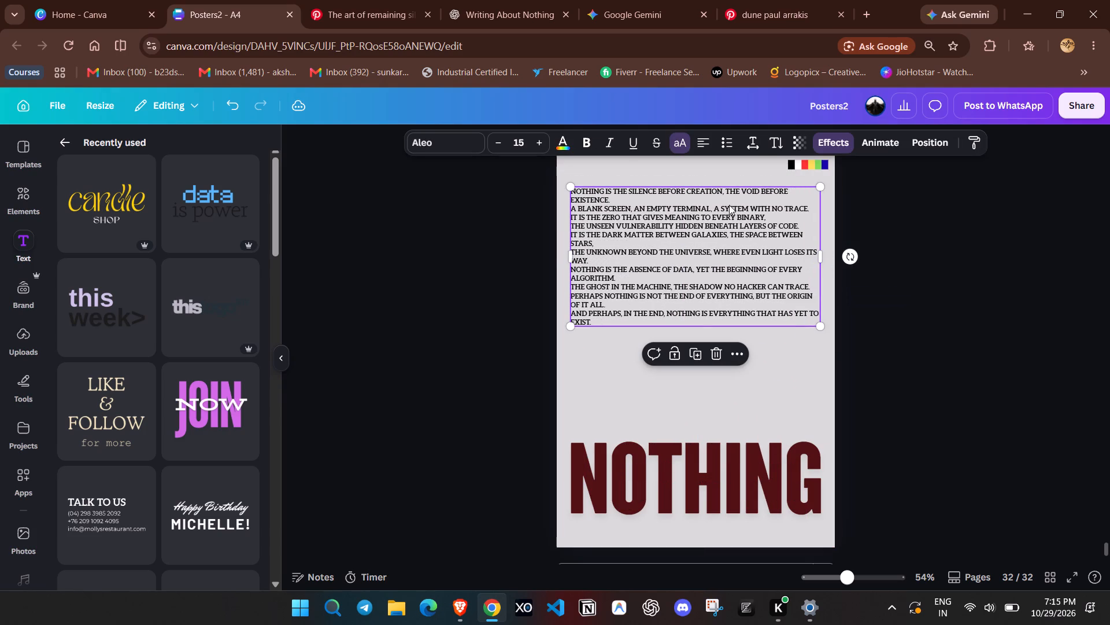
# Change the text block's alignment to justified.
pyautogui.click(702, 146)
pyautogui.click(702, 146)
pyautogui.click(702, 146)
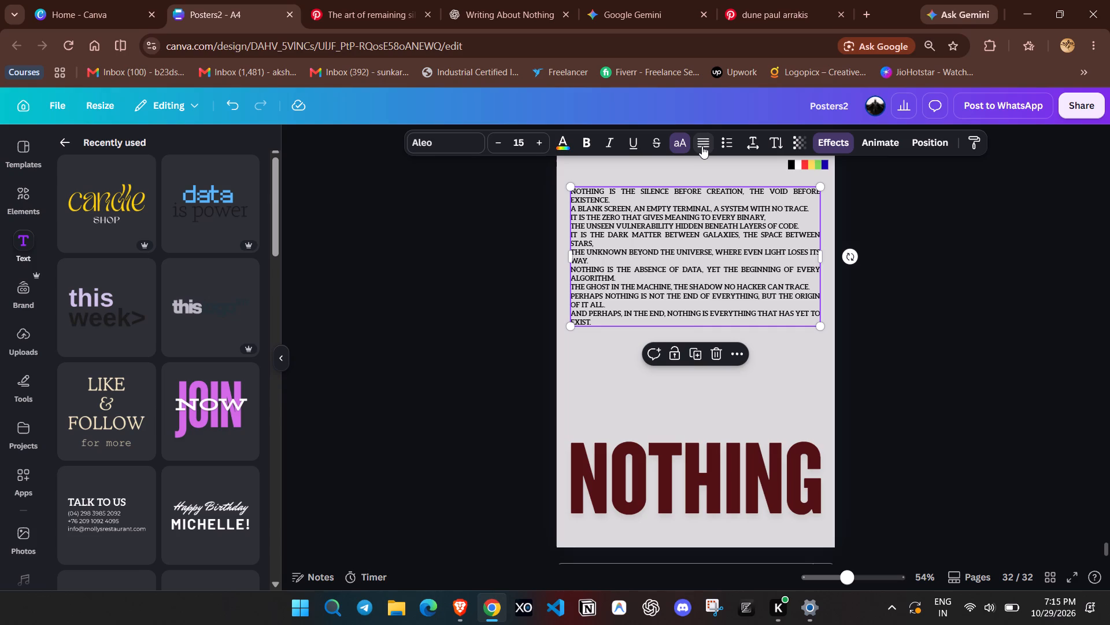
pyautogui.click(912, 234)
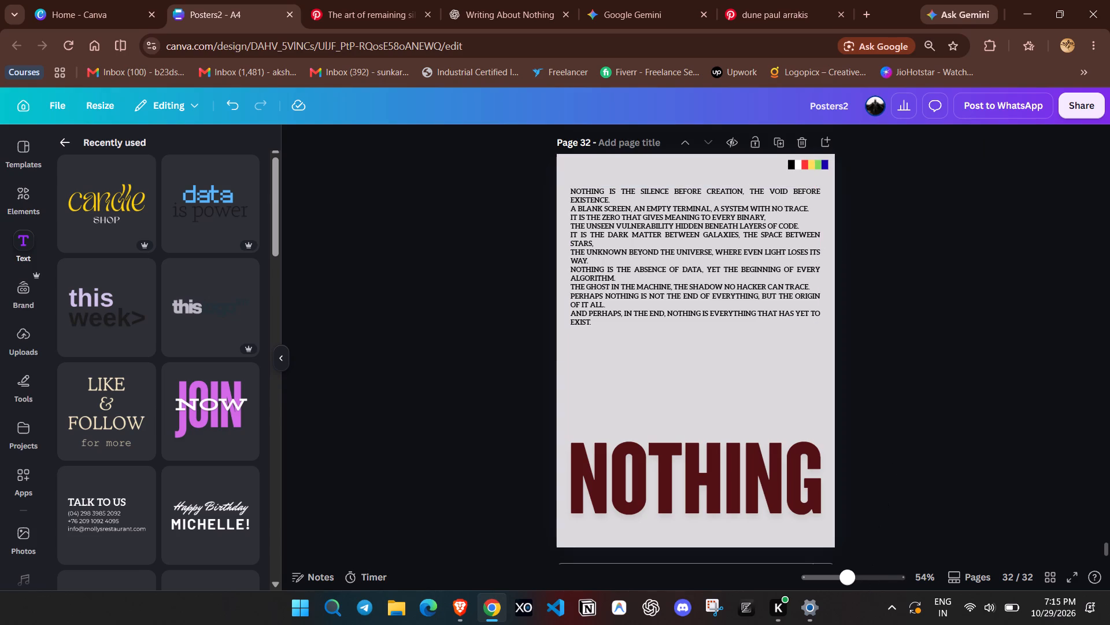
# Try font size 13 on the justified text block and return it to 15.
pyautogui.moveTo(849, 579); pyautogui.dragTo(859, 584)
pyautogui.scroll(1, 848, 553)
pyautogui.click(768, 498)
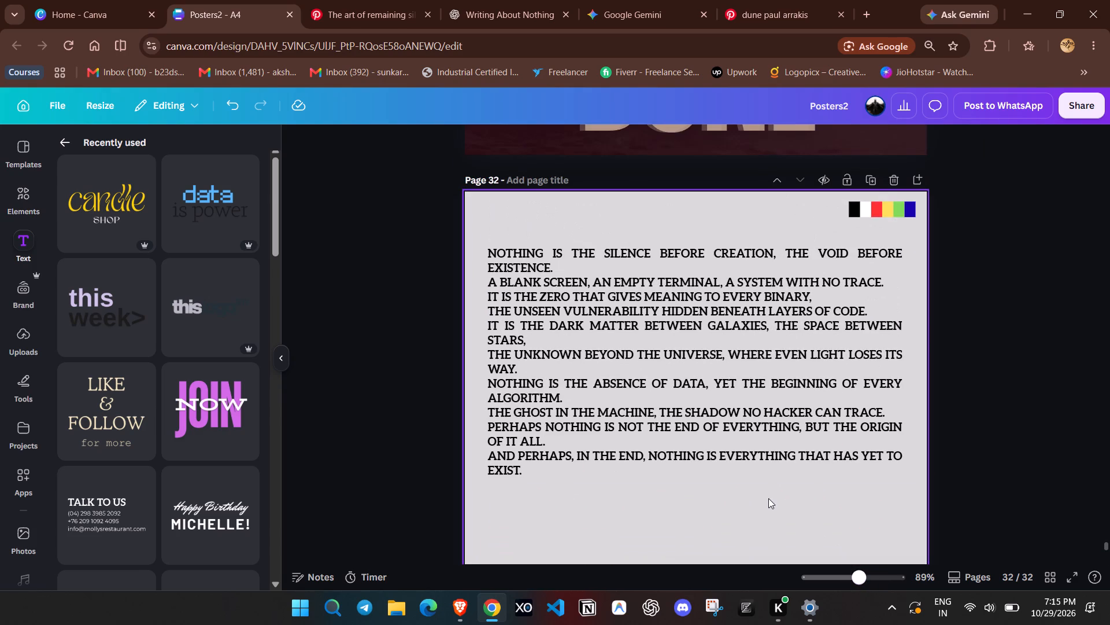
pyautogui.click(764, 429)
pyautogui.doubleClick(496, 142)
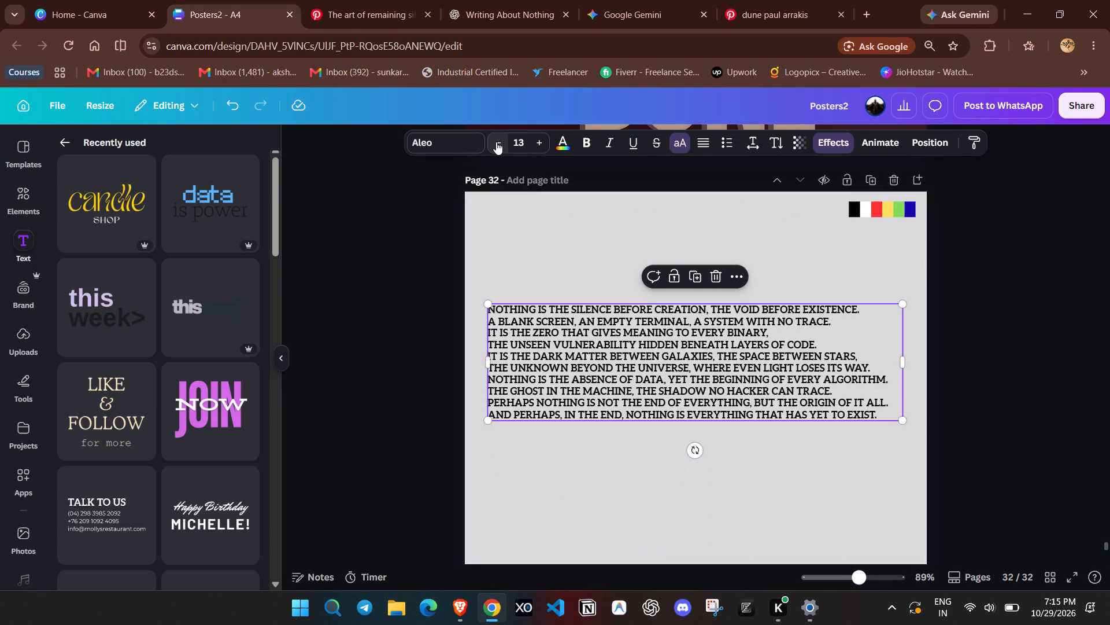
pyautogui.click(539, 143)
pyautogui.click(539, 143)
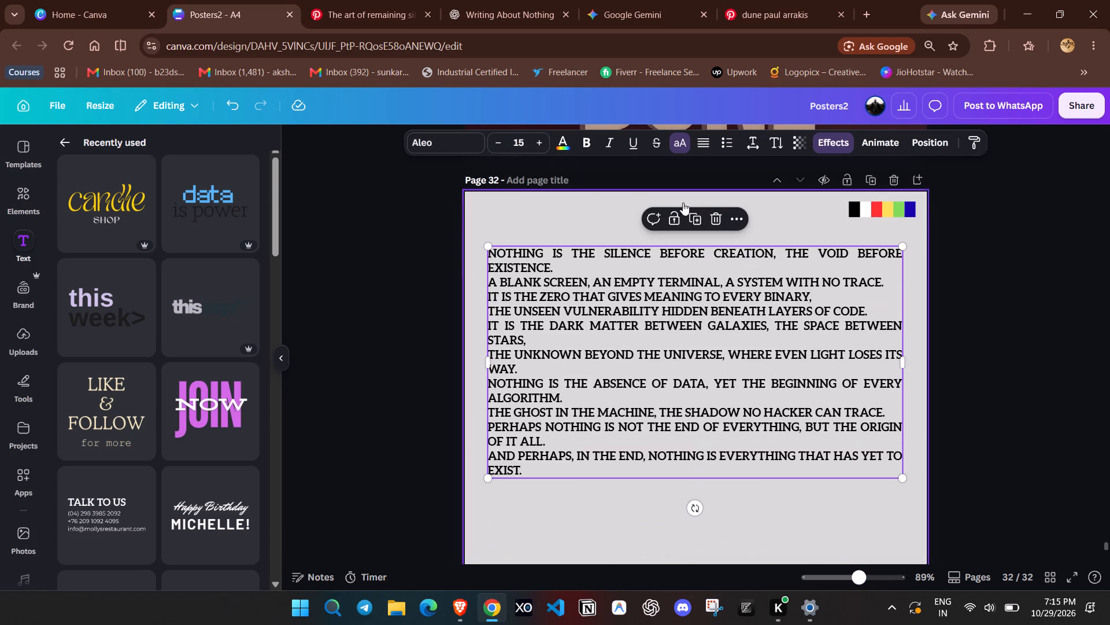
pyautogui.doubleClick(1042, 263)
# Widen the text block on both sides to about 19.7, with its right edge aligned to the color strip.
pyautogui.click(809, 337)
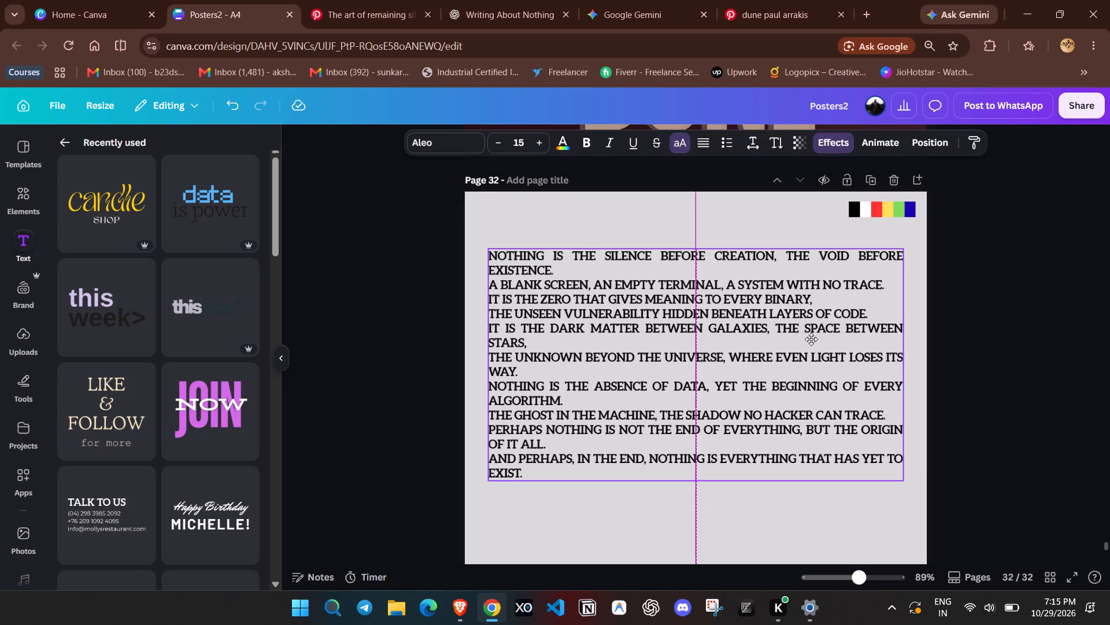
pyautogui.moveTo(904, 372); pyautogui.dragTo(905, 373)
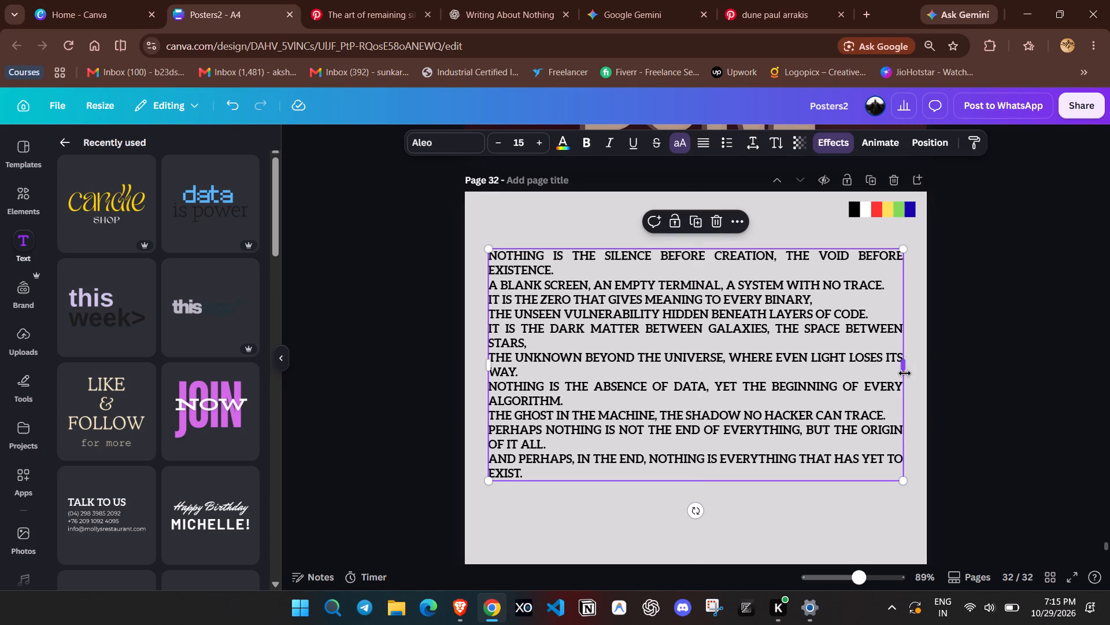
pyautogui.moveTo(905, 373); pyautogui.dragTo(916, 379)
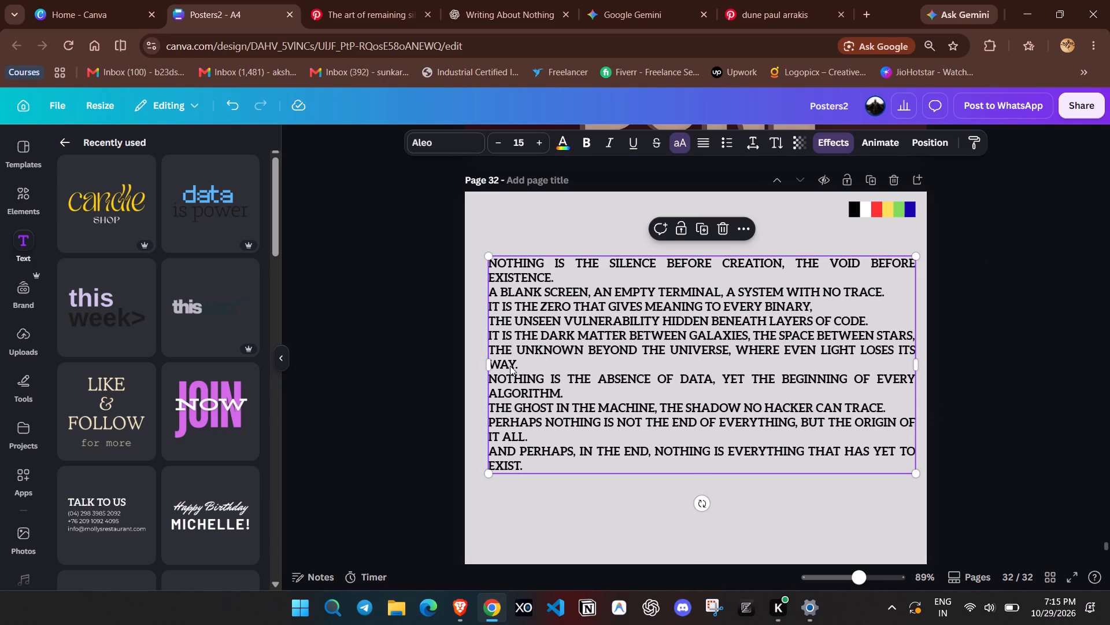
pyautogui.click(489, 366)
pyautogui.moveTo(486, 365); pyautogui.dragTo(481, 365)
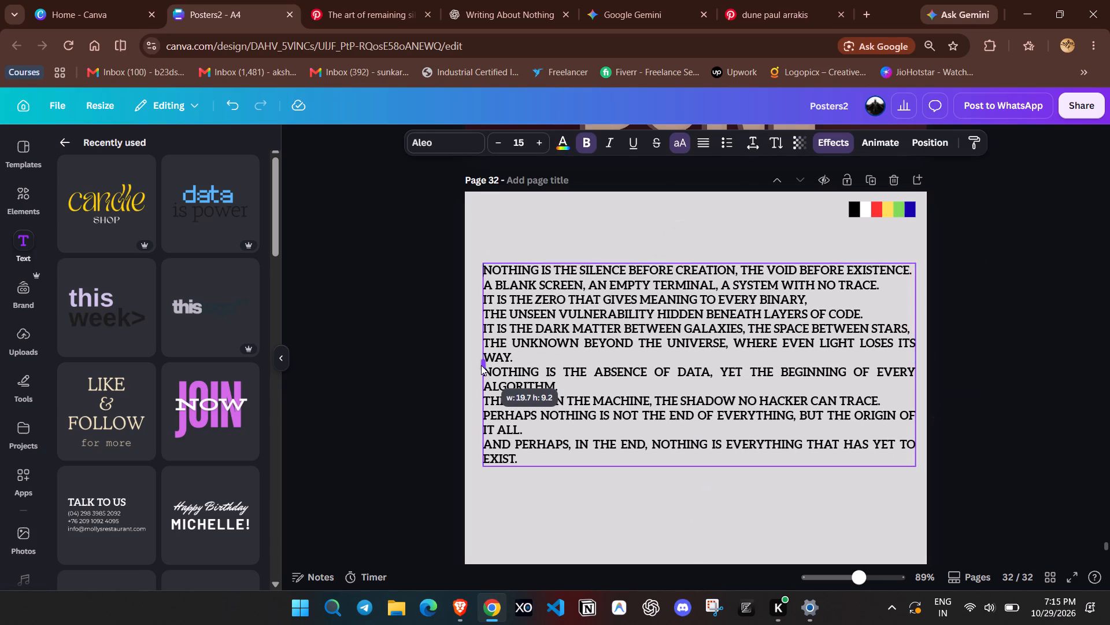
pyautogui.moveTo(481, 365); pyautogui.dragTo(480, 365)
pyautogui.doubleClick(937, 335)
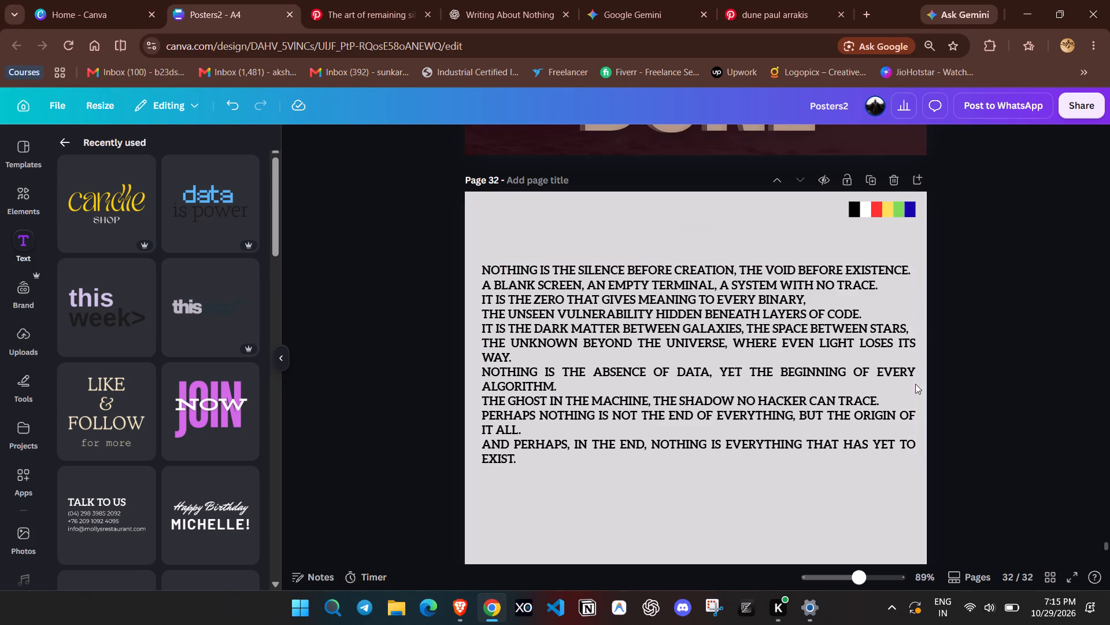
# Move the text block up slightly so it sits closer beneath the color strip.
pyautogui.moveTo(851, 576); pyautogui.dragTo(851, 581)
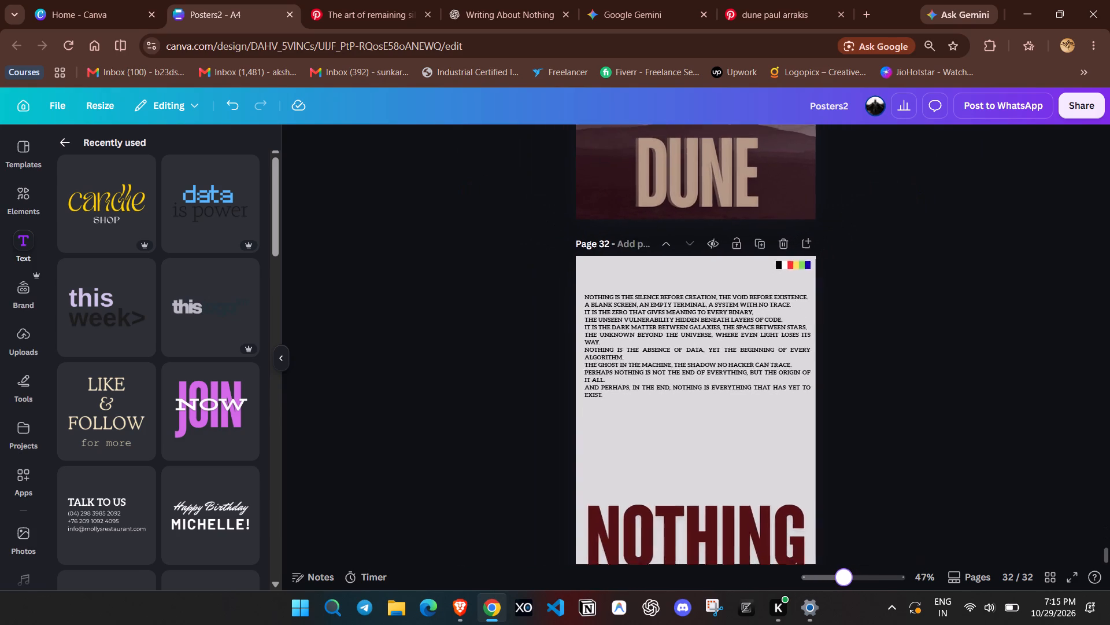
pyautogui.moveTo(851, 581); pyautogui.dragTo(865, 591)
pyautogui.moveTo(764, 400); pyautogui.dragTo(763, 376)
pyautogui.click(341, 0)
pyautogui.click(253, 0)
pyautogui.click(1080, 319)
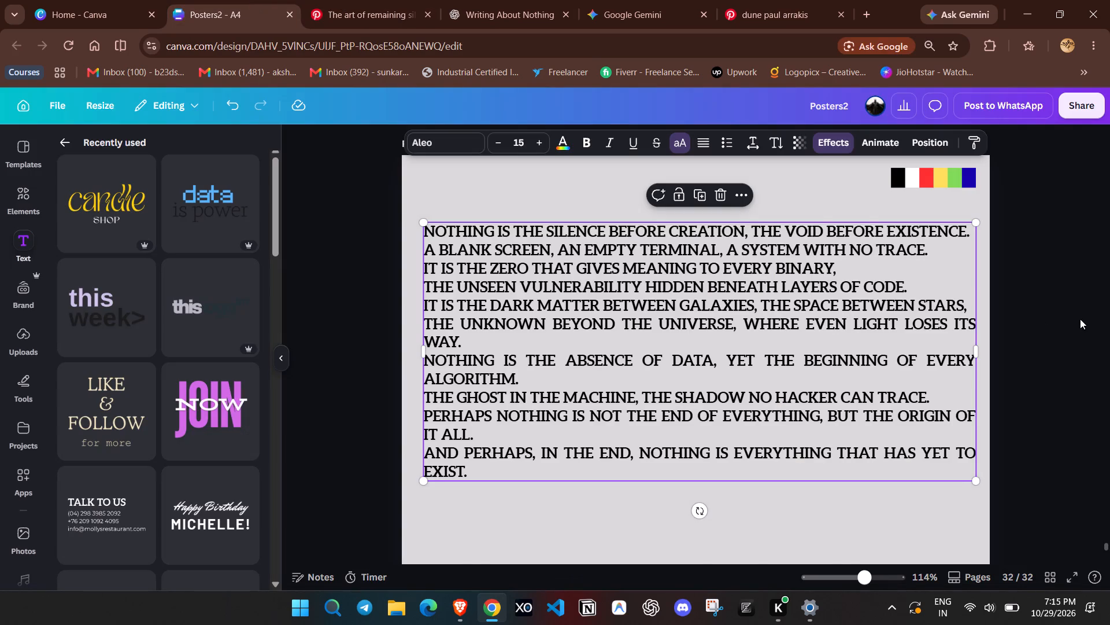
# Open the elements library and its search.
pyautogui.scroll(-3, 1076, 351)
pyautogui.scroll(-3, 1009, 392)
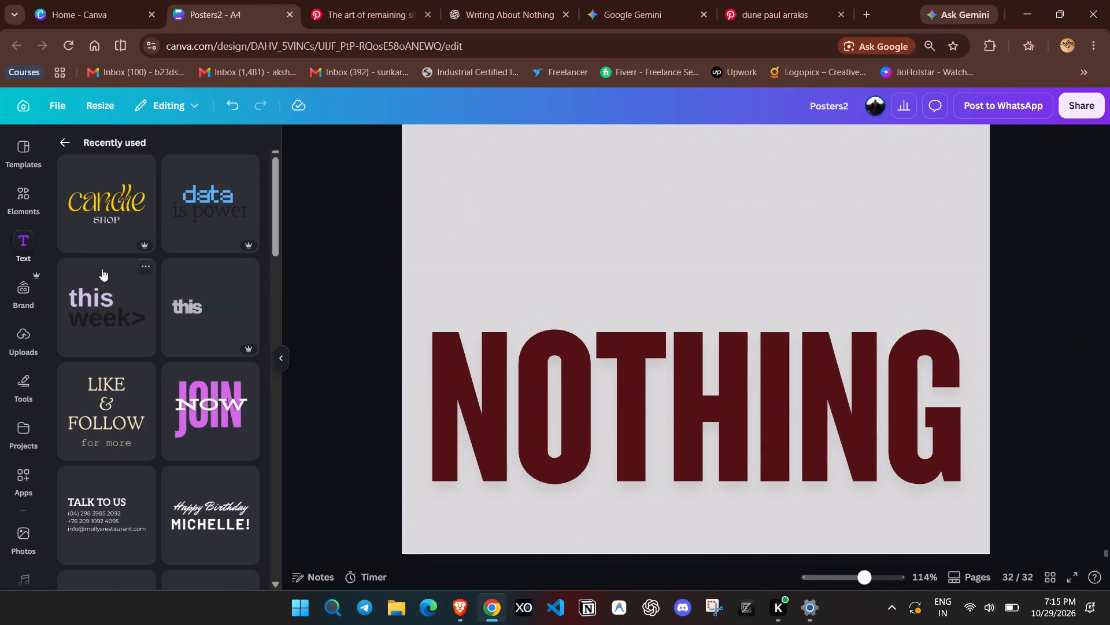
pyautogui.click(12, 192)
pyautogui.click(135, 167)
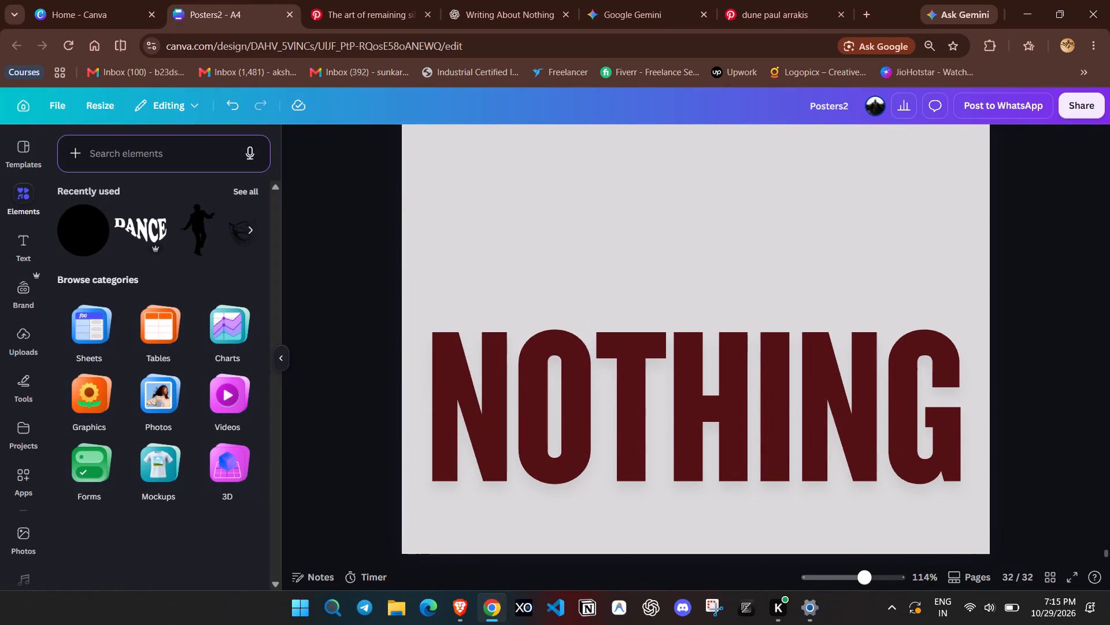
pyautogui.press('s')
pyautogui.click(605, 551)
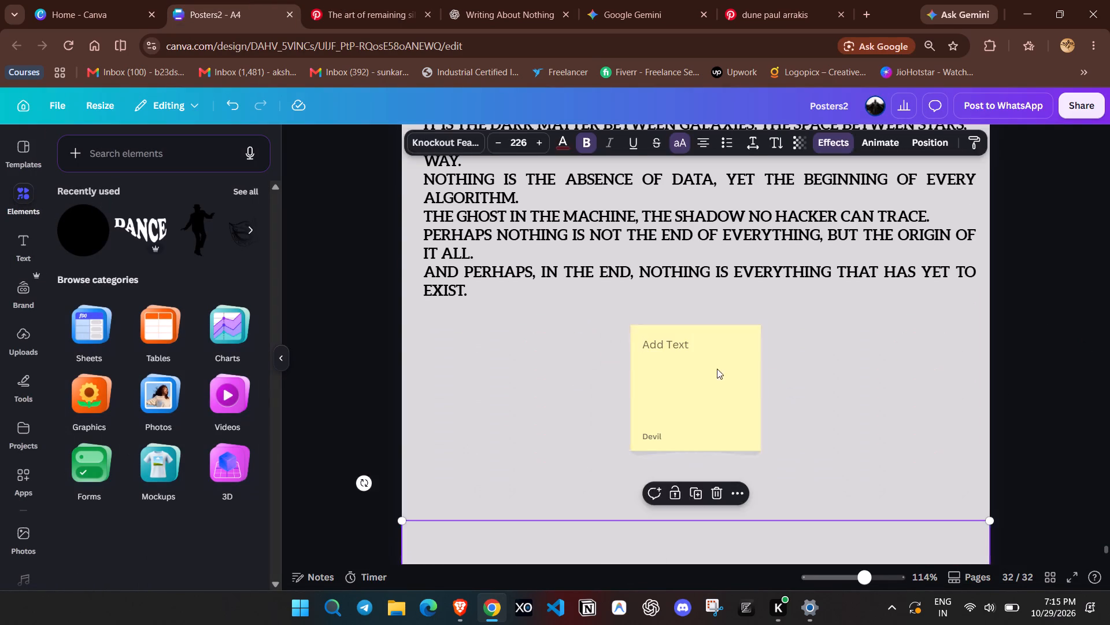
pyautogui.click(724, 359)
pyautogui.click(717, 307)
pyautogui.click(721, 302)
# Search the elements library for "sitting" and show all matching graphics.
pyautogui.click(193, 142)
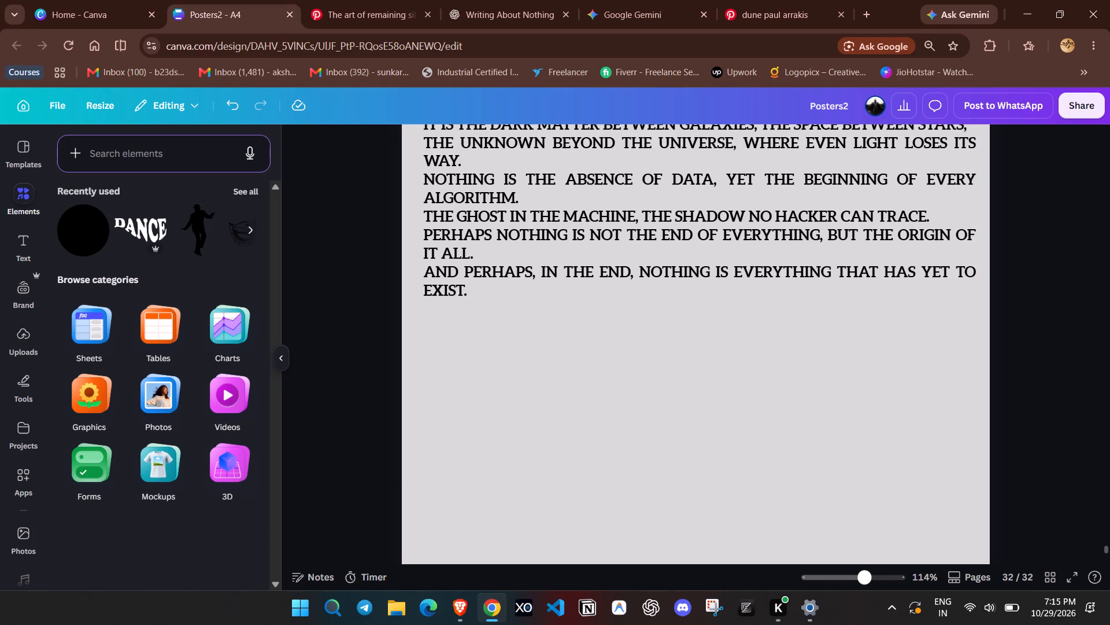
pyautogui.click(184, 148)
pyautogui.write('su')
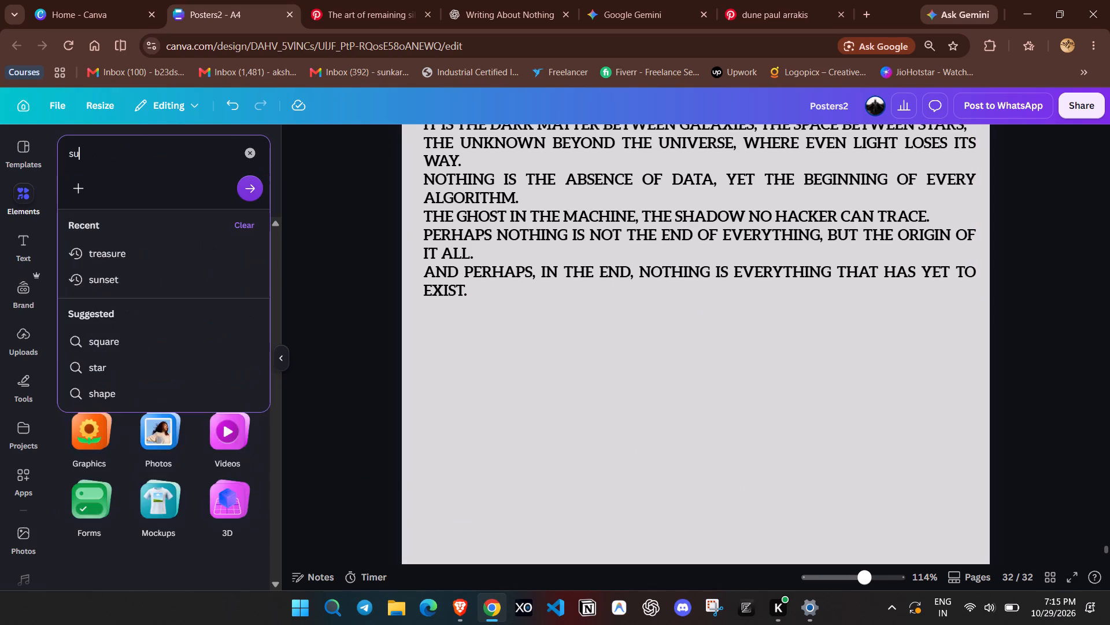
pyautogui.press('BackSpace')
pyautogui.write('itting')
pyautogui.press('Return')
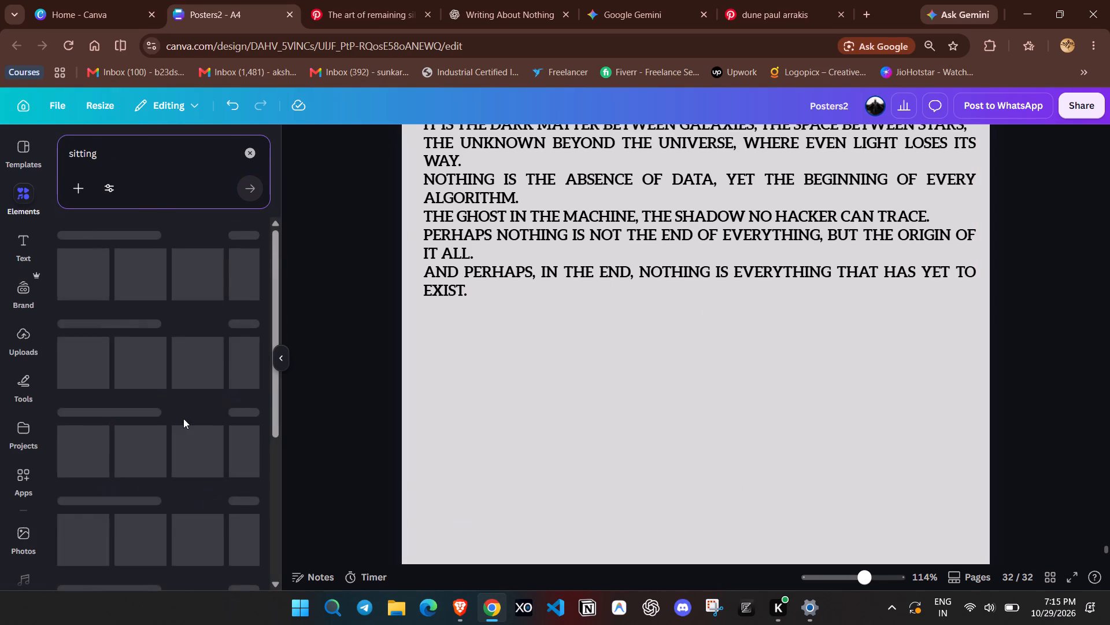
pyautogui.click(240, 265)
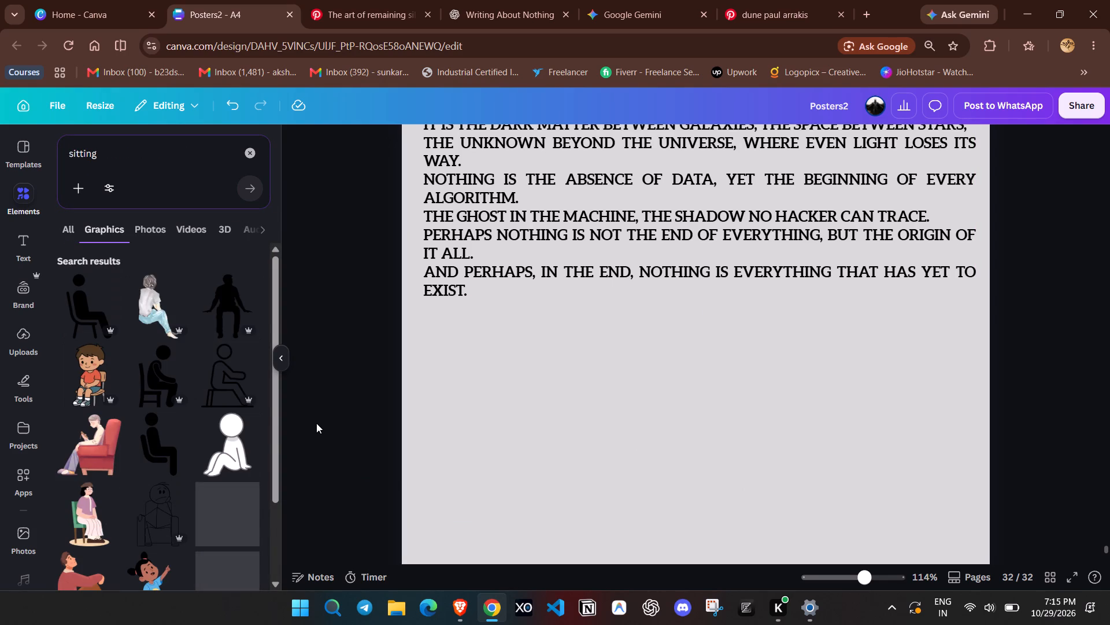
# Add the front-facing seated man silhouette with outstretched hands to page 32 and place it on top of the NOTHING heading.
pyautogui.click(221, 304)
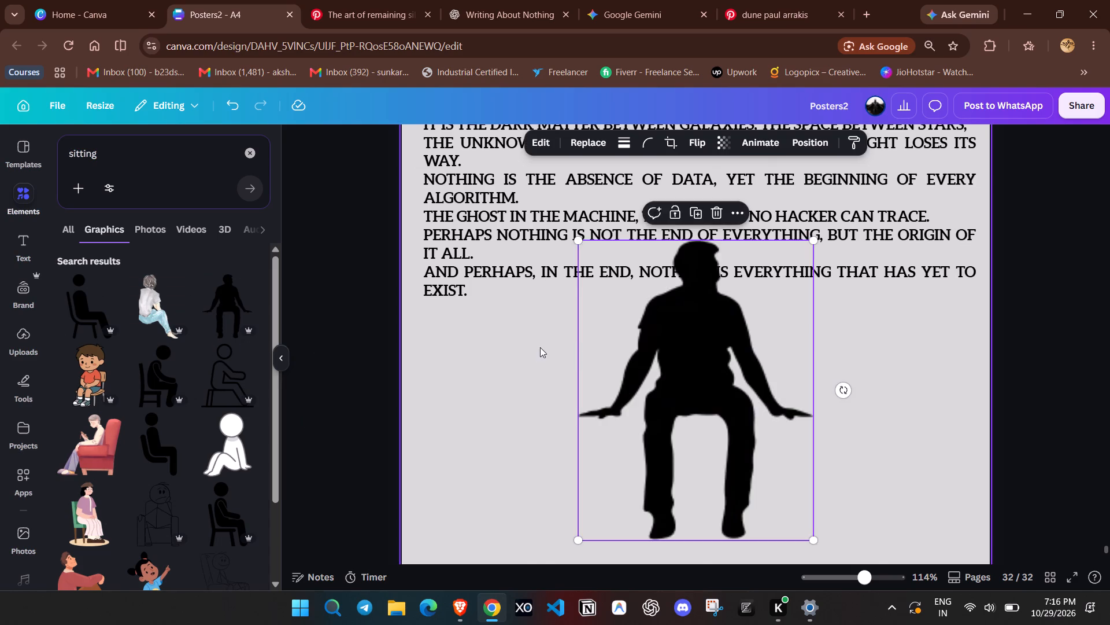
pyautogui.scroll(-3, 540, 347)
pyautogui.moveTo(652, 260); pyautogui.dragTo(674, 427)
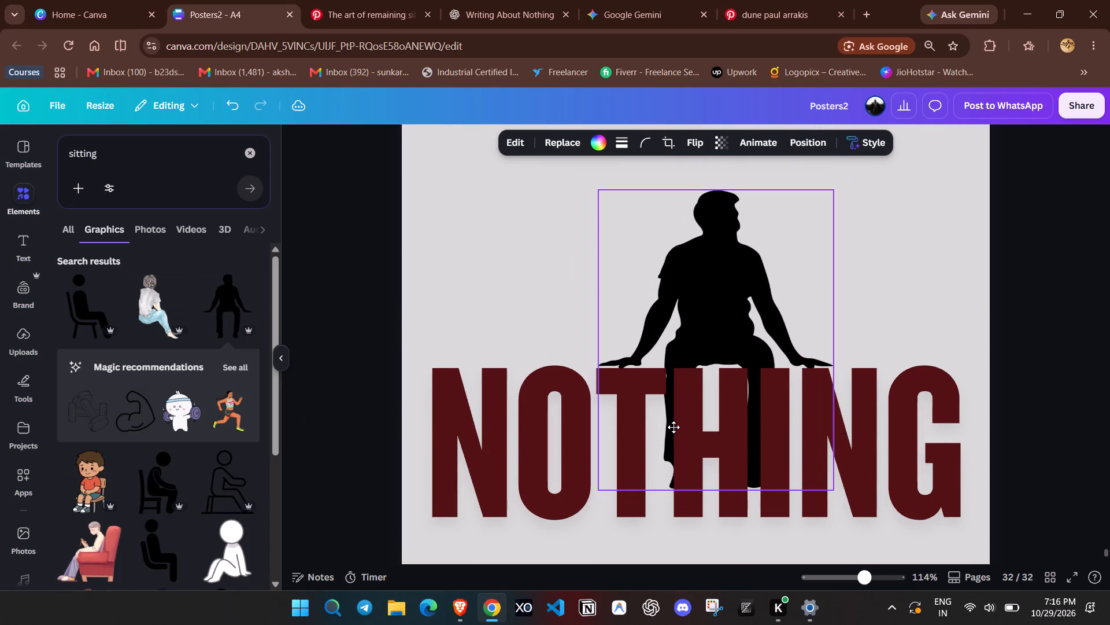
pyautogui.moveTo(674, 427); pyautogui.dragTo(675, 427)
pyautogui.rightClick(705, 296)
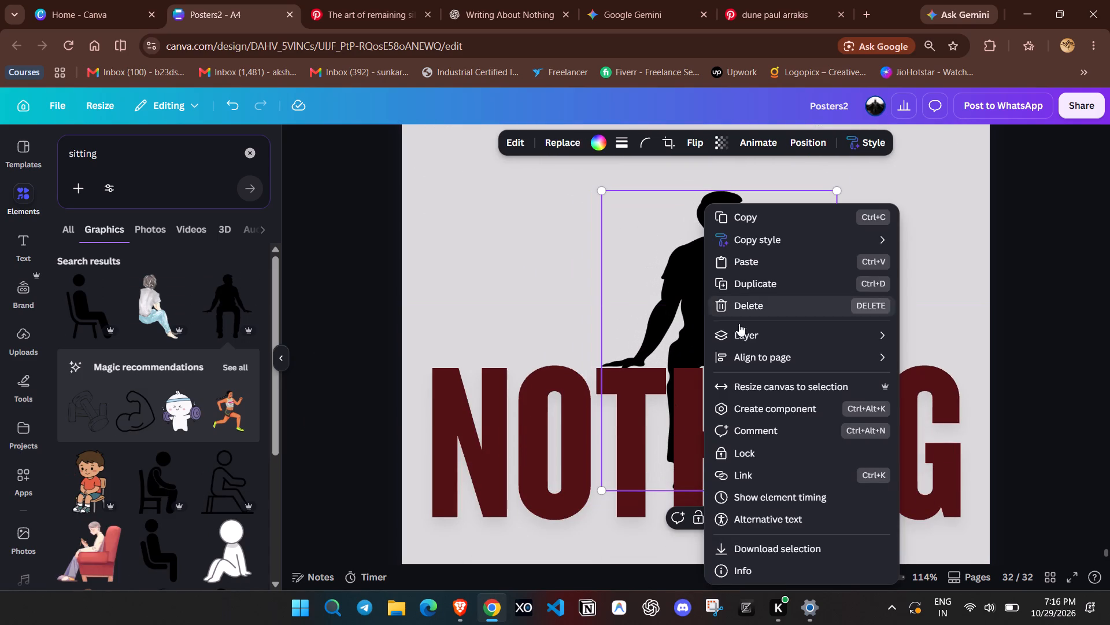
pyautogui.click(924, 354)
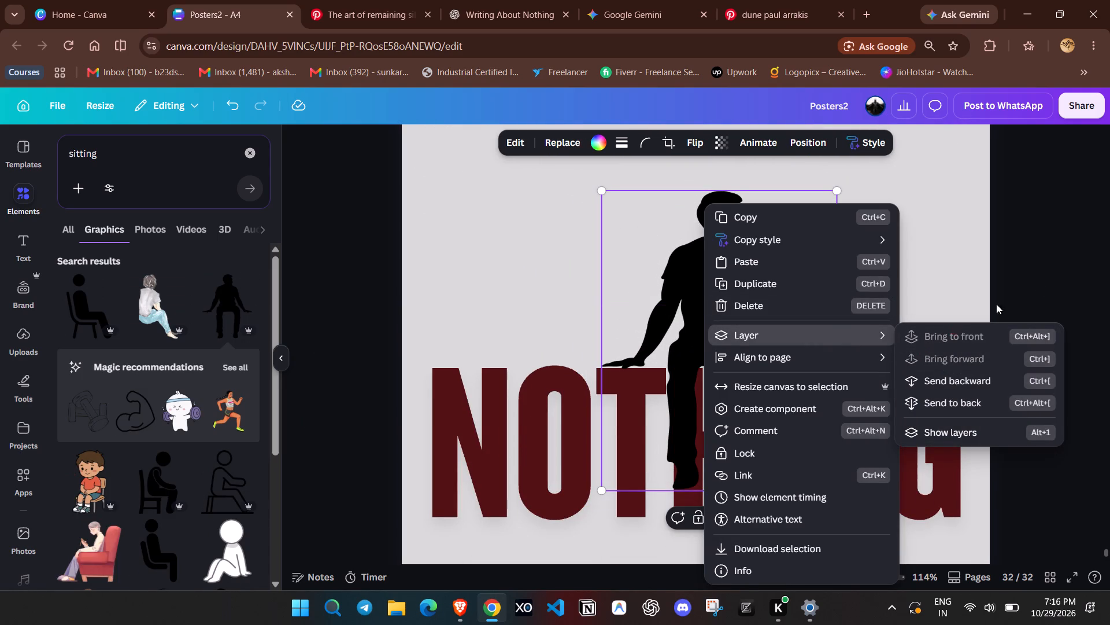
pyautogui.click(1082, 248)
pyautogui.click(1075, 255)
# Shrink the seated silhouette and center it on the page with its hands on the top edge of the NOTHING heading.
pyautogui.moveTo(863, 580); pyautogui.dragTo(870, 583)
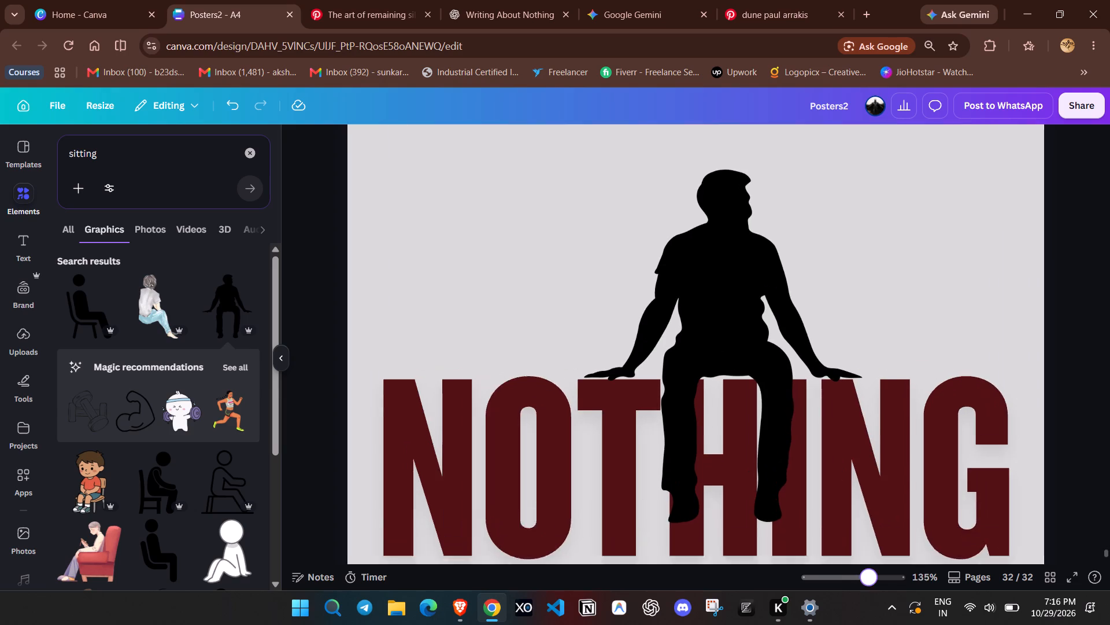
pyautogui.moveTo(870, 583); pyautogui.dragTo(870, 584)
pyautogui.click(781, 382)
pyautogui.moveTo(871, 162); pyautogui.dragTo(862, 171)
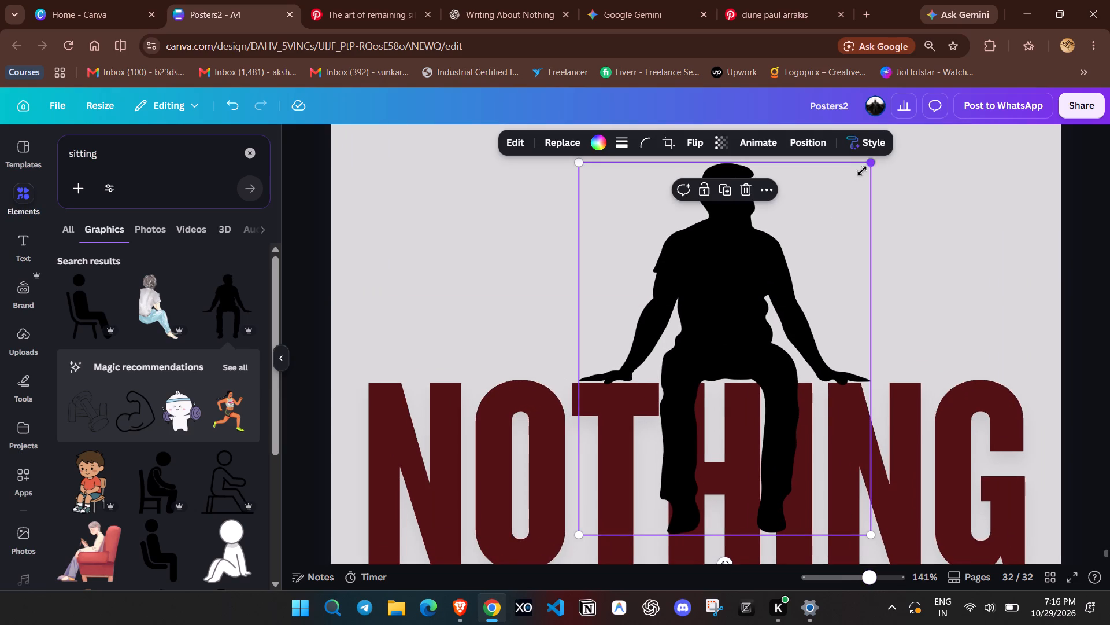
pyautogui.moveTo(862, 171); pyautogui.dragTo(828, 219)
pyautogui.moveTo(718, 428); pyautogui.dragTo(711, 409)
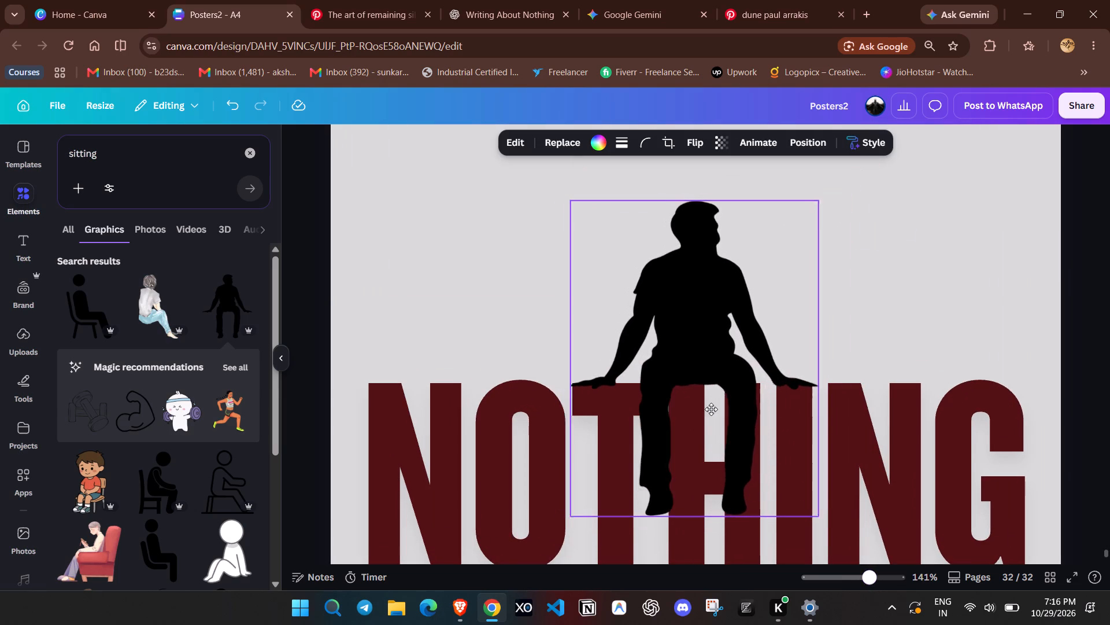
pyautogui.moveTo(711, 409); pyautogui.dragTo(713, 409)
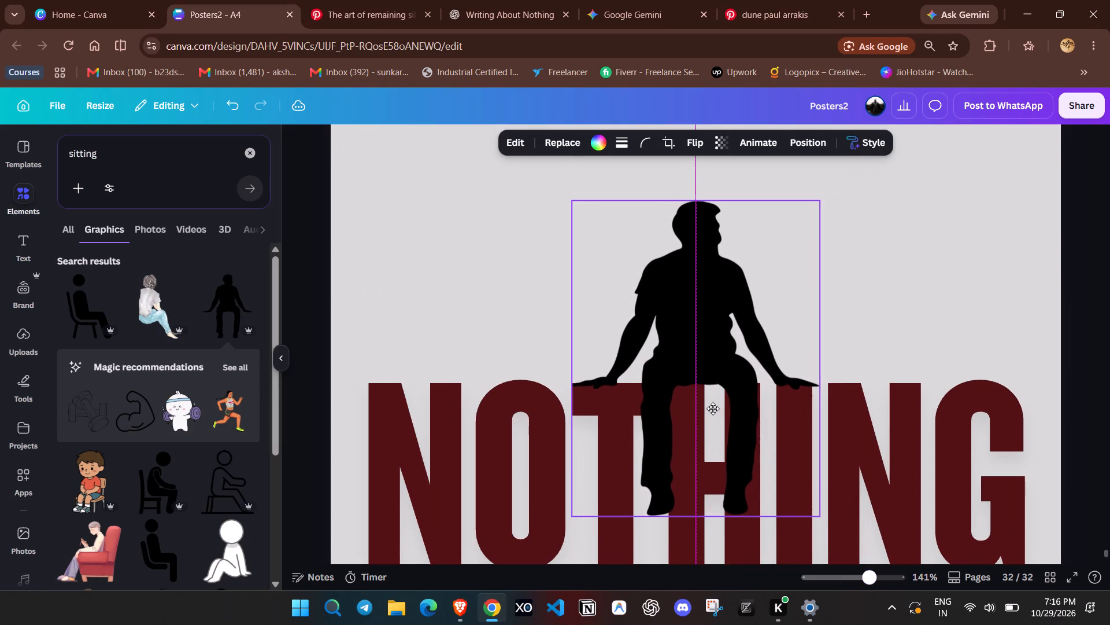
pyautogui.moveTo(713, 409); pyautogui.dragTo(711, 407)
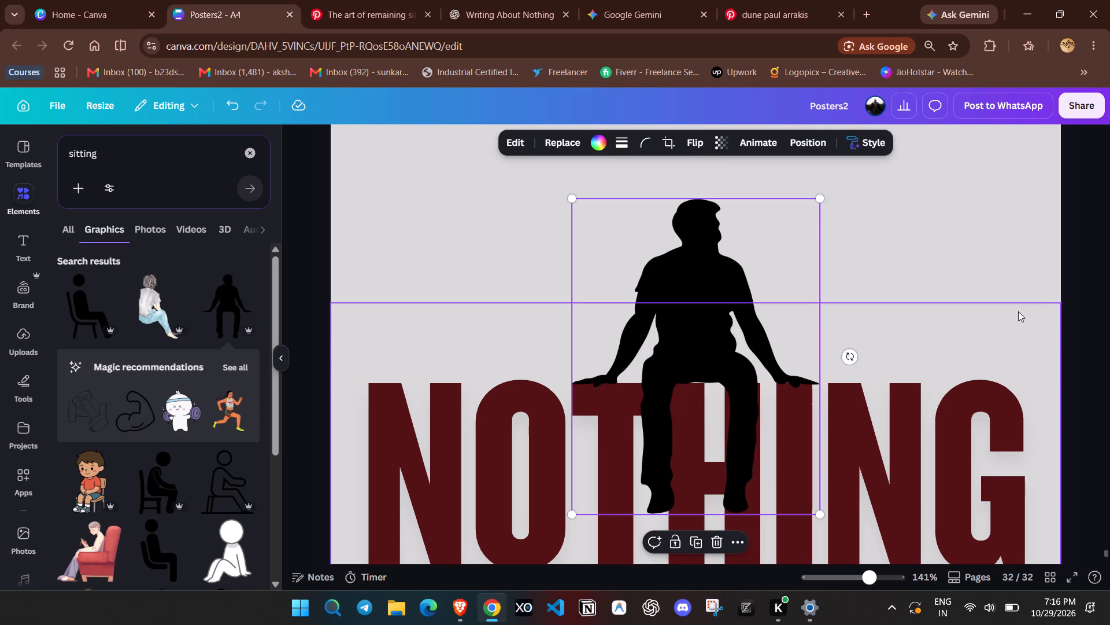
# Nudge the silhouette down slightly so its hands rest on the heading's top edge.
pyautogui.click(1092, 278)
pyautogui.moveTo(878, 579); pyautogui.dragTo(887, 584)
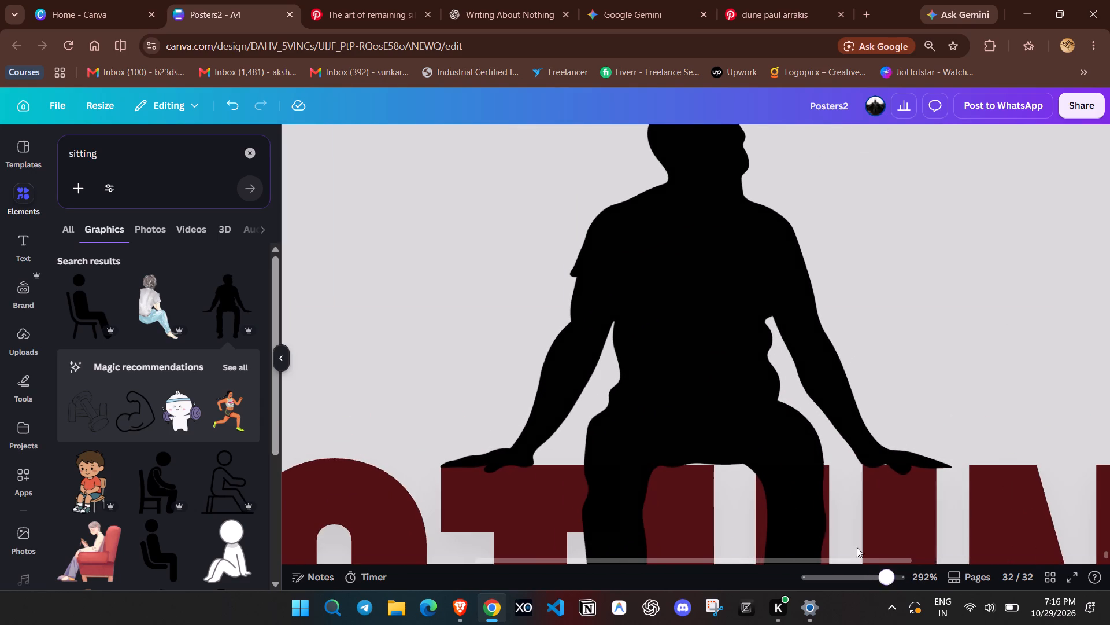
pyautogui.click(719, 411)
pyautogui.click(723, 399)
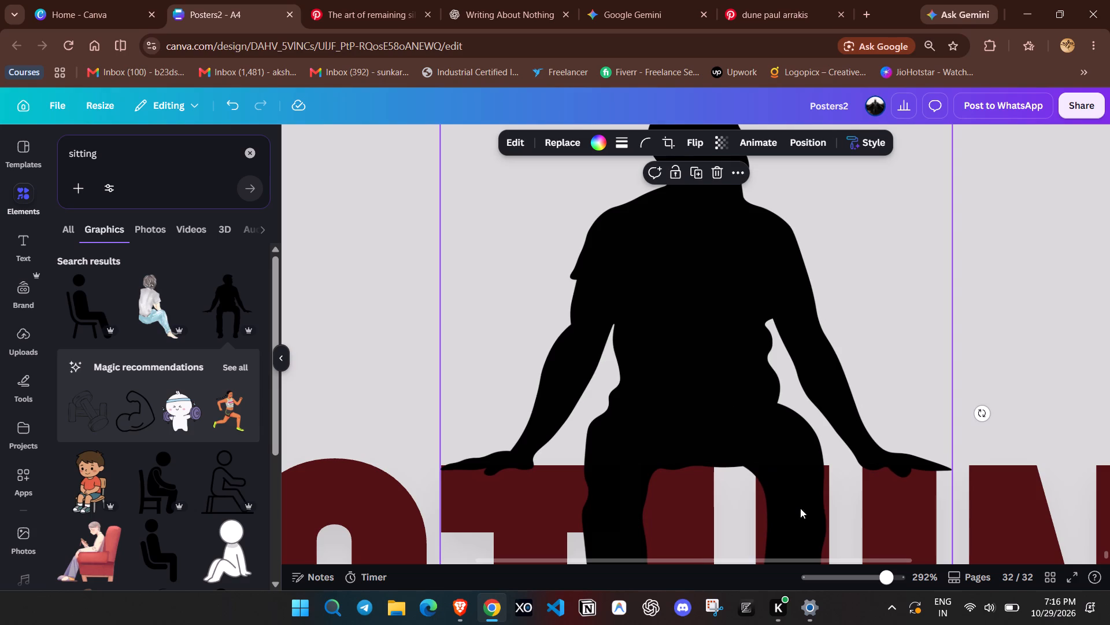
pyautogui.moveTo(890, 580); pyautogui.dragTo(861, 572)
pyautogui.click(1007, 363)
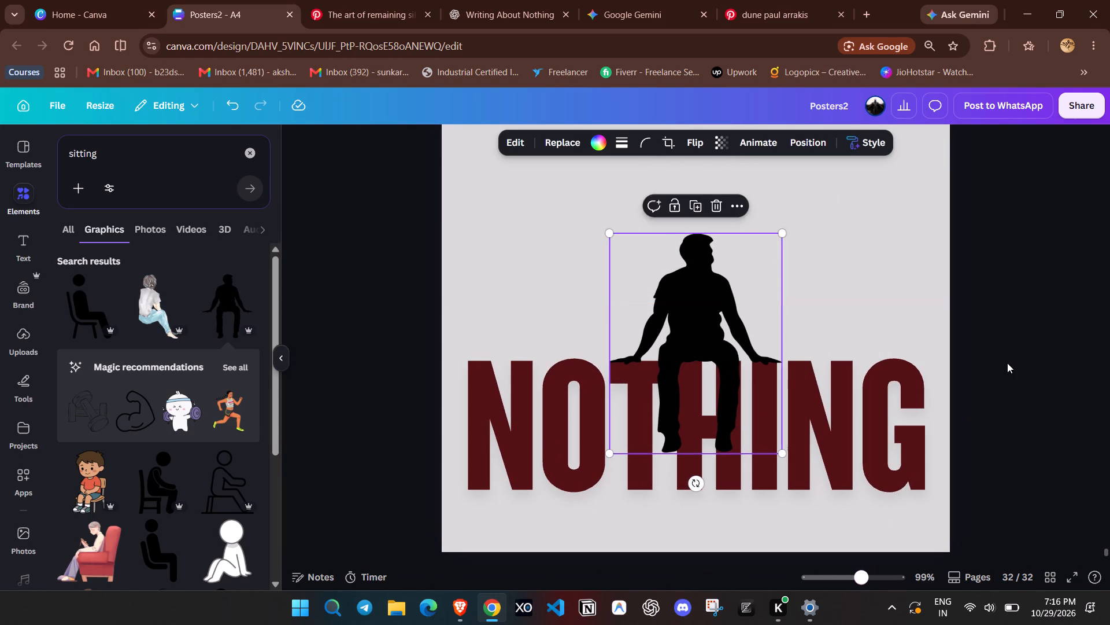
# Narrow the justified text block from both sides so it roughly matches the NOTHING heading's width.
pyautogui.scroll(1, 1006, 366)
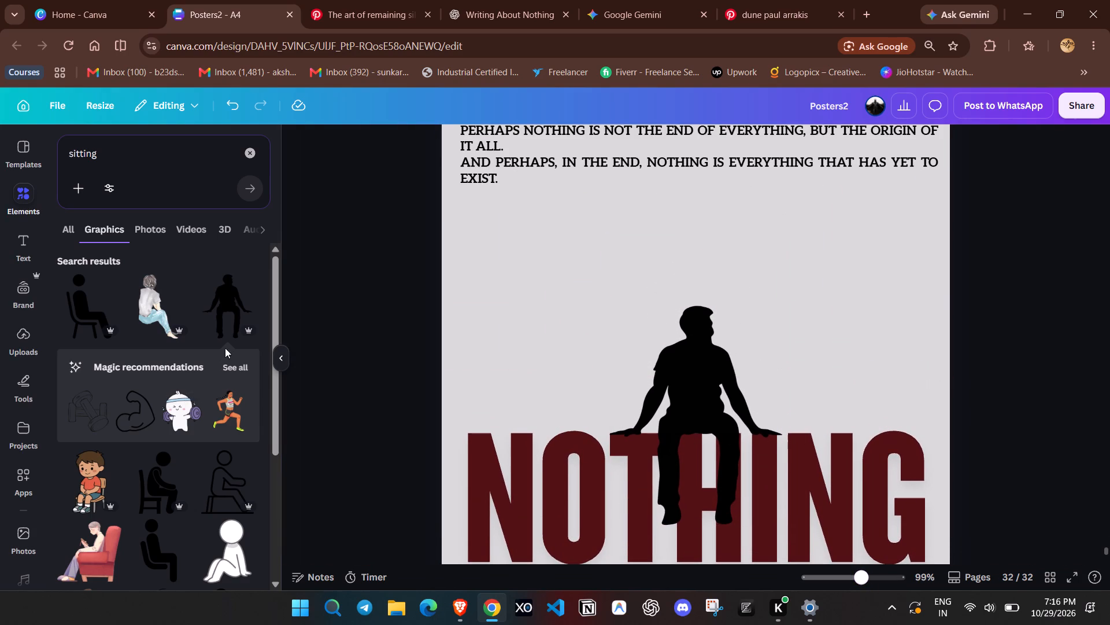
pyautogui.click(240, 358)
pyautogui.moveTo(854, 586); pyautogui.dragTo(846, 586)
pyautogui.click(883, 408)
pyautogui.scroll(1, 883, 408)
pyautogui.click(764, 286)
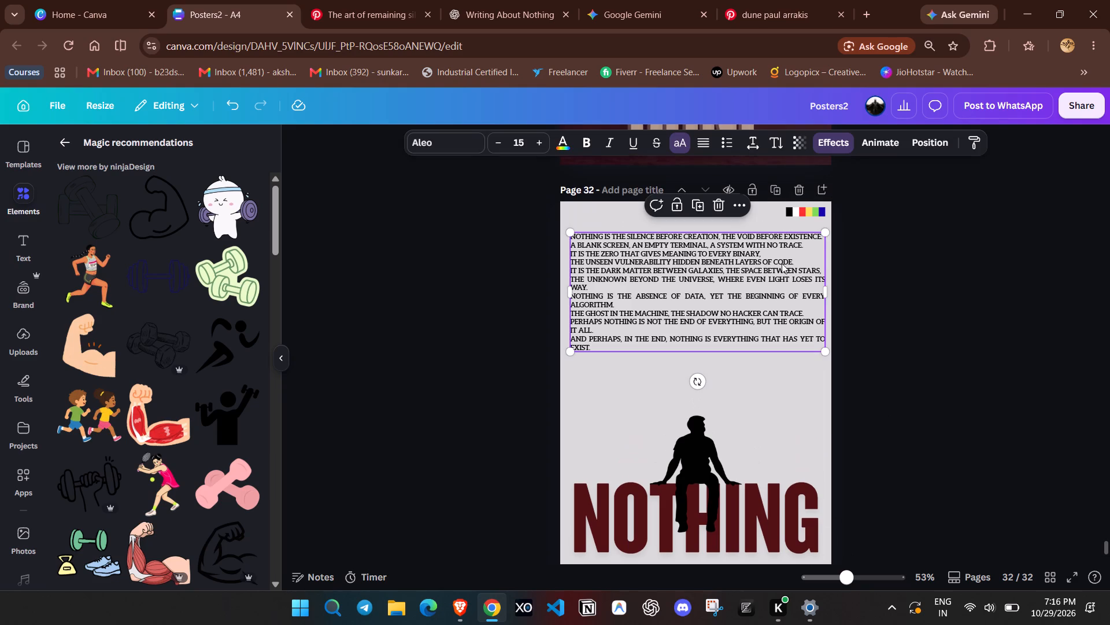
pyautogui.click(824, 288)
pyautogui.click(808, 276)
pyautogui.click(849, 263)
pyautogui.click(818, 273)
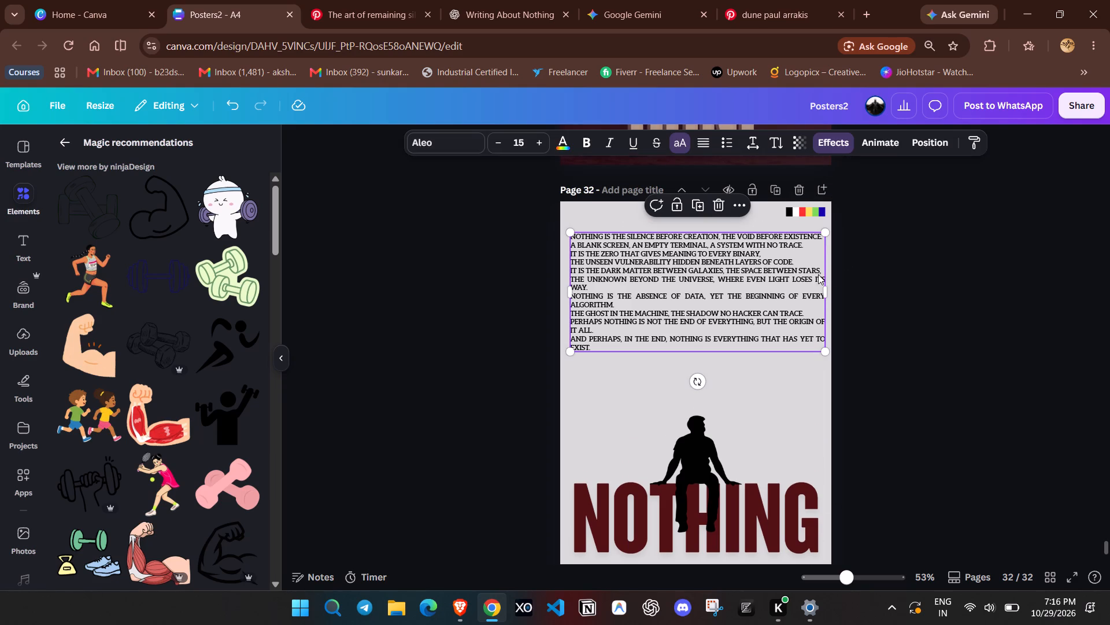
pyautogui.click(826, 286)
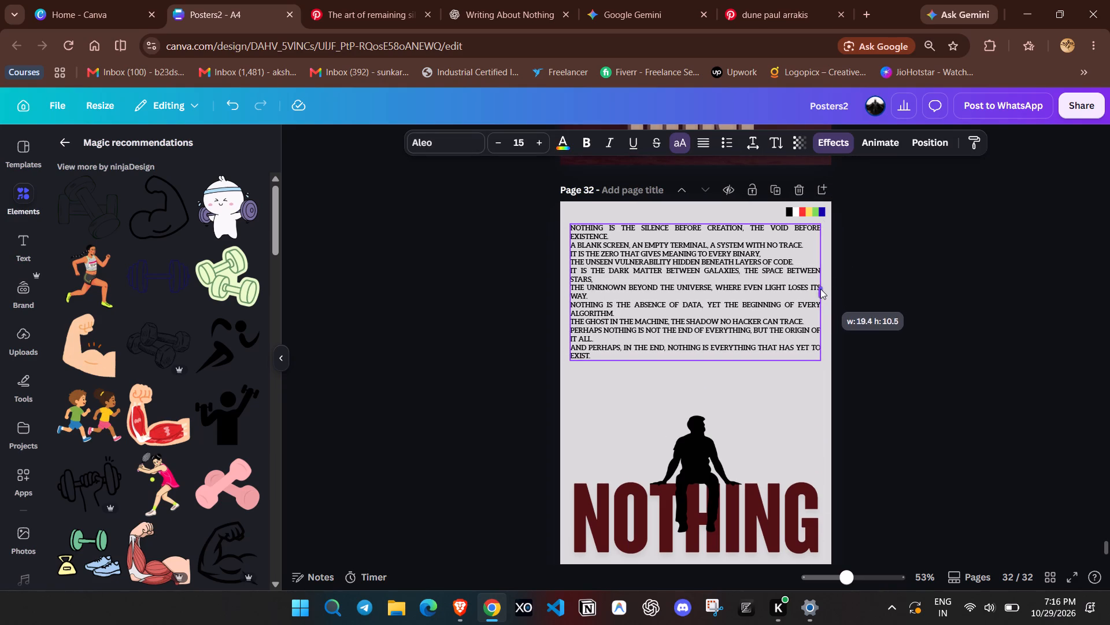
pyautogui.moveTo(569, 292); pyautogui.dragTo(574, 295)
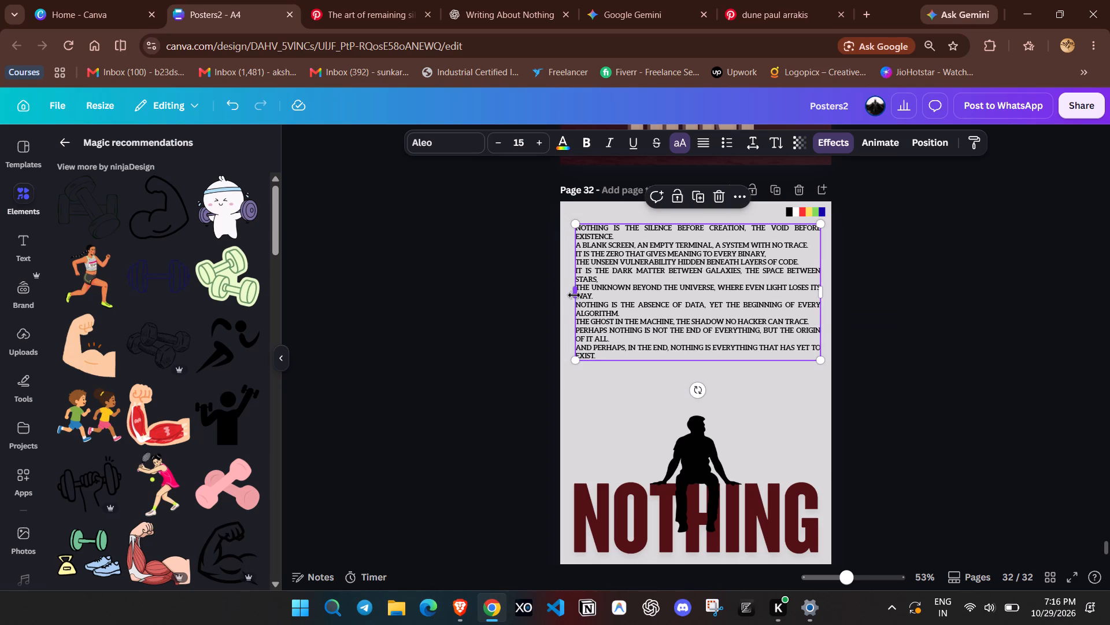
pyautogui.click(924, 308)
# Move the text block down slightly below the color strip.
pyautogui.moveTo(709, 263); pyautogui.dragTo(709, 270)
pyautogui.click(886, 248)
# Nudge the color strip slightly inward from the page corner.
pyautogui.moveTo(849, 578); pyautogui.dragTo(868, 587)
pyautogui.scroll(3, 1109, 270)
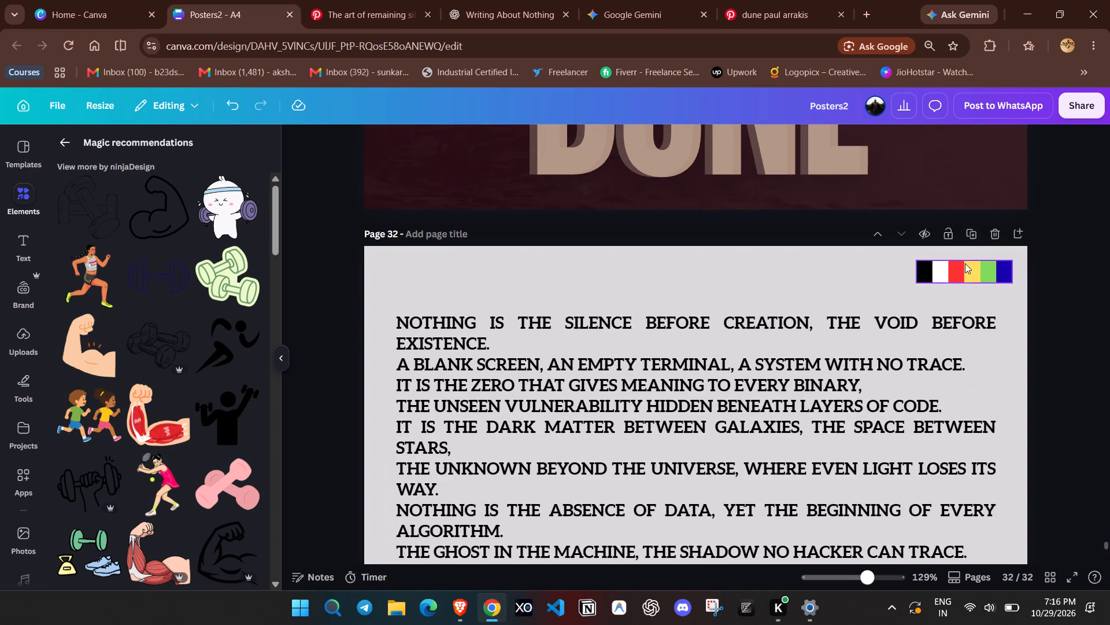
pyautogui.click(965, 263)
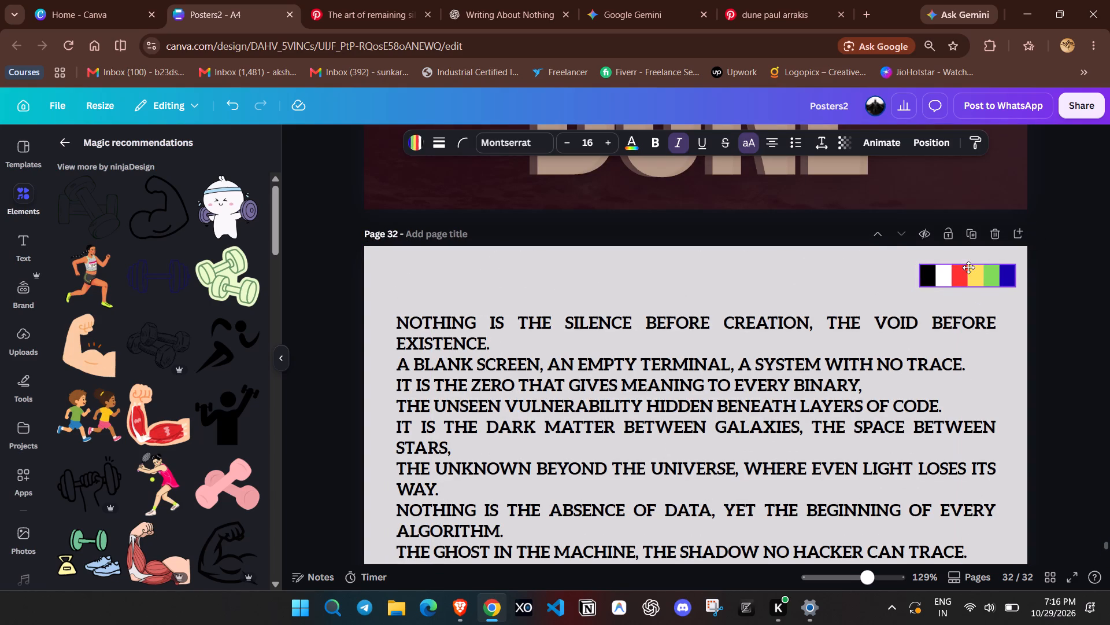
pyautogui.click(1086, 266)
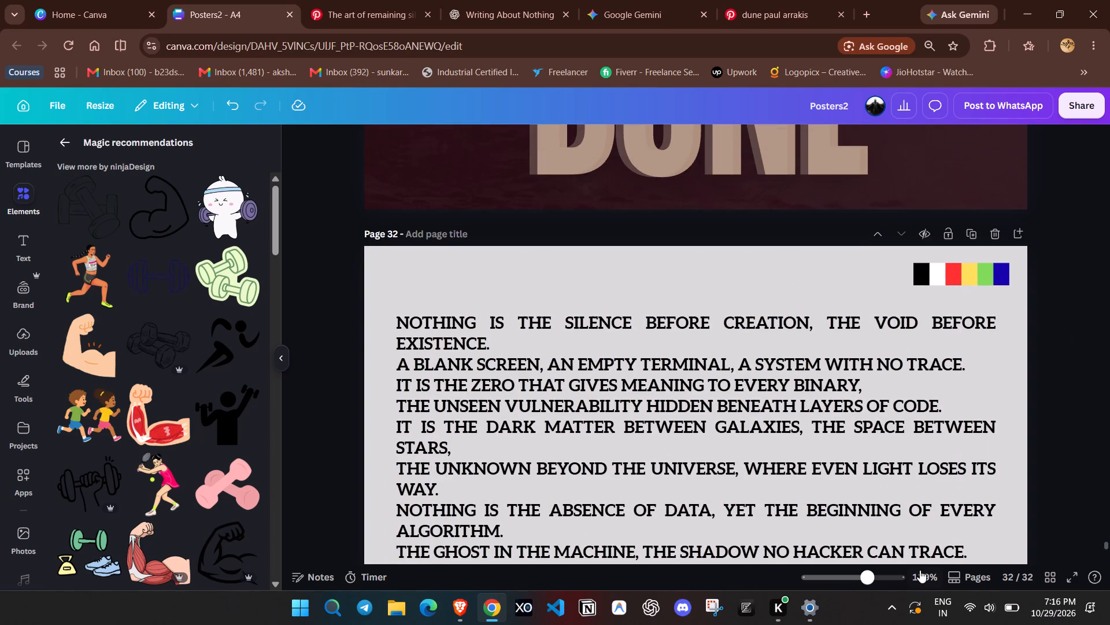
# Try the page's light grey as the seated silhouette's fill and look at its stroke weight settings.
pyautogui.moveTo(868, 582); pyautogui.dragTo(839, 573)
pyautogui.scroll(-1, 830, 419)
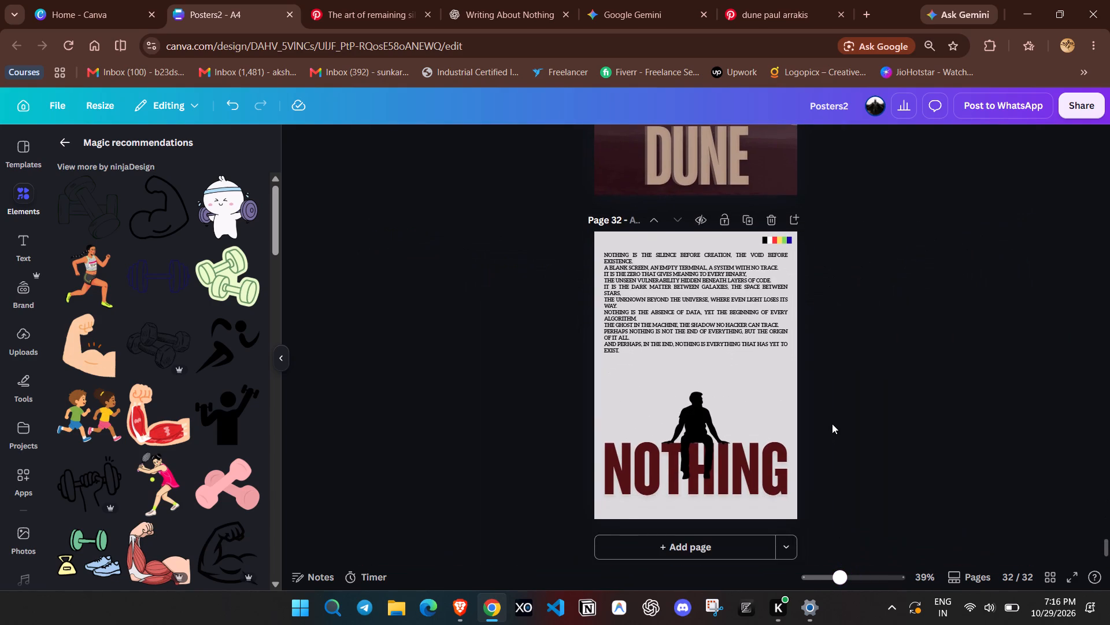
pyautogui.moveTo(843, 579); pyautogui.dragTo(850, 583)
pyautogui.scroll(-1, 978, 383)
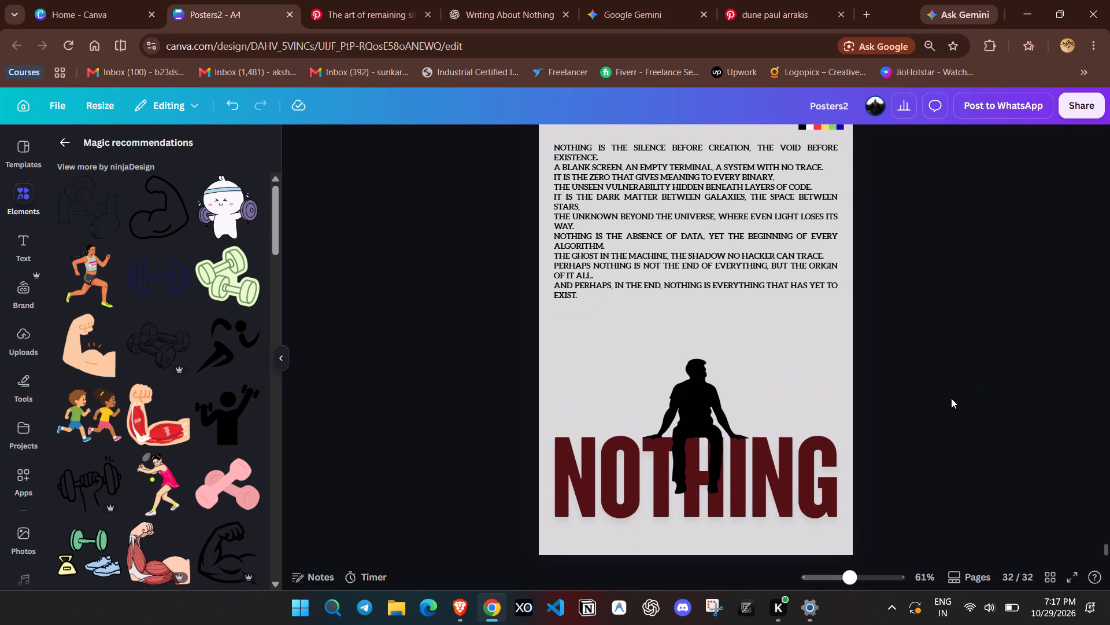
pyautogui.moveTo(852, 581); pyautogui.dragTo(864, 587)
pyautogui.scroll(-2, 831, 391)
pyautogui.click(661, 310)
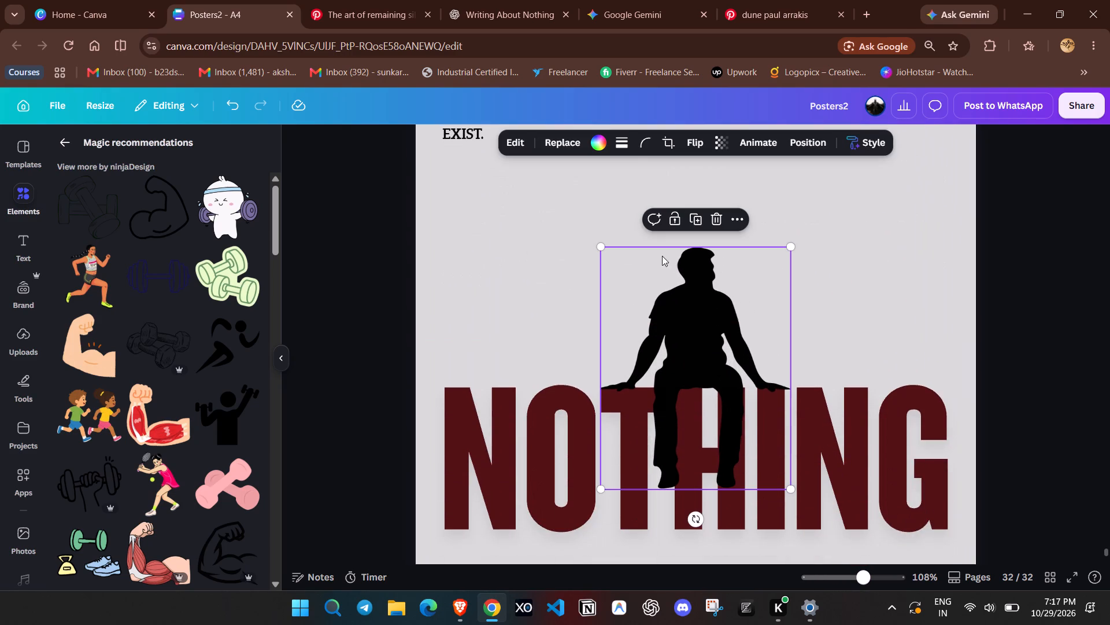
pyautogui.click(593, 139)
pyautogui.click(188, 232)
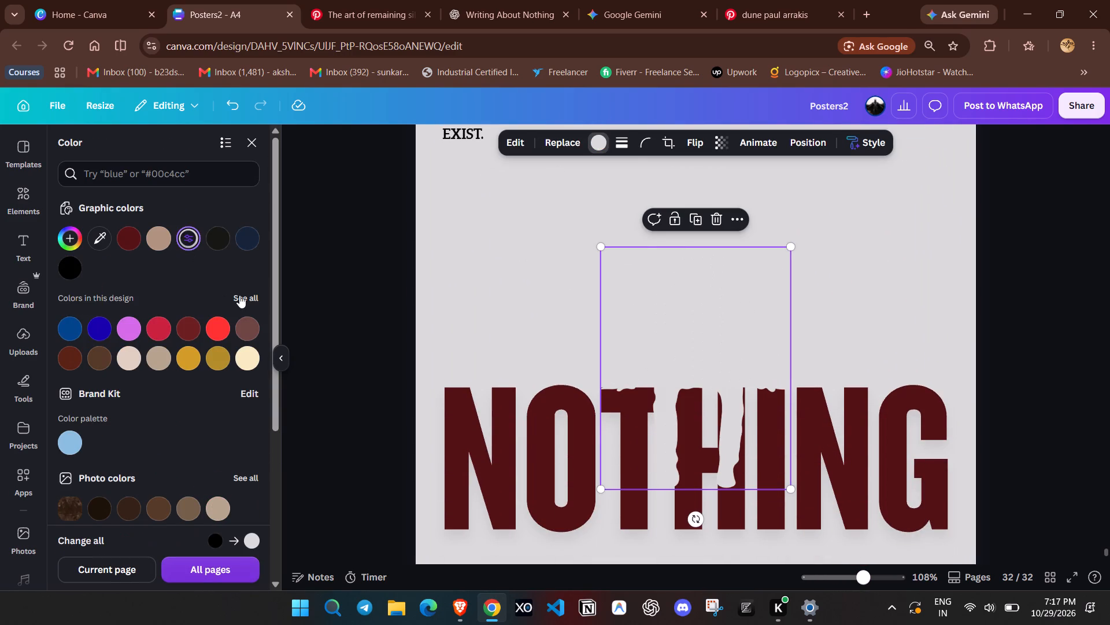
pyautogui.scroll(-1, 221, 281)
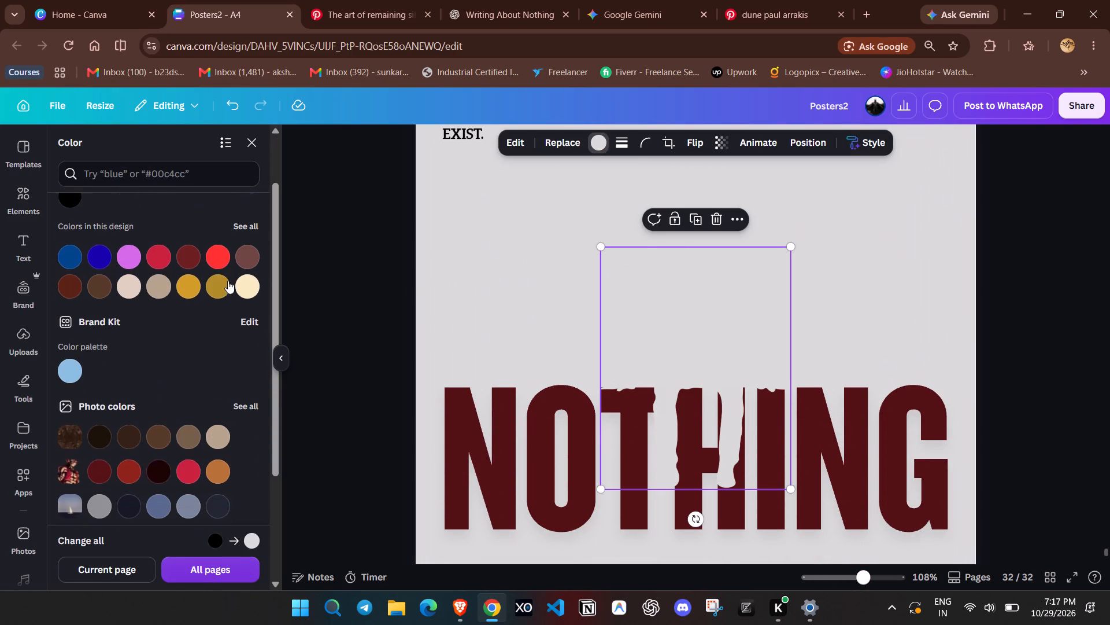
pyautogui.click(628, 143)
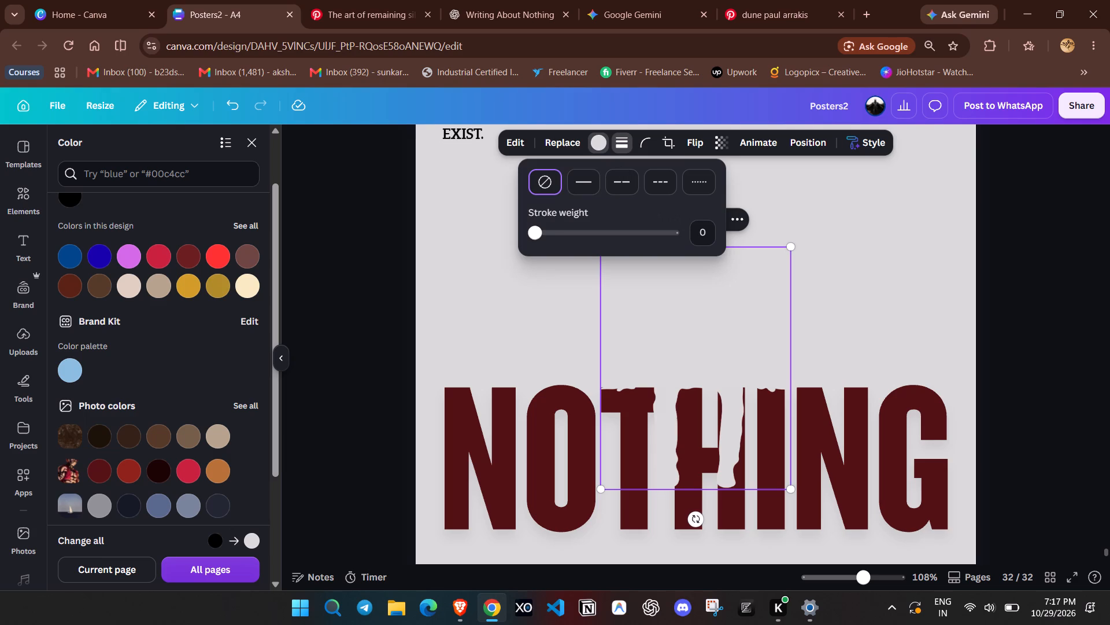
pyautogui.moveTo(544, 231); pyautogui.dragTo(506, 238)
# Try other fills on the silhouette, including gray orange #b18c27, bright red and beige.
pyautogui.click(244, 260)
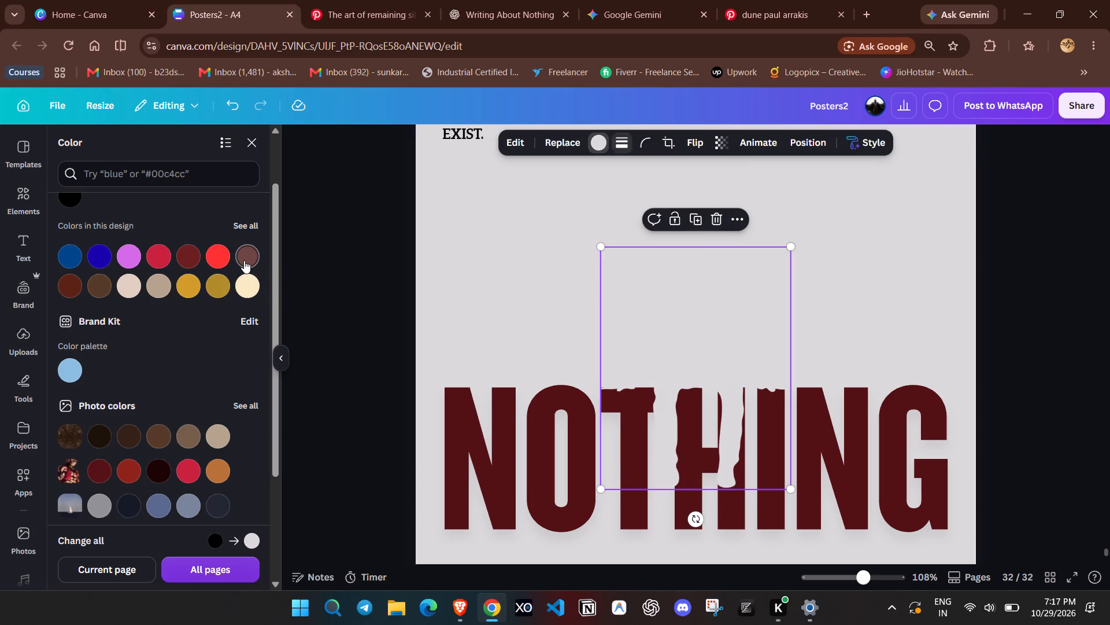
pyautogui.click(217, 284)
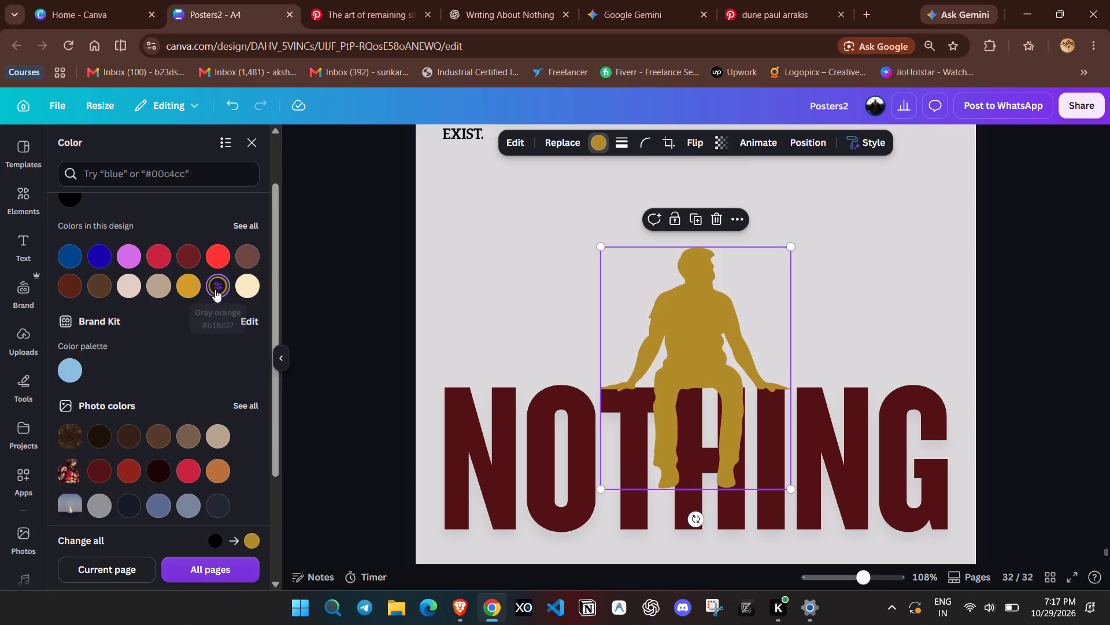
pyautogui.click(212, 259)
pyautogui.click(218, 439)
# Fill the seated silhouette with white from the default solid colors.
pyautogui.scroll(-1, 222, 310)
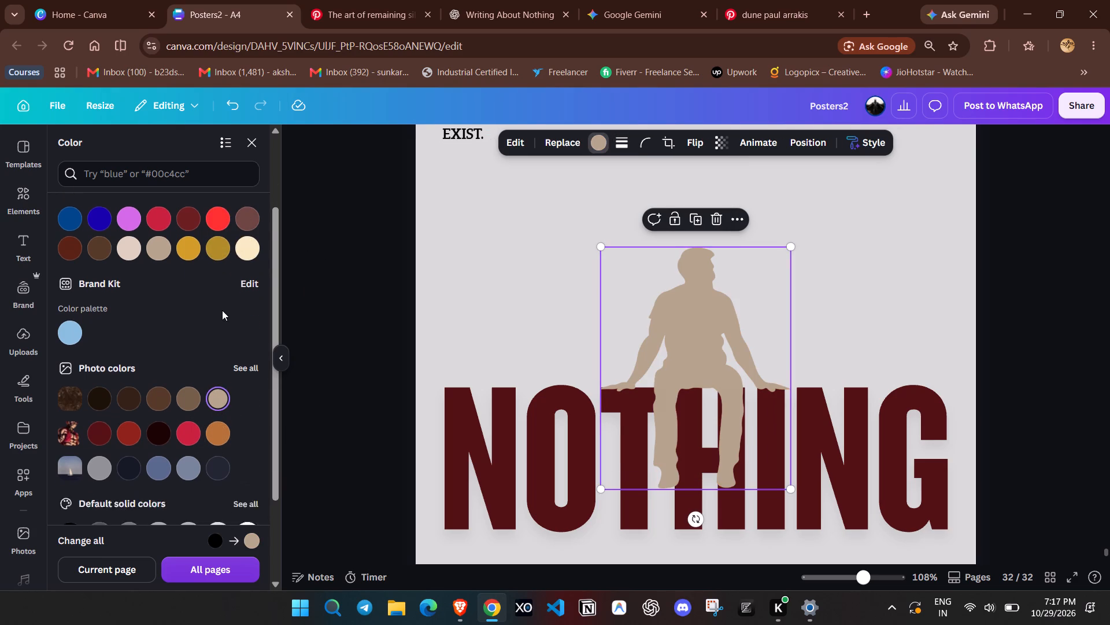
pyautogui.scroll(-2, 221, 311)
pyautogui.click(243, 411)
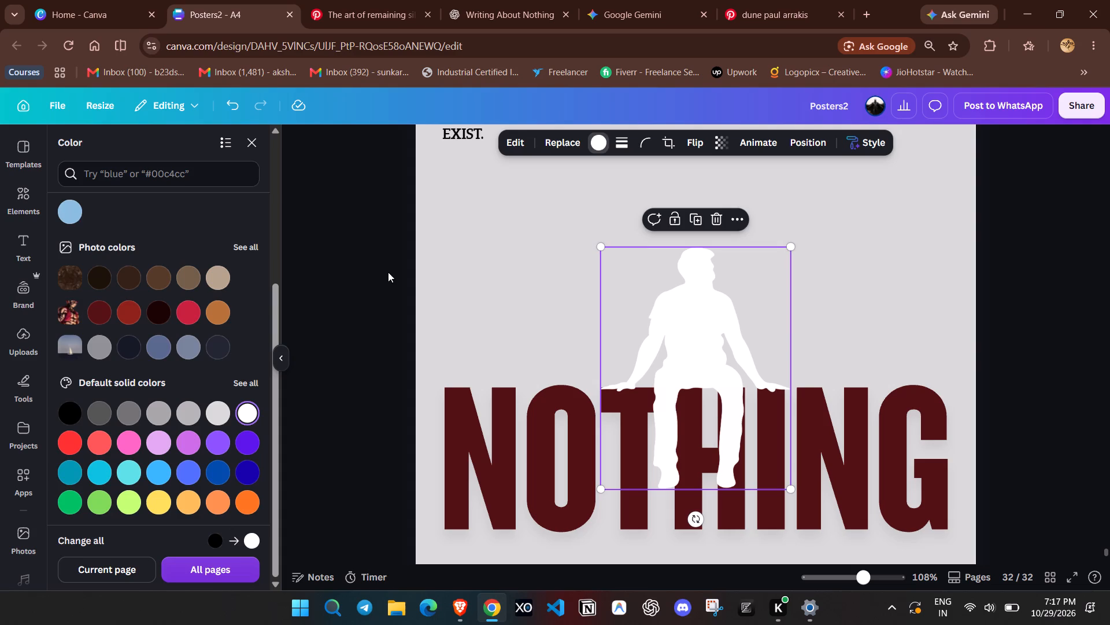
pyautogui.doubleClick(361, 274)
# Duplicate the white silhouette and move the copy slightly above the original.
pyautogui.click(653, 288)
pyautogui.click(698, 223)
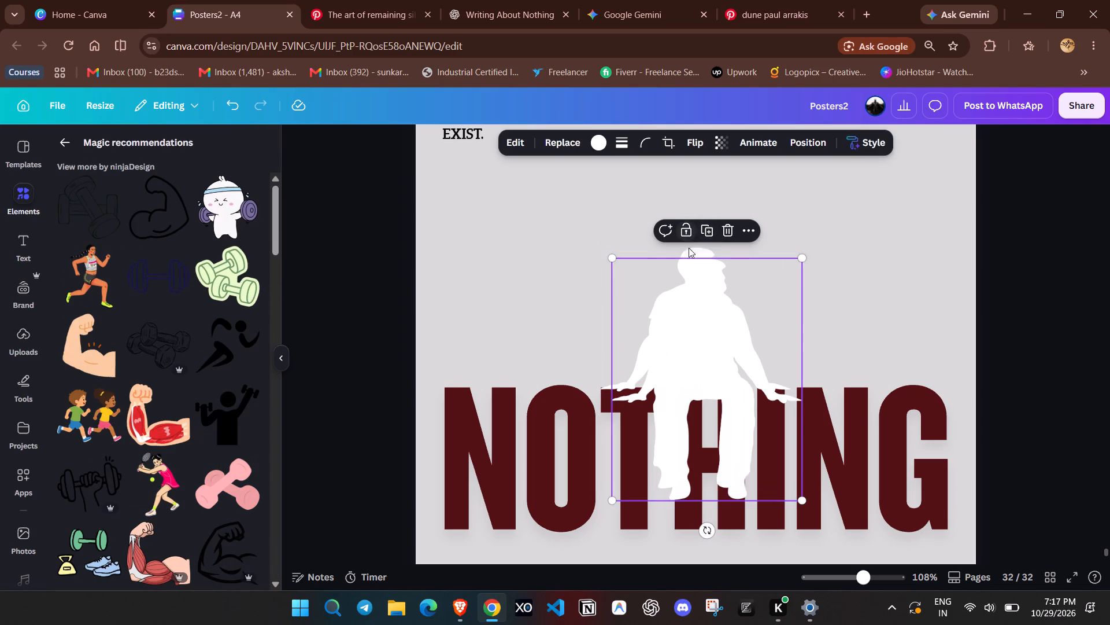
pyautogui.moveTo(715, 298); pyautogui.dragTo(694, 263)
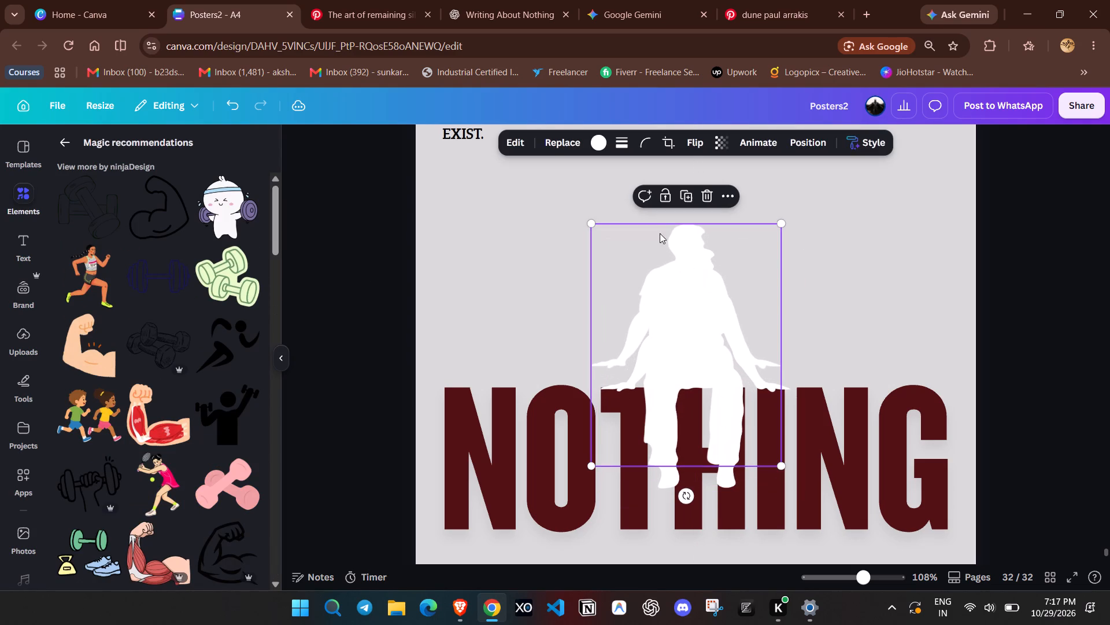
# Recolor the duplicate silhouette to the near-black graphic color.
pyautogui.click(594, 147)
pyautogui.click(261, 233)
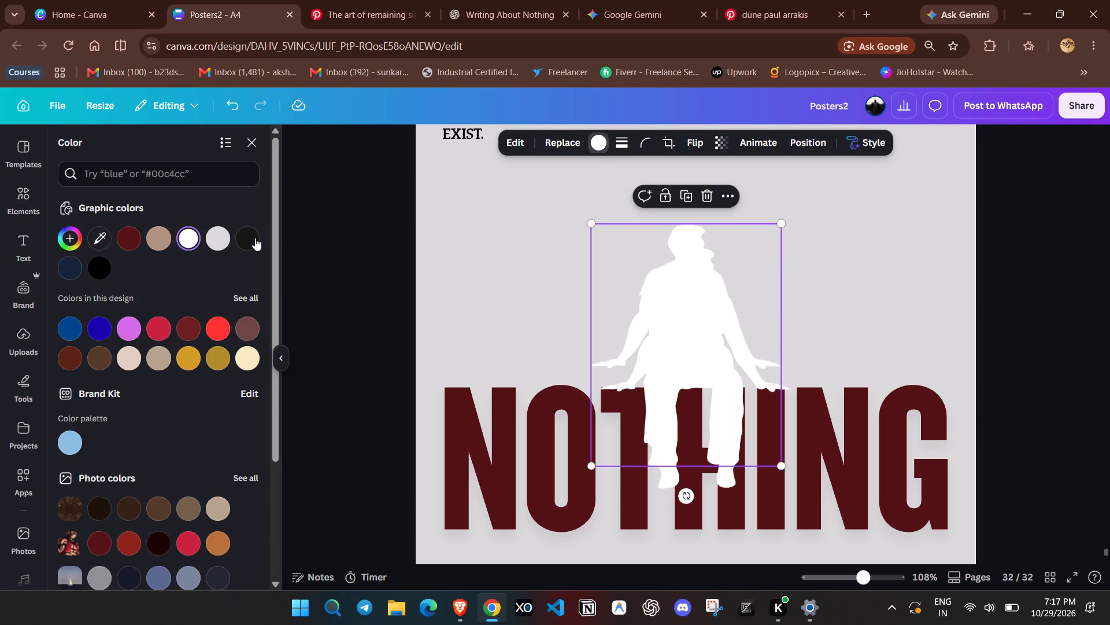
pyautogui.click(255, 238)
pyautogui.doubleClick(370, 303)
# Move the near-black copy directly over the white silhouette so the two overlap.
pyautogui.moveTo(664, 291); pyautogui.dragTo(671, 295)
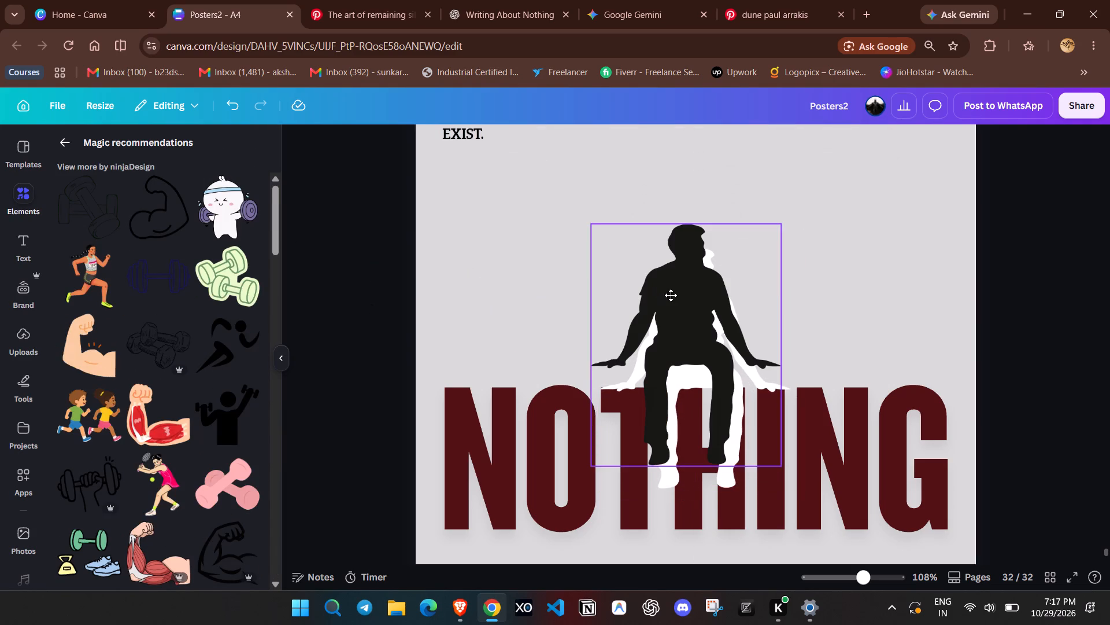
pyautogui.moveTo(671, 295); pyautogui.dragTo(665, 317)
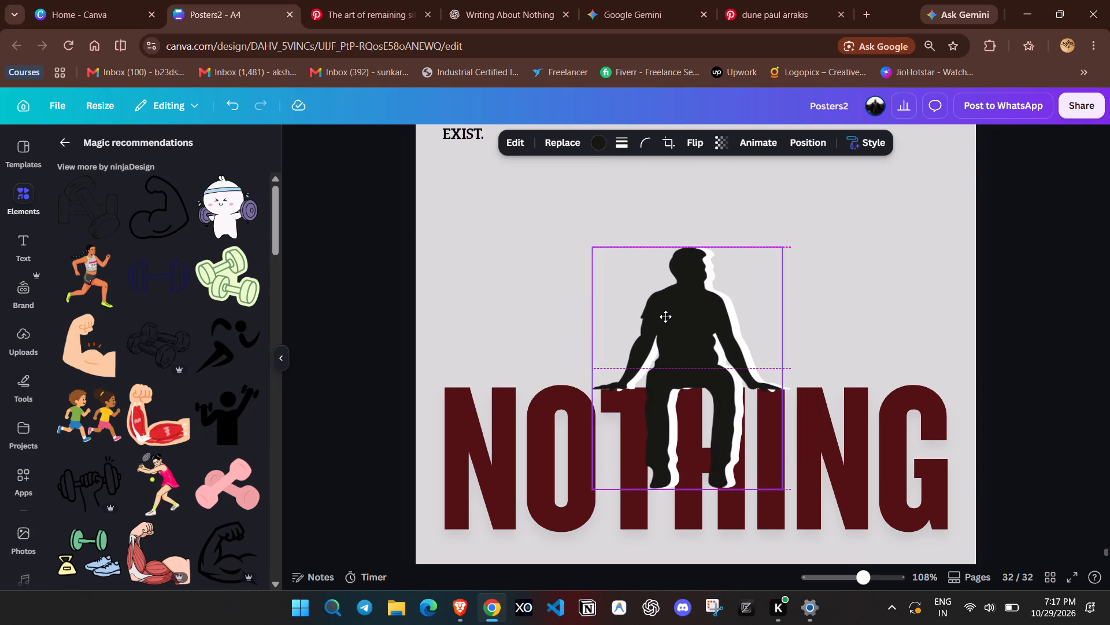
pyautogui.moveTo(665, 317); pyautogui.dragTo(671, 317)
# Enlarge the near-black copy slightly from its upper-left corner.
pyautogui.rightClick(671, 317)
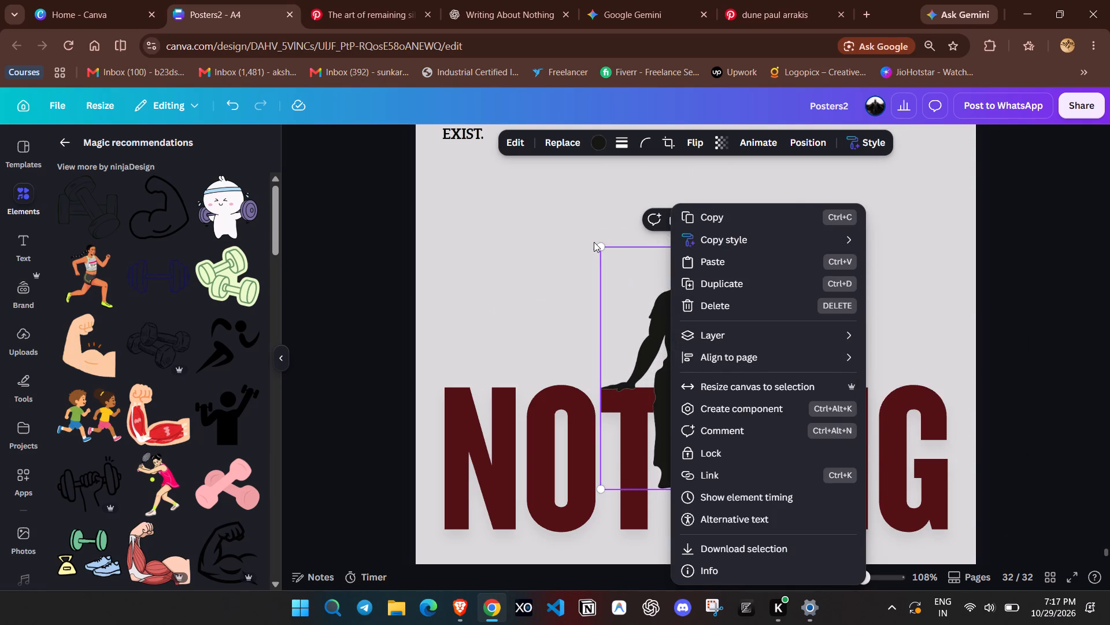
pyautogui.click(594, 242)
pyautogui.moveTo(603, 247); pyautogui.dragTo(596, 242)
# Send the near-black copy one layer backward so it sits behind the white silhouette.
pyautogui.rightClick(694, 314)
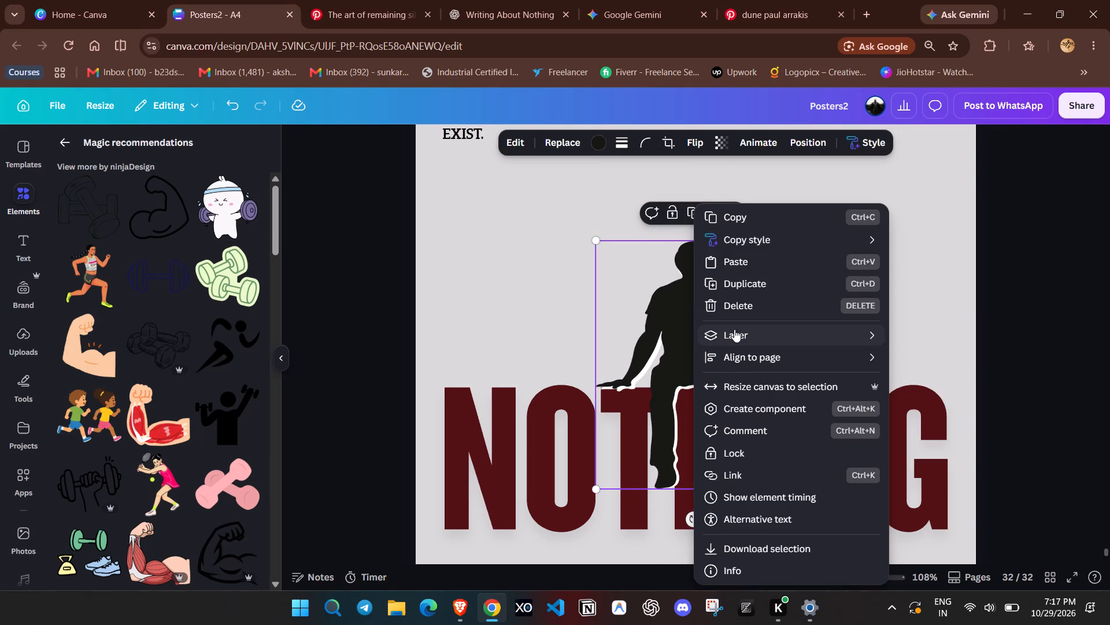
pyautogui.click(905, 376)
pyautogui.rightClick(757, 301)
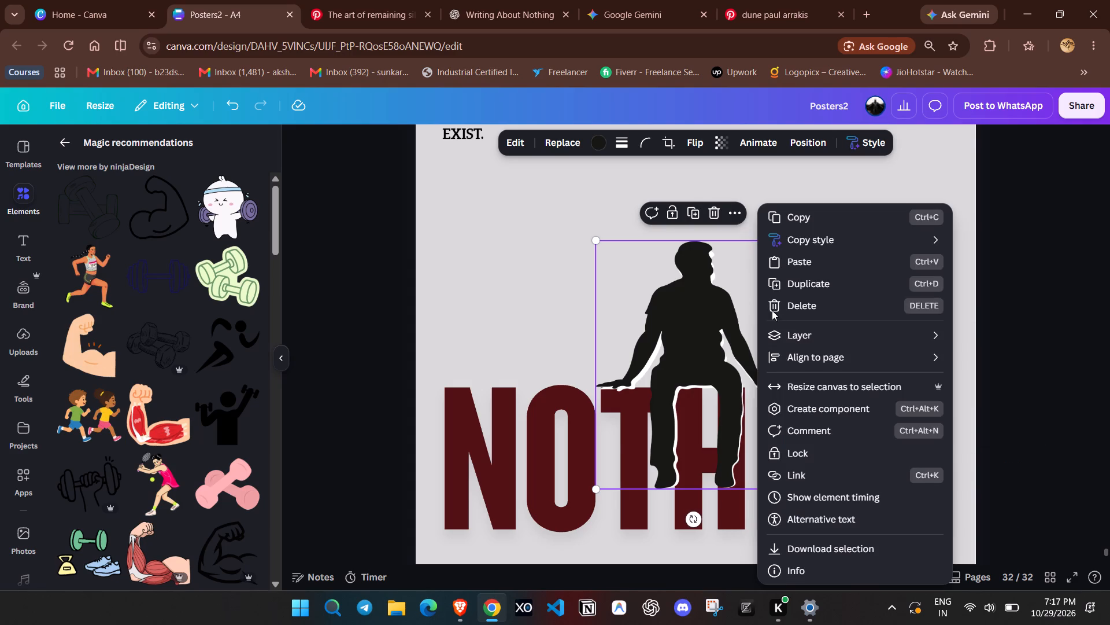
pyautogui.click(694, 380)
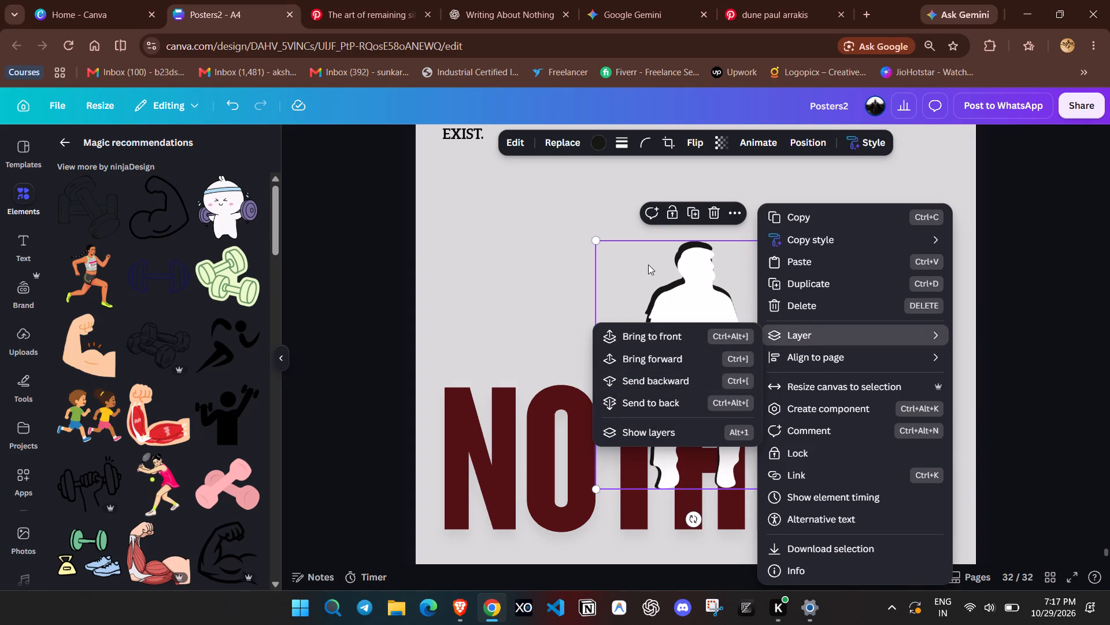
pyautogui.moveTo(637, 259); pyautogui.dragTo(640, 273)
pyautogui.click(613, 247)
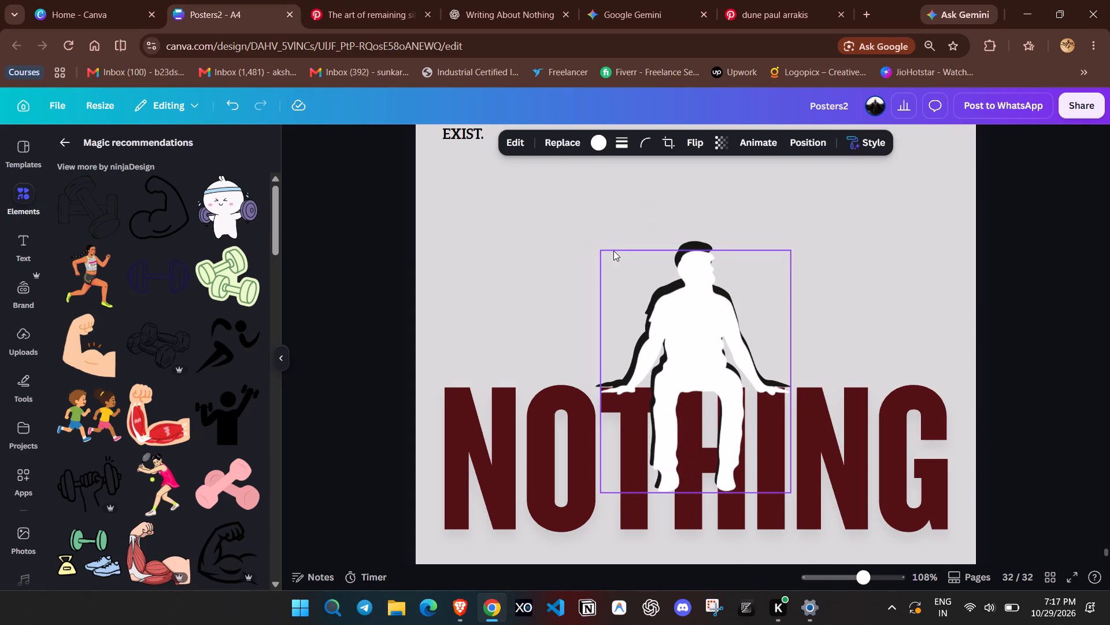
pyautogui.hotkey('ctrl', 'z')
# Nudge the near-black copy down behind the white silhouette, leaving a thin dark edge along the figure's left side, and shrink it slightly.
pyautogui.click(702, 242)
pyautogui.moveTo(606, 243); pyautogui.dragTo(609, 248)
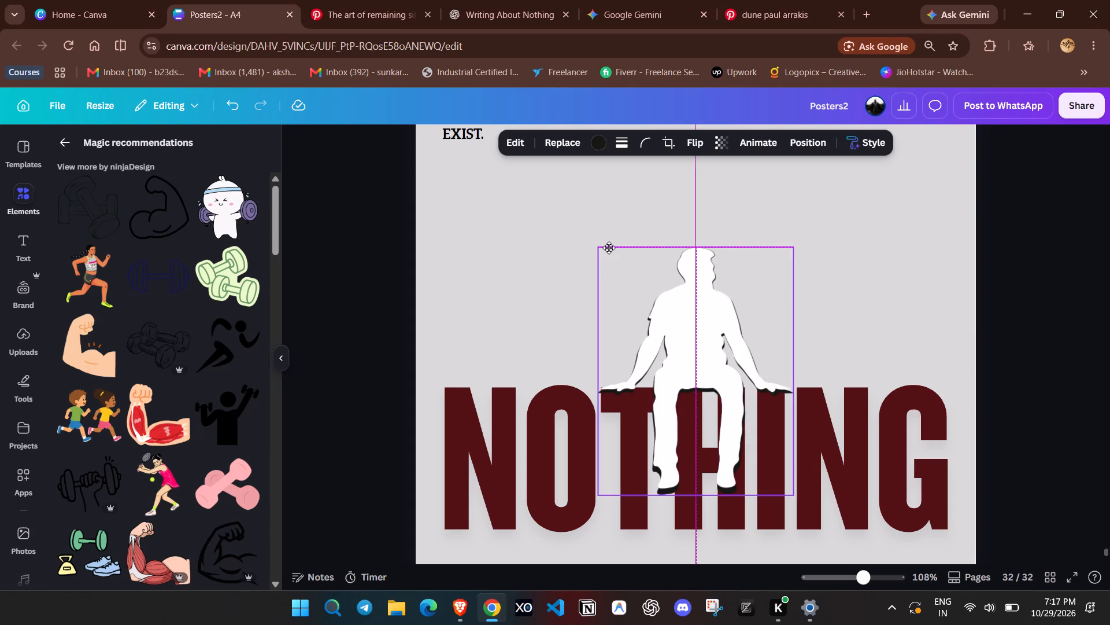
pyautogui.moveTo(609, 248); pyautogui.dragTo(610, 249)
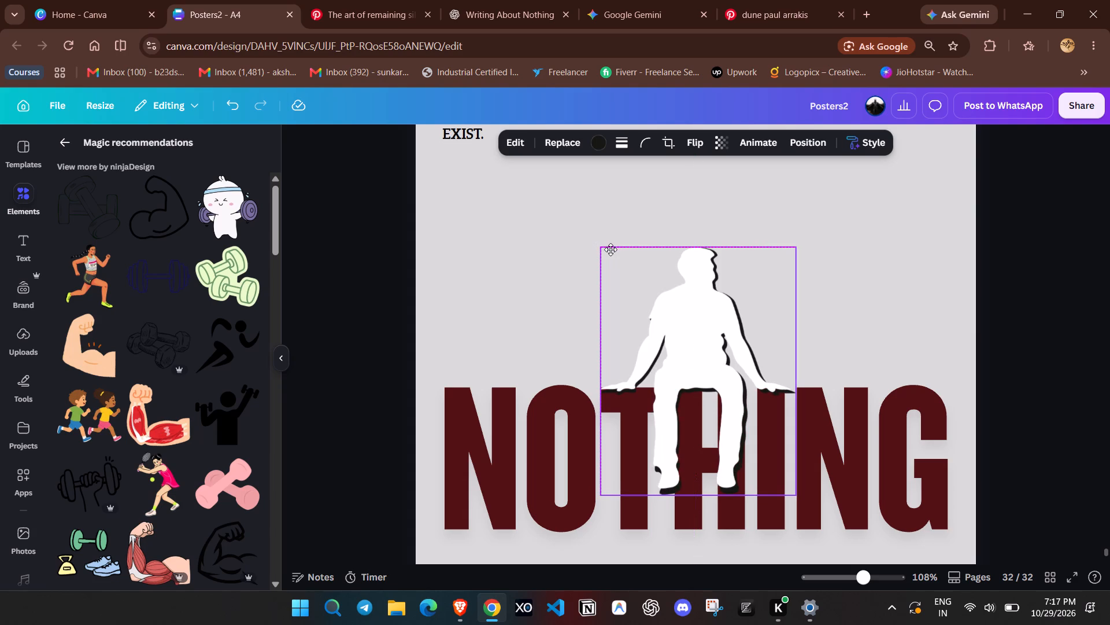
pyautogui.moveTo(610, 249); pyautogui.dragTo(609, 249)
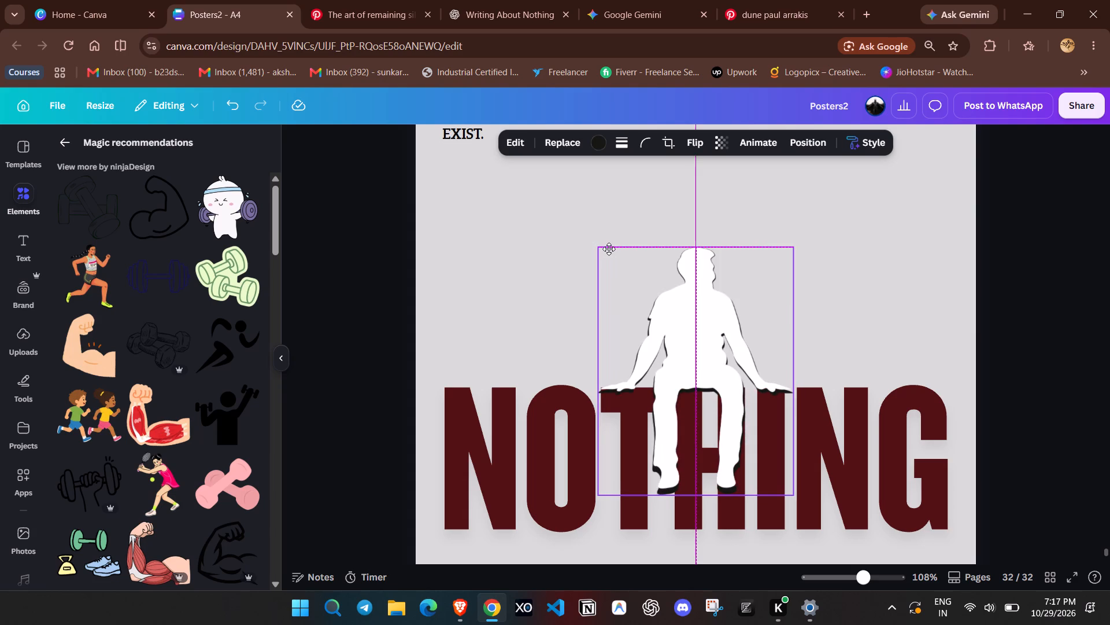
pyautogui.moveTo(609, 249); pyautogui.dragTo(607, 249)
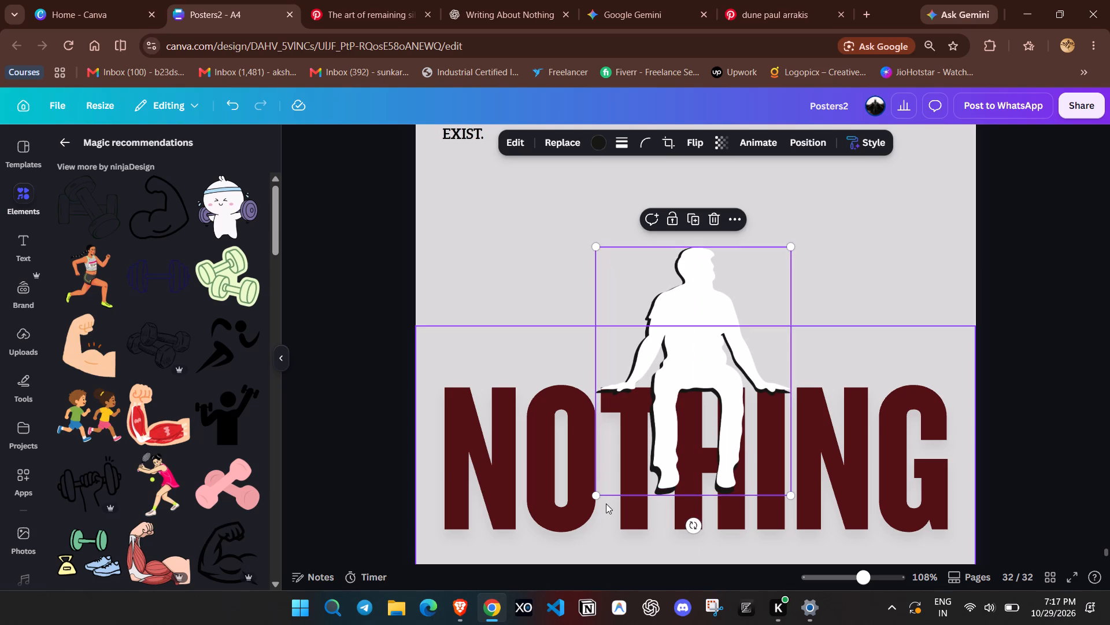
pyautogui.click(597, 494)
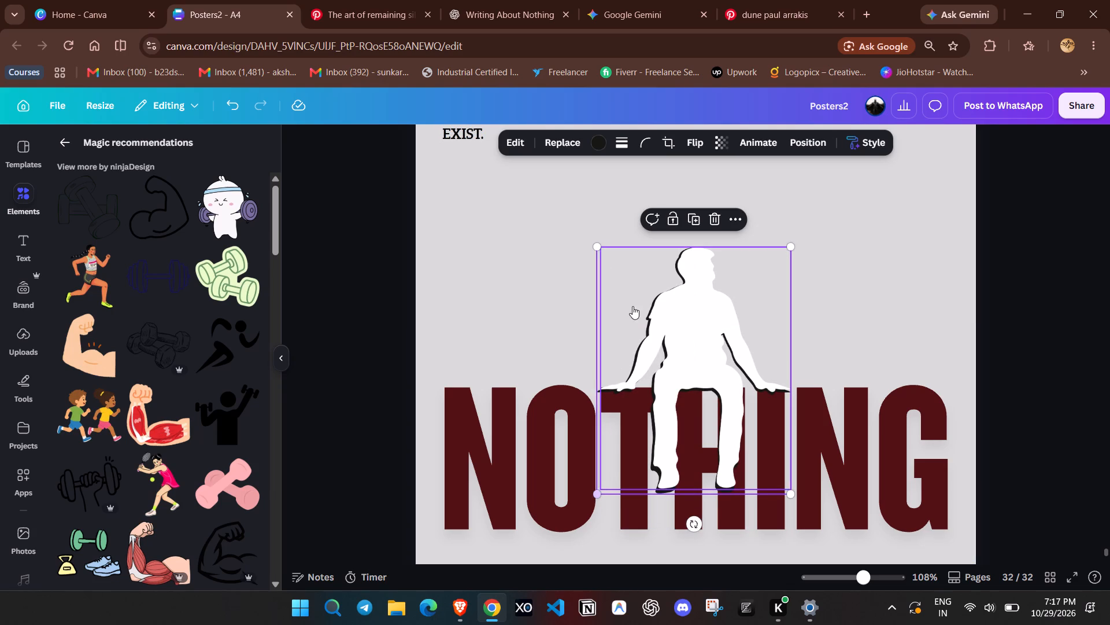
# Set the near-black copy's transparency to 54 to soften it into a grey shadow.
pyautogui.click(735, 143)
pyautogui.click(728, 143)
pyautogui.click(708, 196)
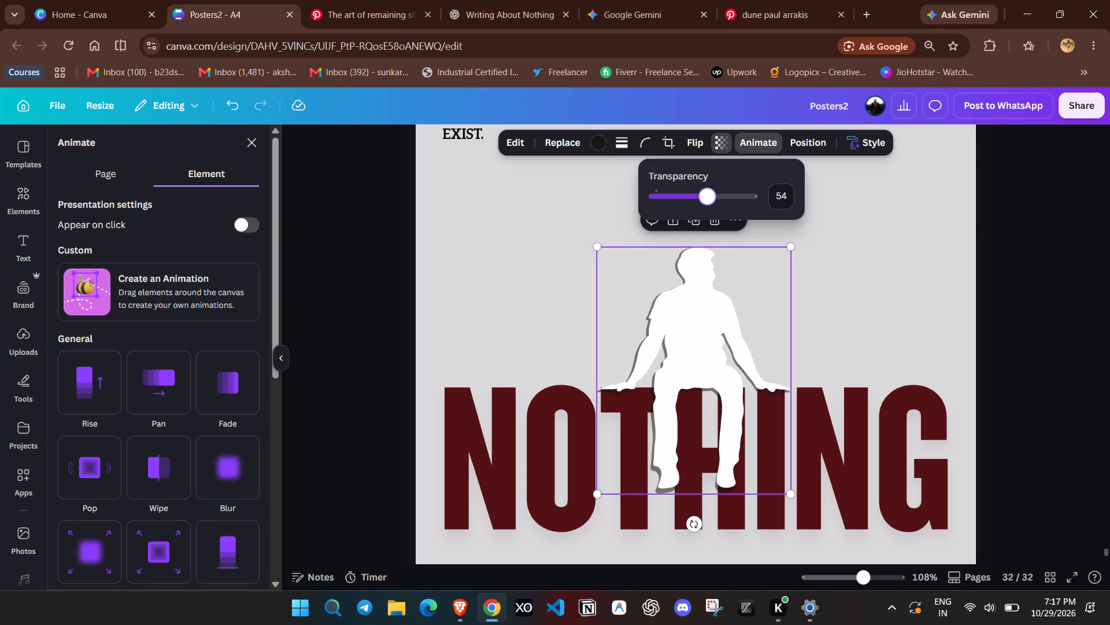
pyautogui.doubleClick(997, 303)
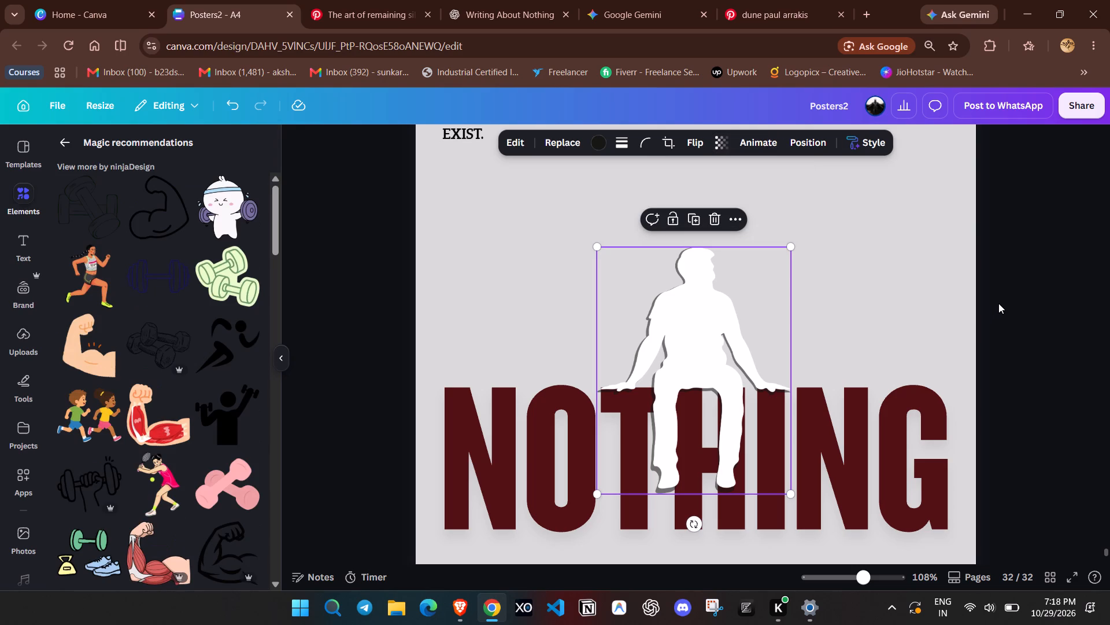
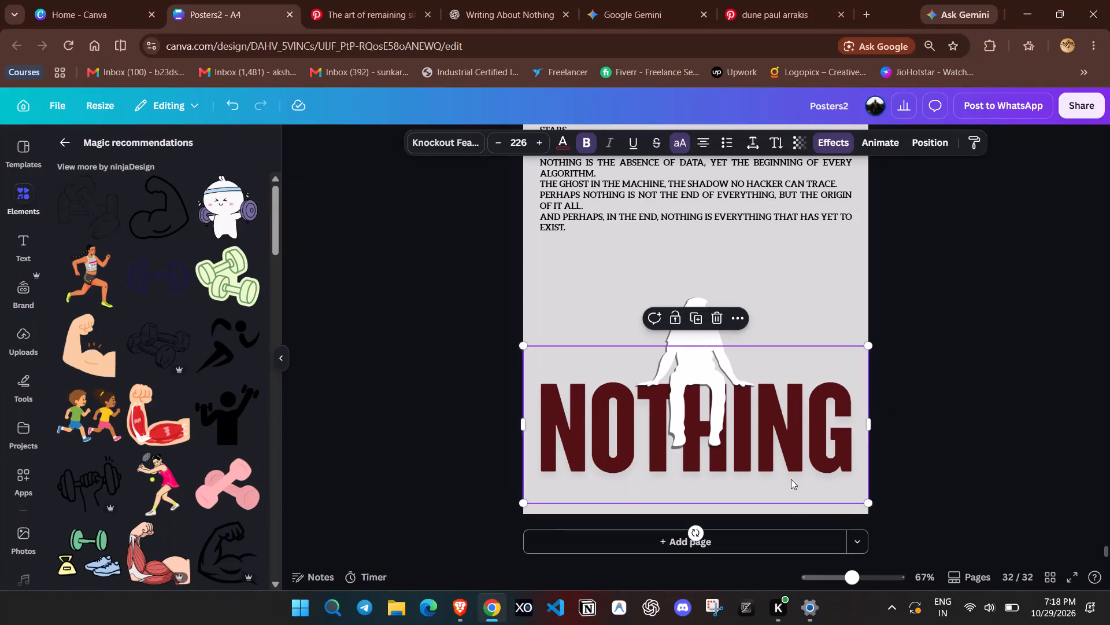
# Add a new blank page after the "NOTHING" poster on page 32.
pyautogui.click(949, 458)
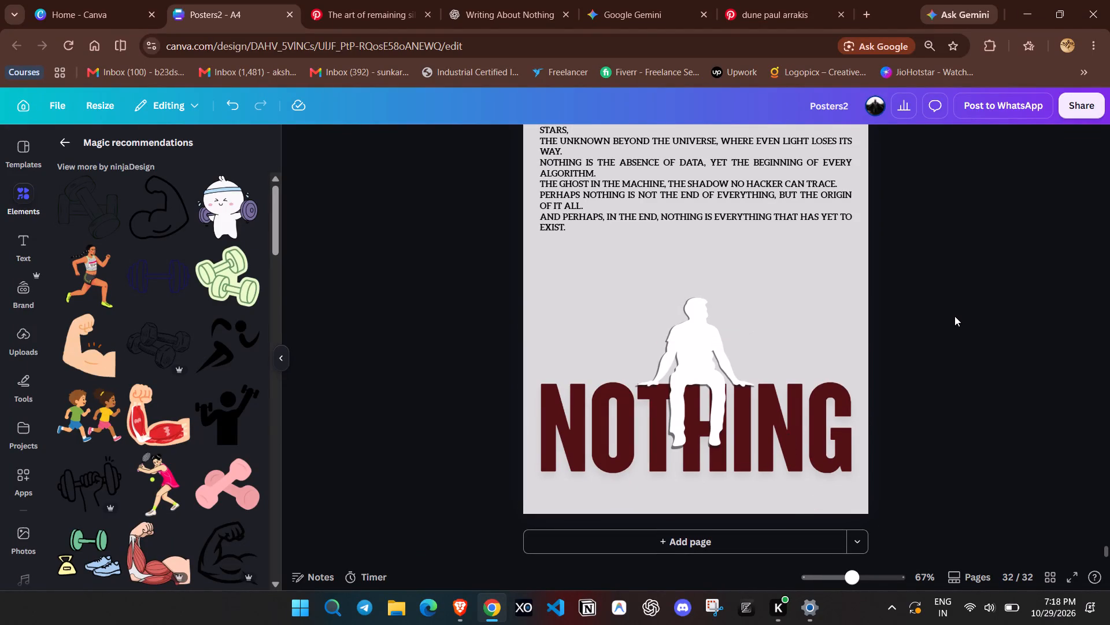
pyautogui.scroll(2, 954, 315)
pyautogui.scroll(-3, 963, 312)
pyautogui.click(756, 542)
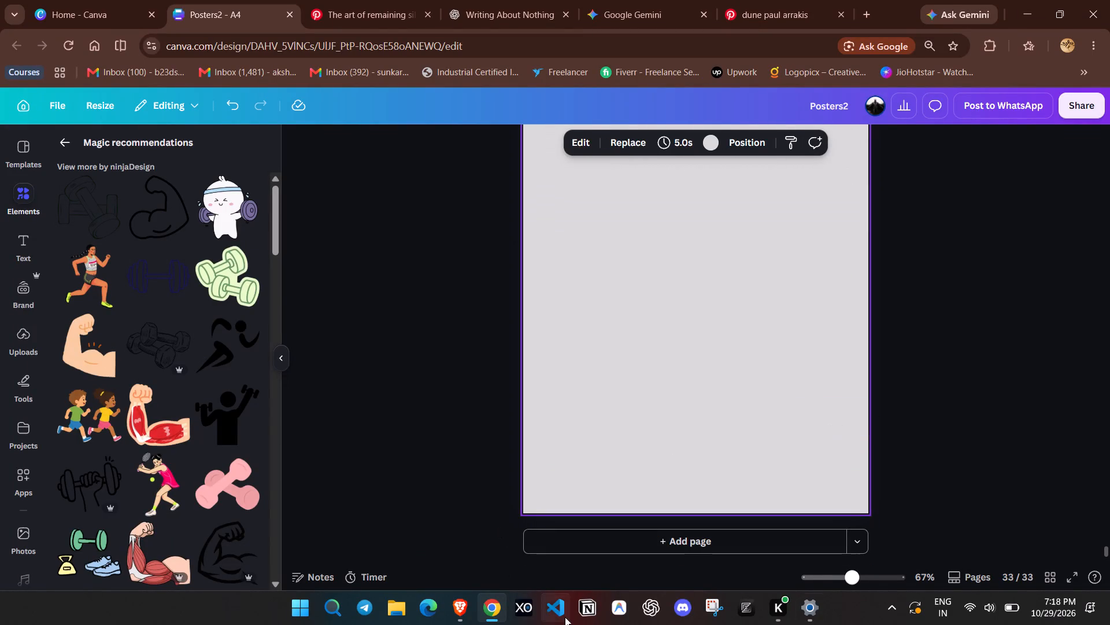
# Add the recently used "this week>" text combination to page 33 and place it in the page's lower-left corner.
pyautogui.click(26, 239)
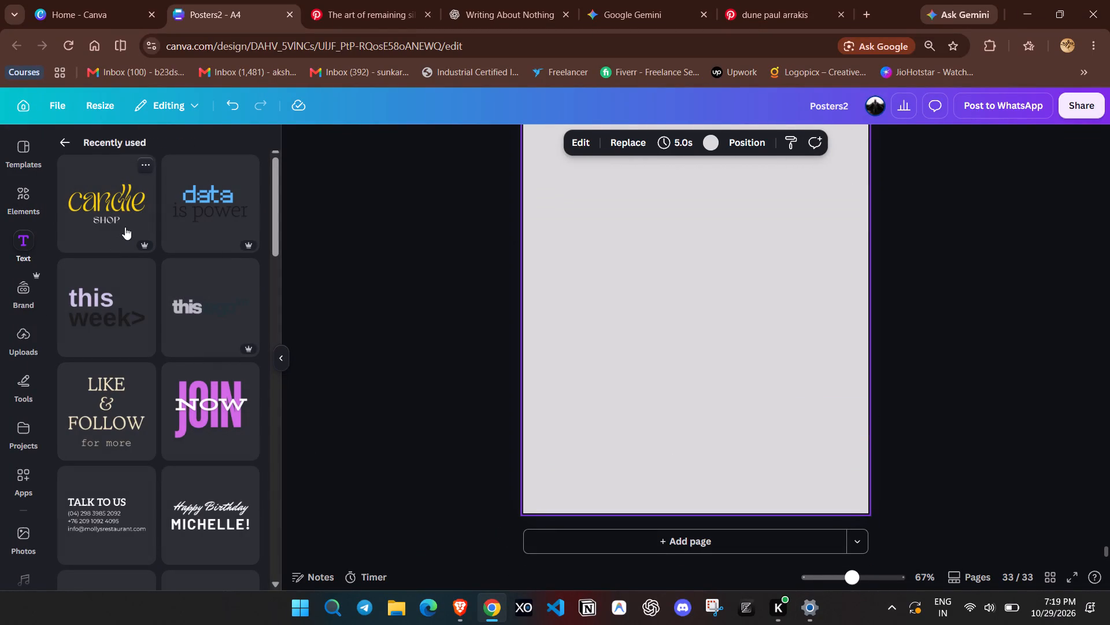
pyautogui.click(117, 346)
pyautogui.moveTo(584, 264); pyautogui.dragTo(593, 422)
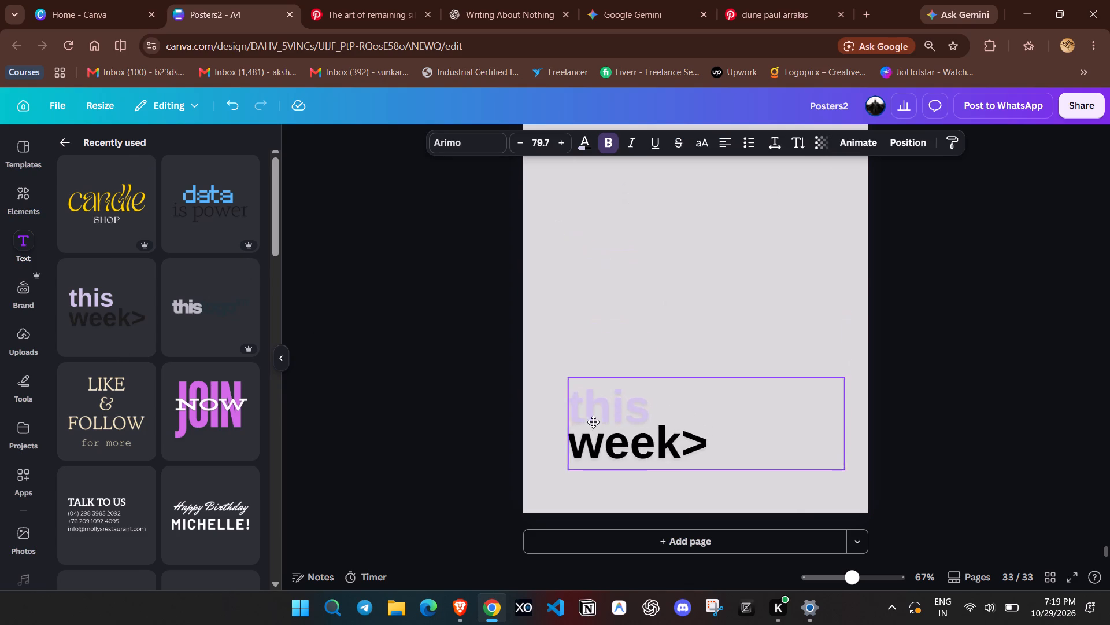
pyautogui.moveTo(593, 422); pyautogui.dragTo(557, 462)
pyautogui.click(424, 433)
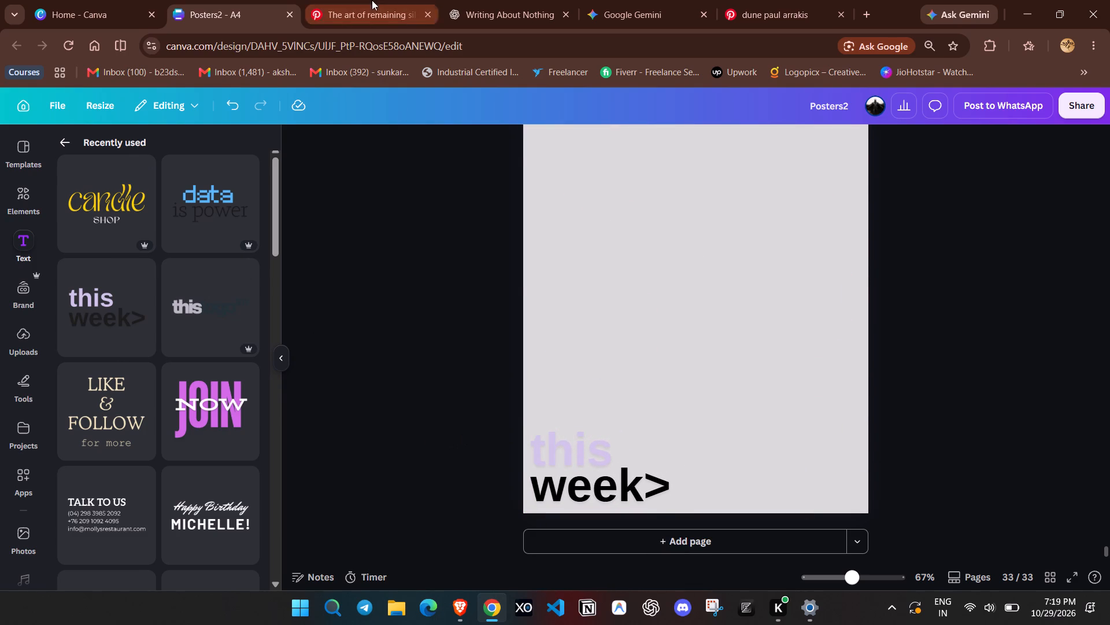
# Switch to Pinterest, browse the "minimal poster" results for a layout reference, and open the Oldboy poster pin.
pyautogui.click(372, 0)
pyautogui.click(84, 165)
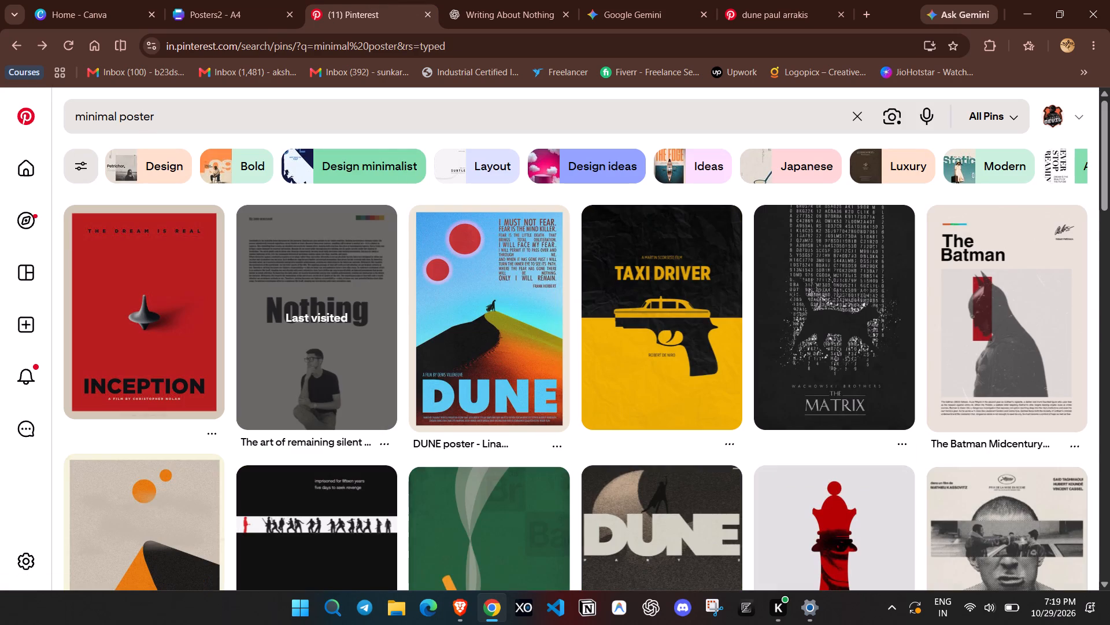
pyautogui.click(849, 123)
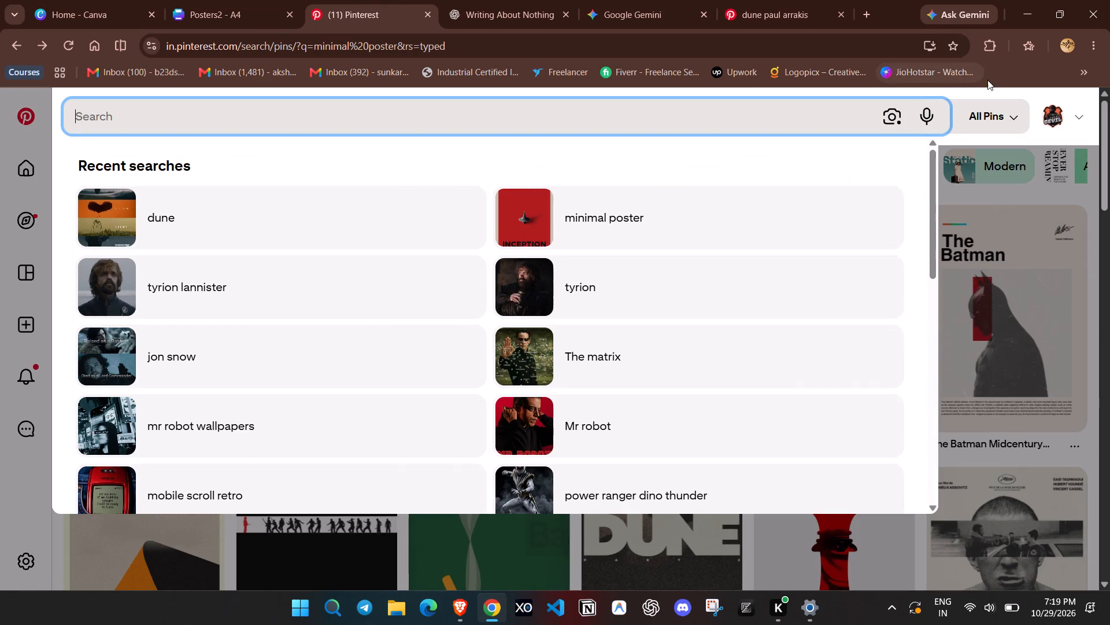
pyautogui.click(997, 89)
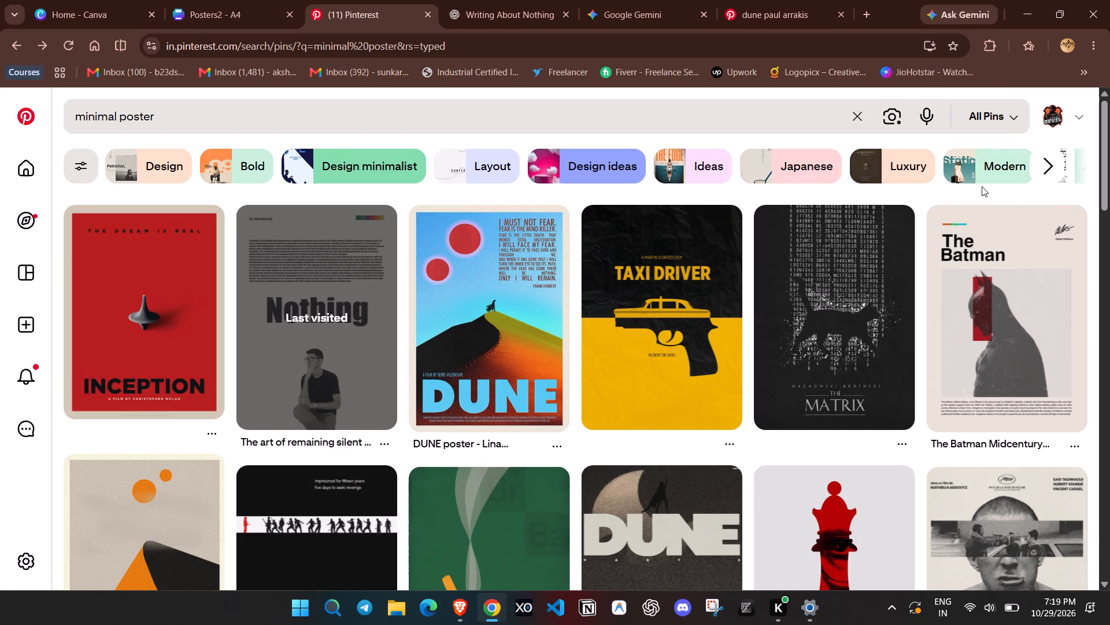
pyautogui.scroll(-3, 976, 210)
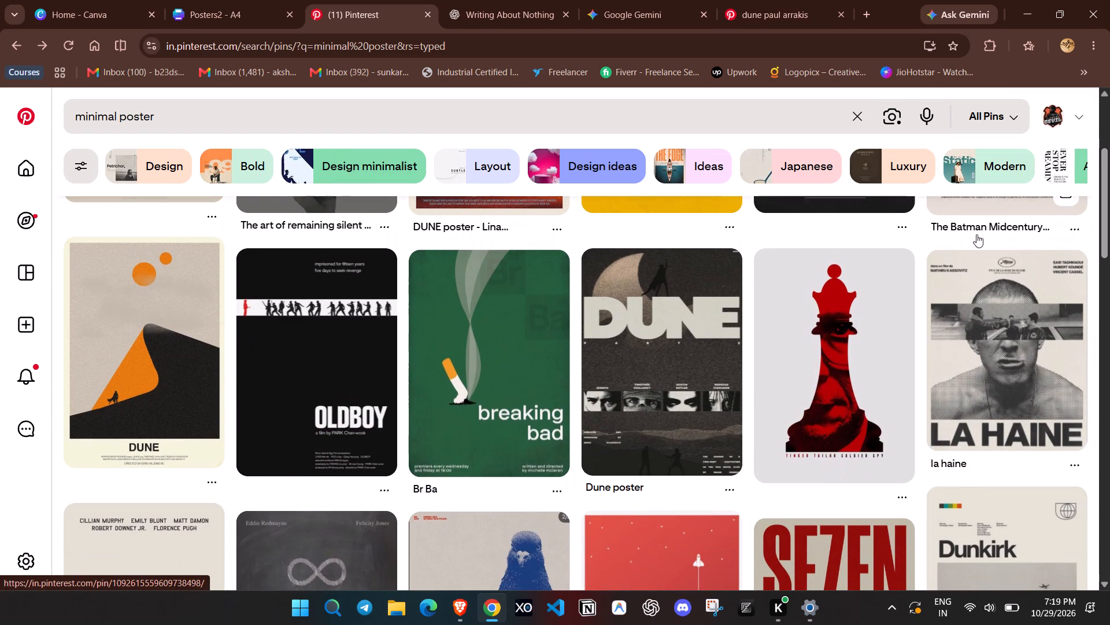
pyautogui.scroll(-2, 849, 351)
pyautogui.scroll(2, 802, 405)
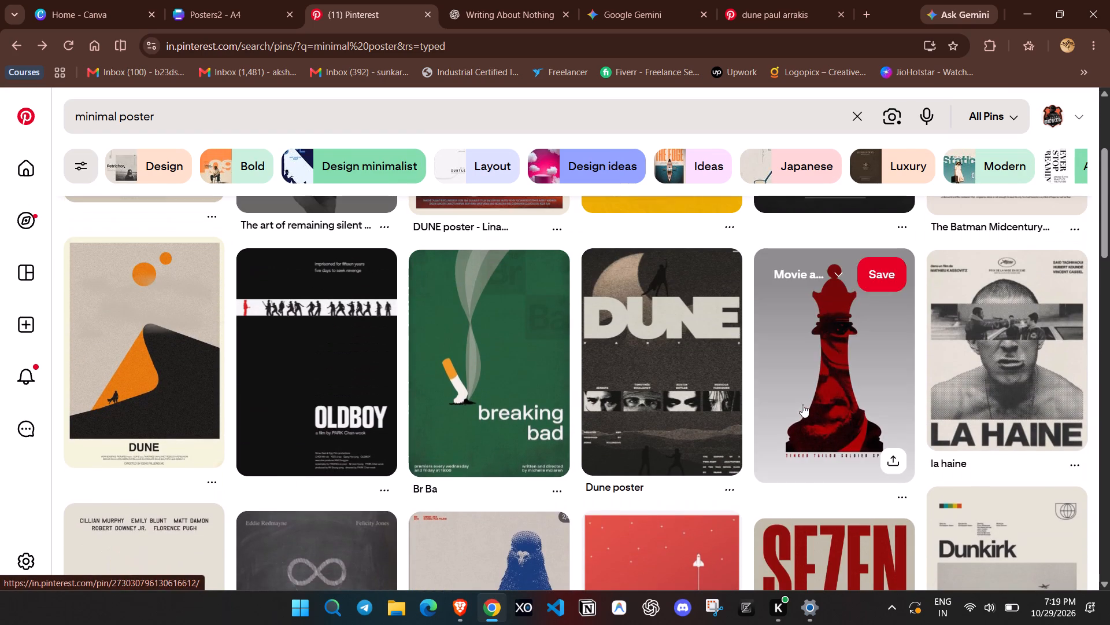
pyautogui.click(362, 344)
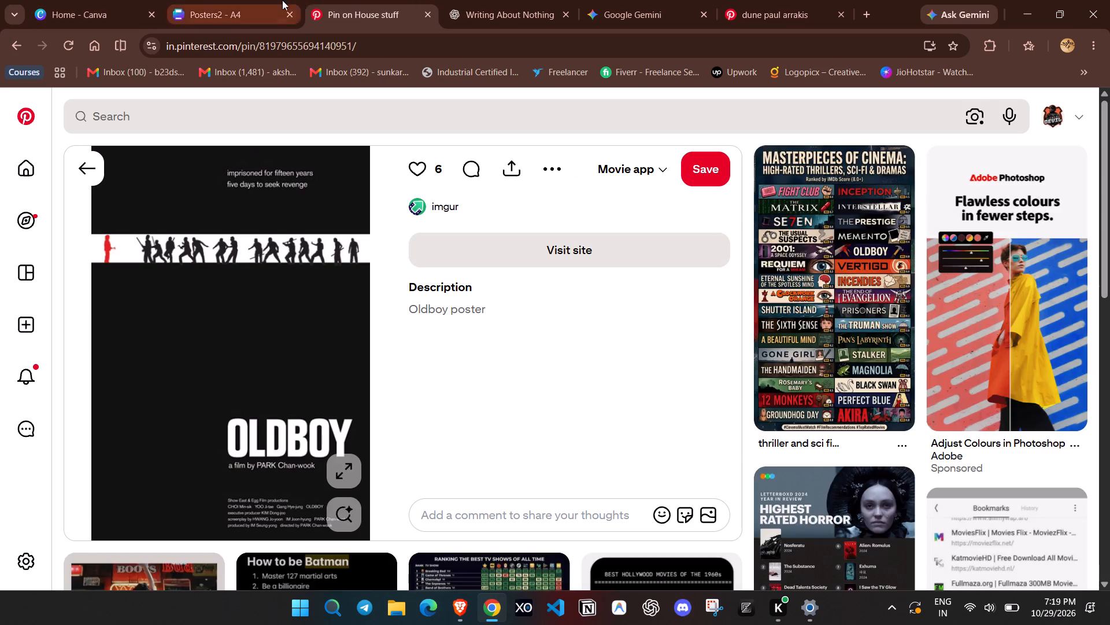
# Compare page 33 in Canva with the Oldboy reference poster on Pinterest.
pyautogui.click(282, 0)
pyautogui.scroll(2, 723, 356)
pyautogui.click(723, 363)
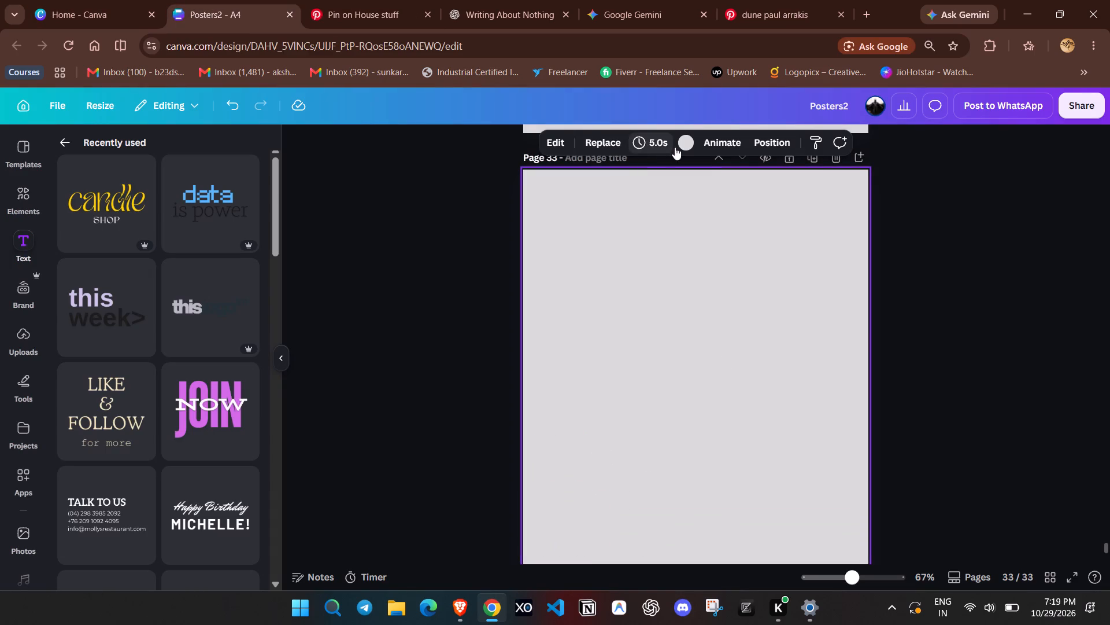
pyautogui.click(966, 274)
pyautogui.scroll(-4, 954, 271)
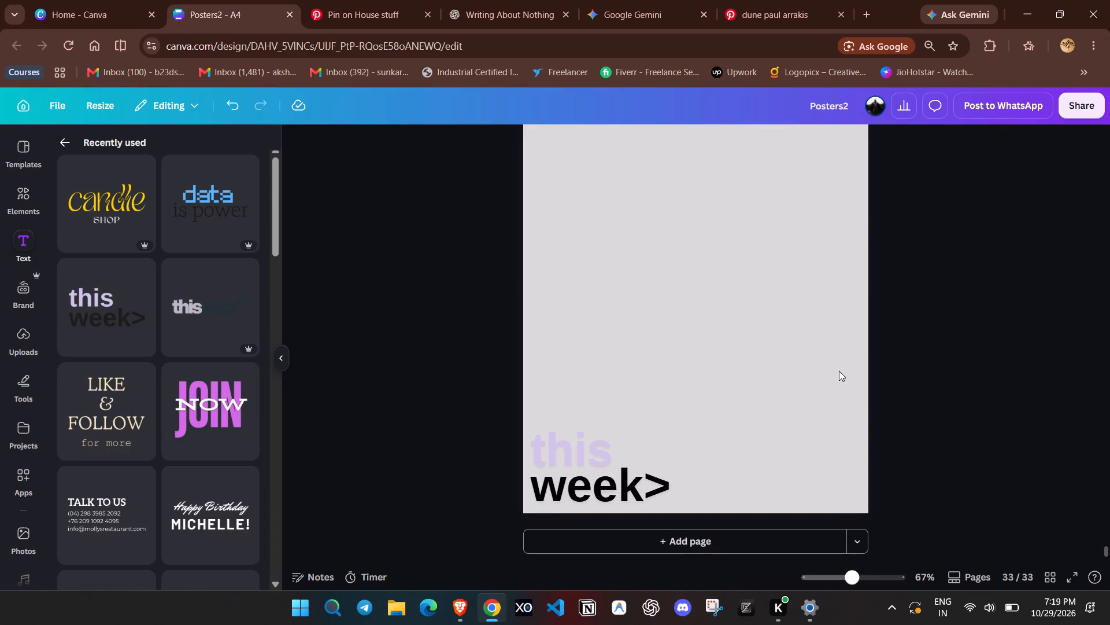
pyautogui.click(694, 465)
pyautogui.click(892, 306)
pyautogui.click(380, 0)
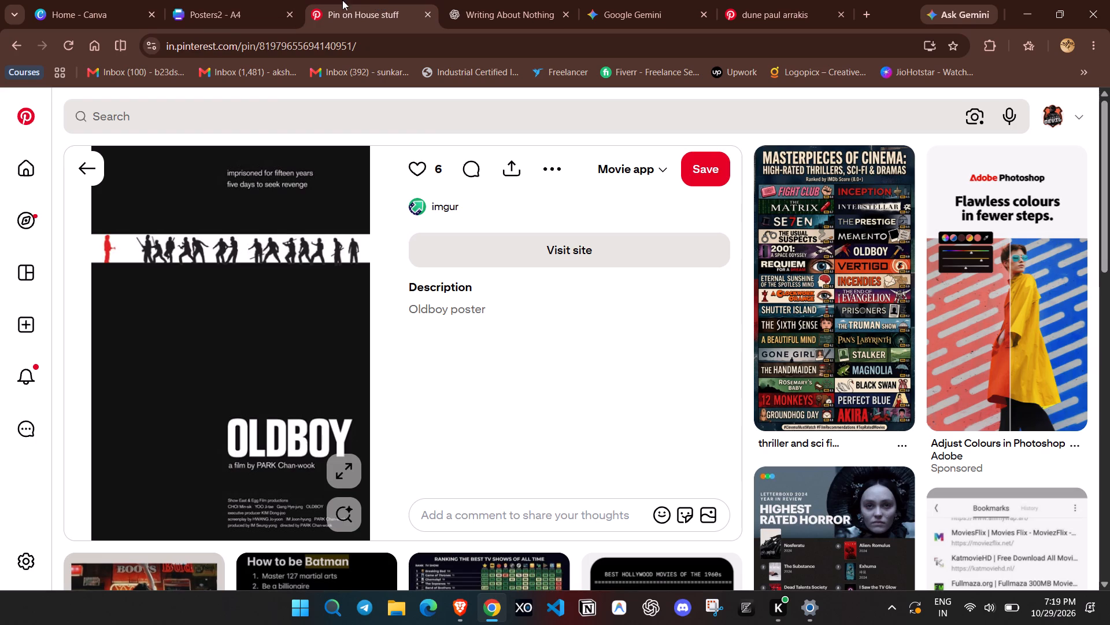
pyautogui.click(247, 0)
pyautogui.click(347, 252)
# Insert a square shape on page 33 and place it against the page's left edge in the upper area.
pyautogui.scroll(2, 539, 271)
pyautogui.click(726, 295)
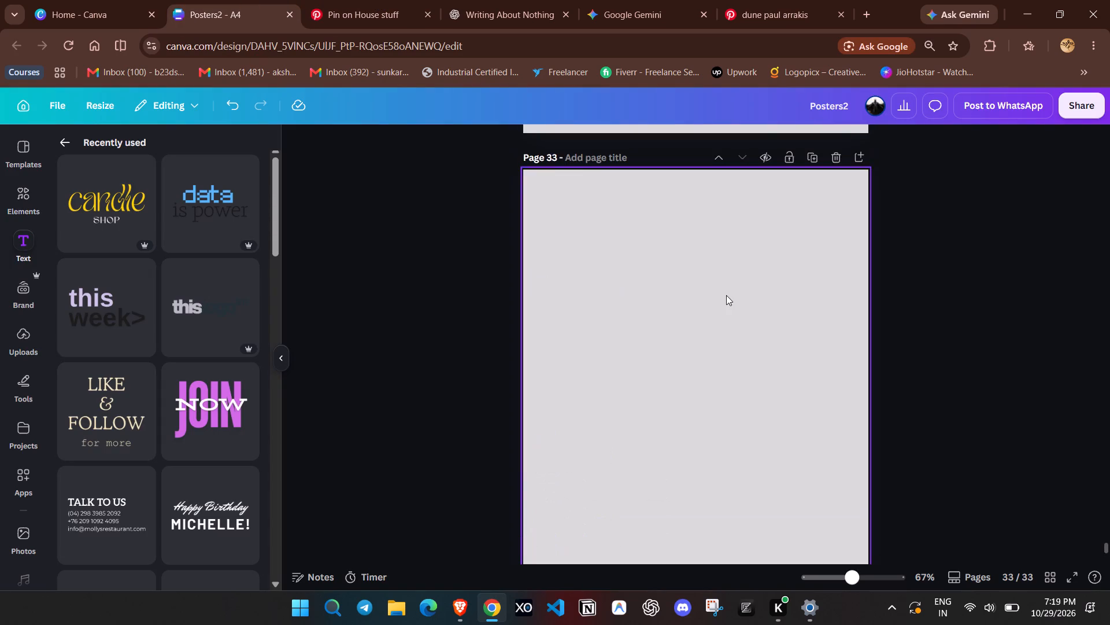
pyautogui.press('r')
pyautogui.click(858, 348)
pyautogui.moveTo(696, 394); pyautogui.dragTo(642, 307)
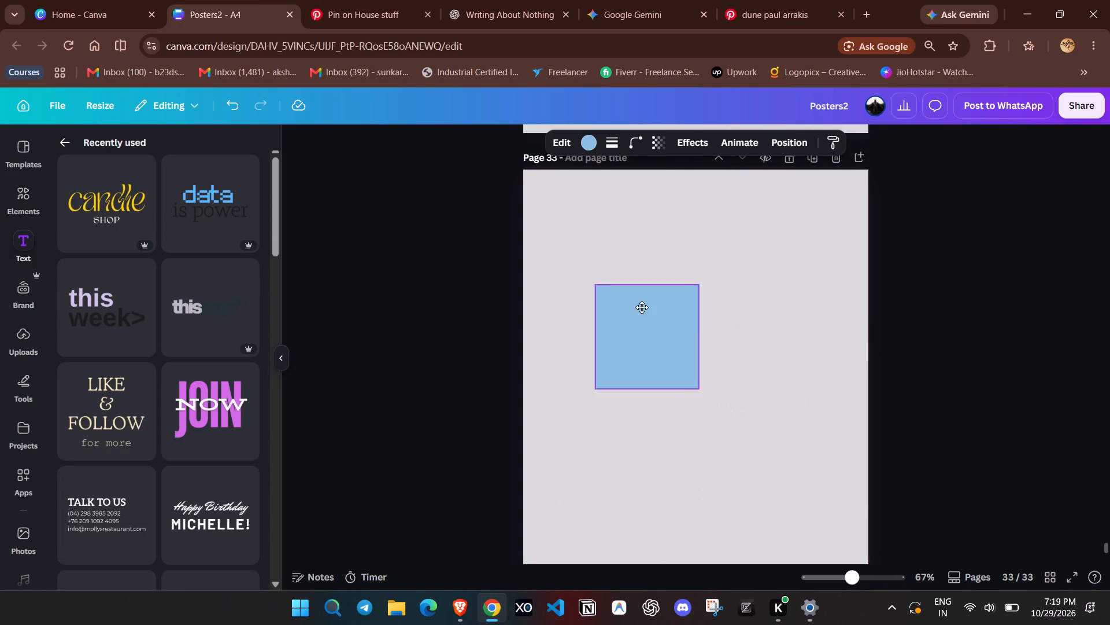
pyautogui.moveTo(642, 307); pyautogui.dragTo(576, 260)
# Stretch the blue square across the full page width and reduce its height from the bottom to form a narrower band.
pyautogui.moveTo(631, 274); pyautogui.dragTo(632, 274)
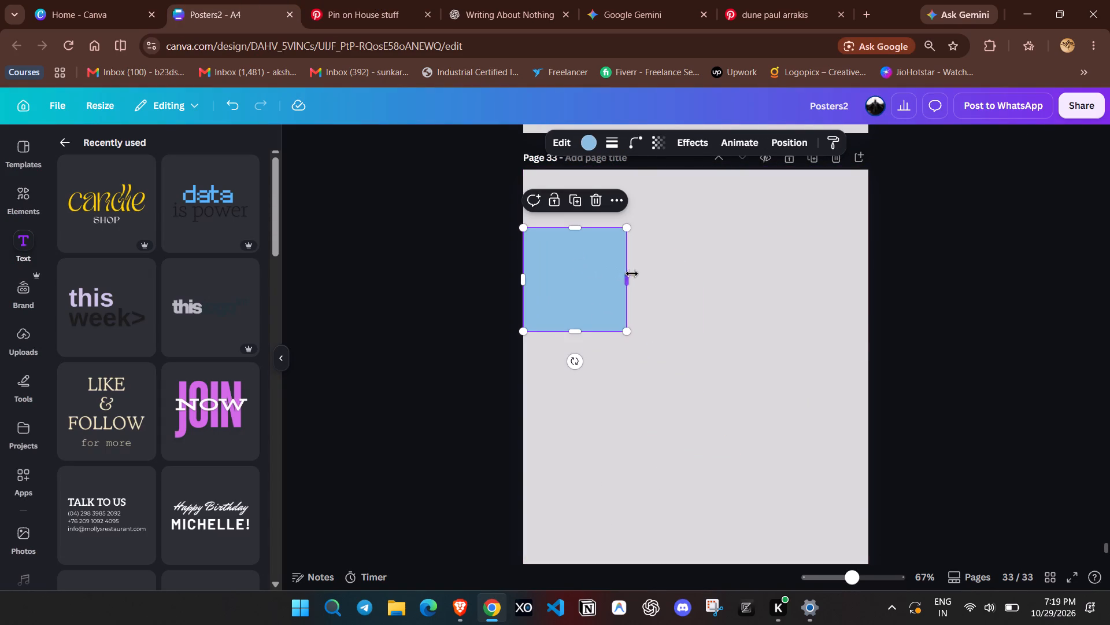
pyautogui.moveTo(632, 274); pyautogui.dragTo(874, 275)
pyautogui.click(882, 256)
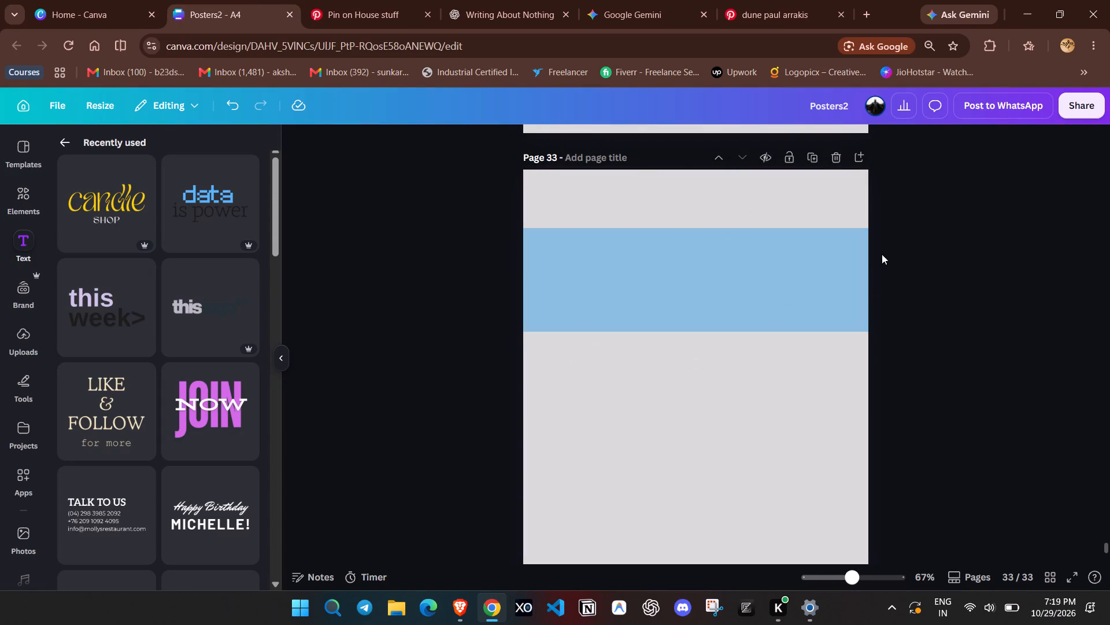
pyautogui.click(723, 297)
pyautogui.moveTo(705, 334); pyautogui.dragTo(706, 304)
pyautogui.click(948, 230)
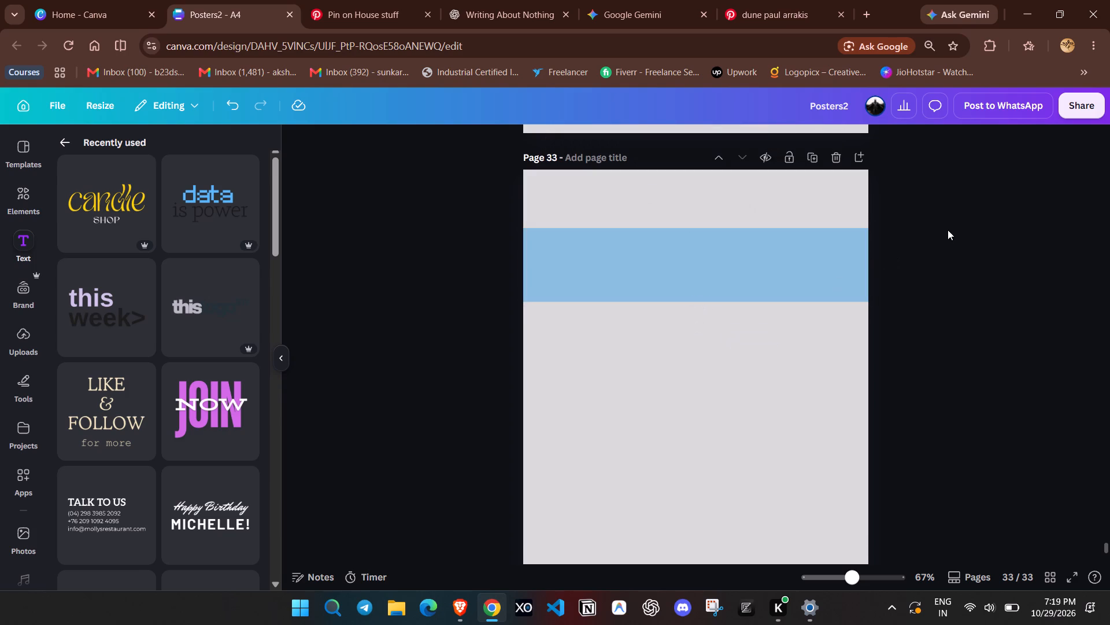
# Switch to Pinterest, search for "linux", narrow the search to wallpapers, and open the "Wallpaper PC" pin of dotted reaching hands.
pyautogui.click(819, 0)
pyautogui.click(655, 107)
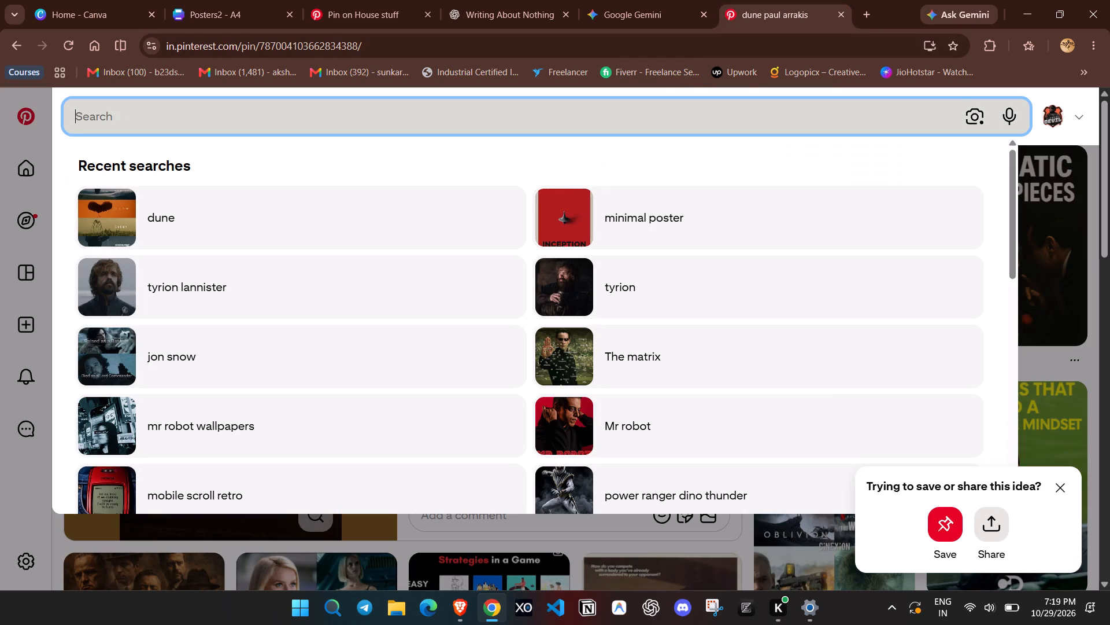
pyautogui.write('linux')
pyautogui.press('Return')
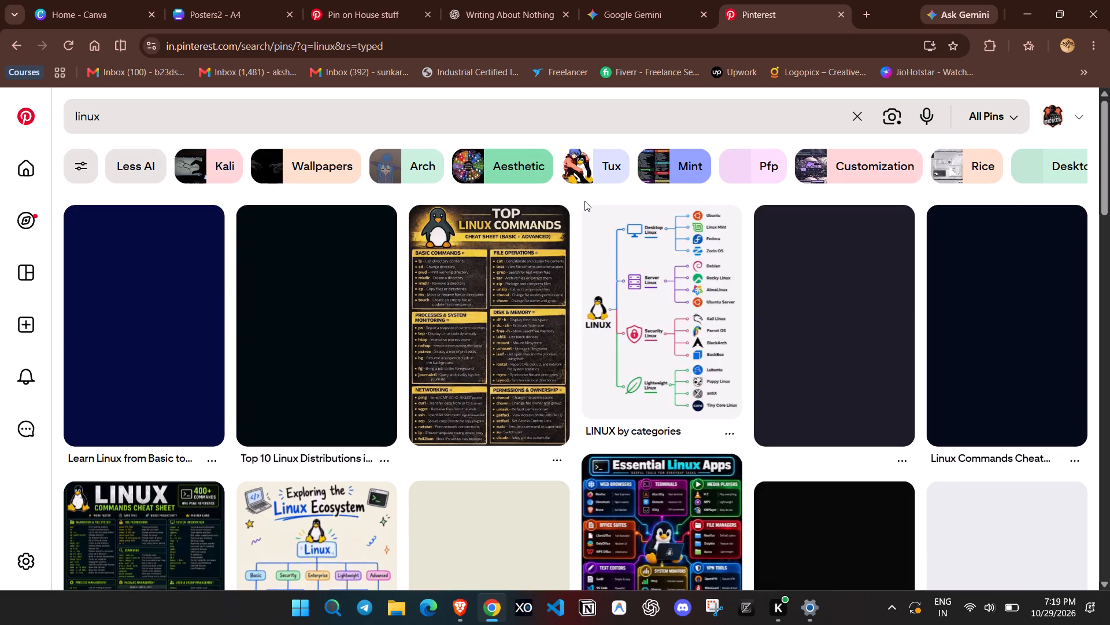
pyautogui.click(339, 163)
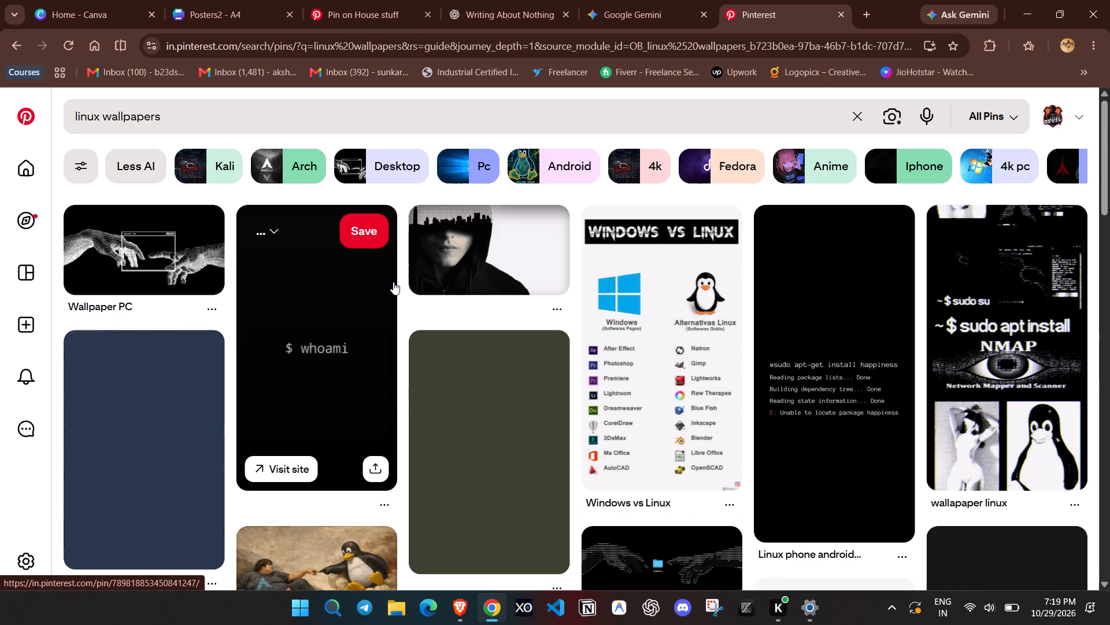
pyautogui.click(119, 242)
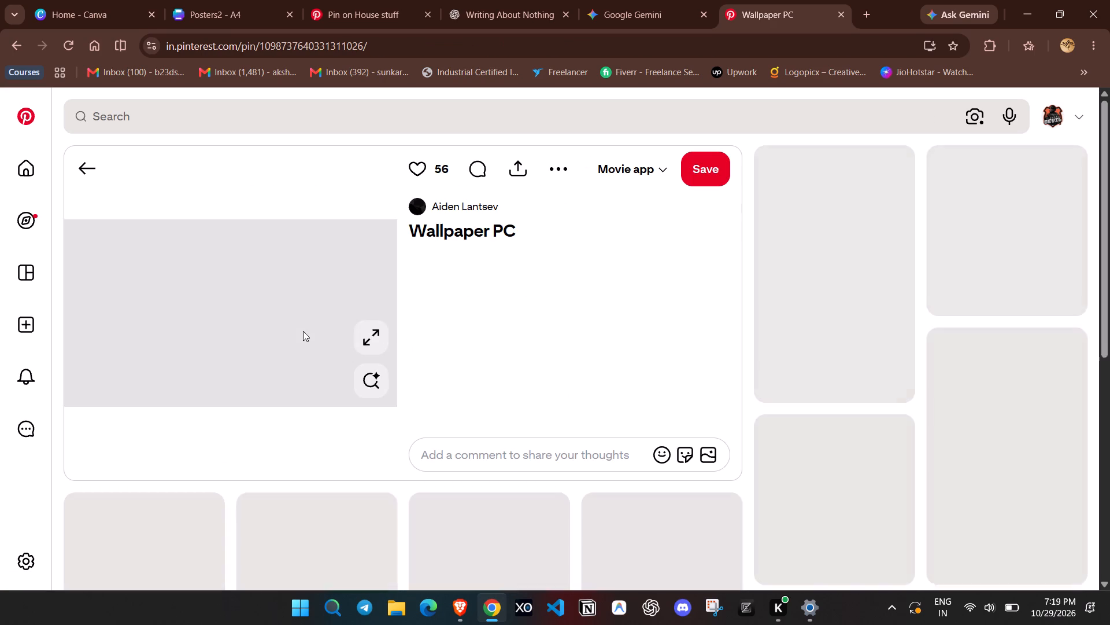
# Copy the dotted reaching hands image from the pin and paste it onto page 33 in Canva.
pyautogui.rightClick(156, 297)
pyautogui.click(203, 354)
pyautogui.click(206, 0)
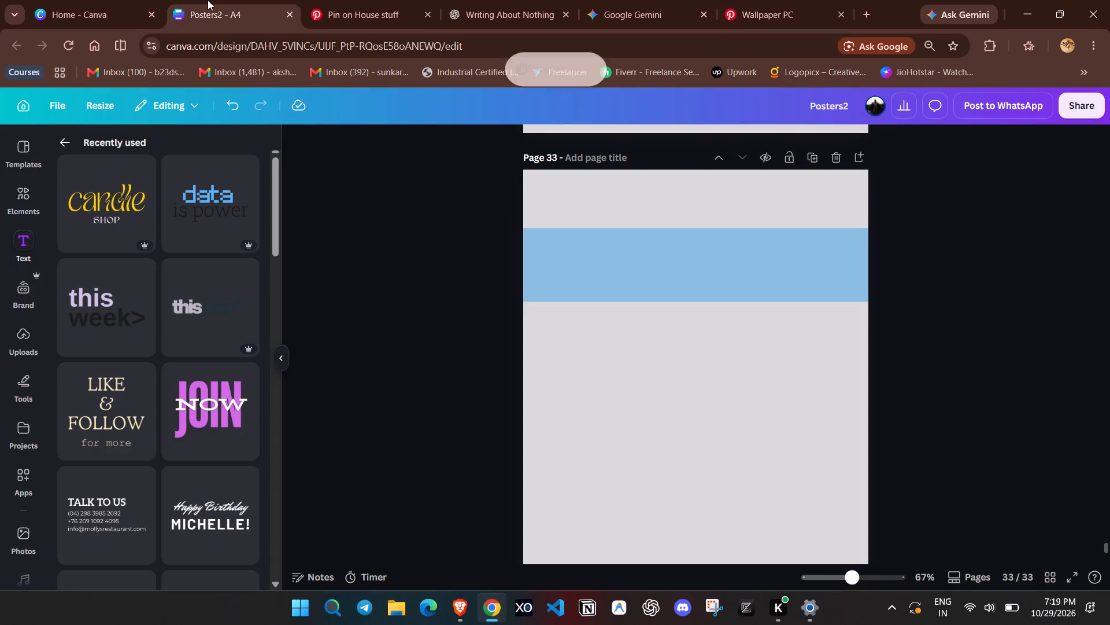
pyautogui.hotkey('ctrl', 'v')
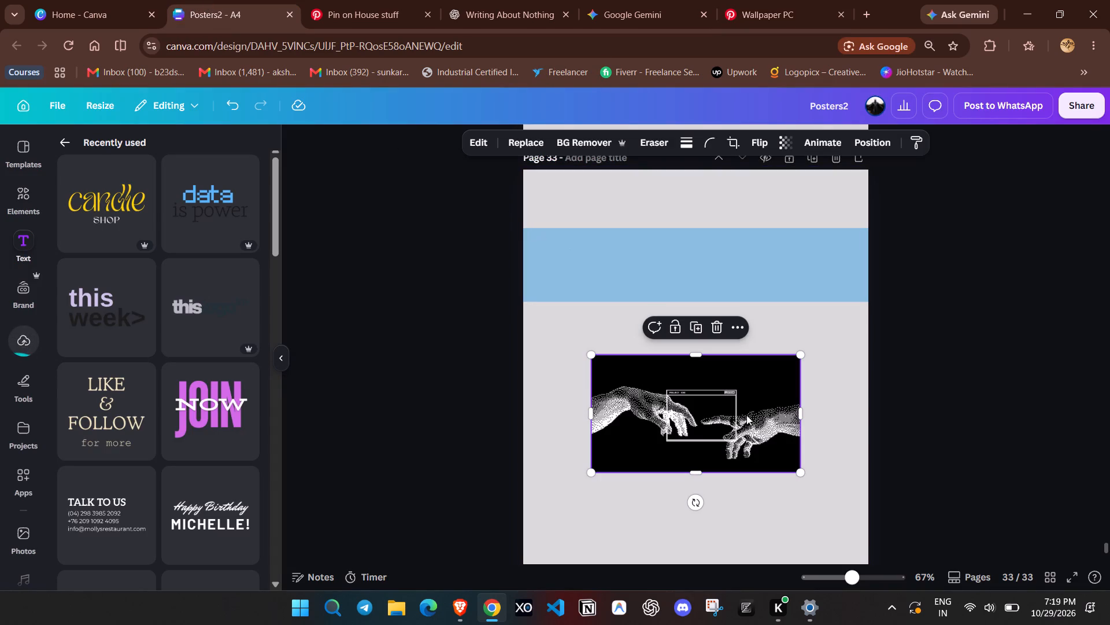
pyautogui.click(978, 368)
# Align the hands image with the blue band's upper-left corner, enlarge it to the full page width, and shift it slightly up.
pyautogui.moveTo(674, 395); pyautogui.dragTo(604, 268)
pyautogui.click(737, 351)
pyautogui.click(707, 310)
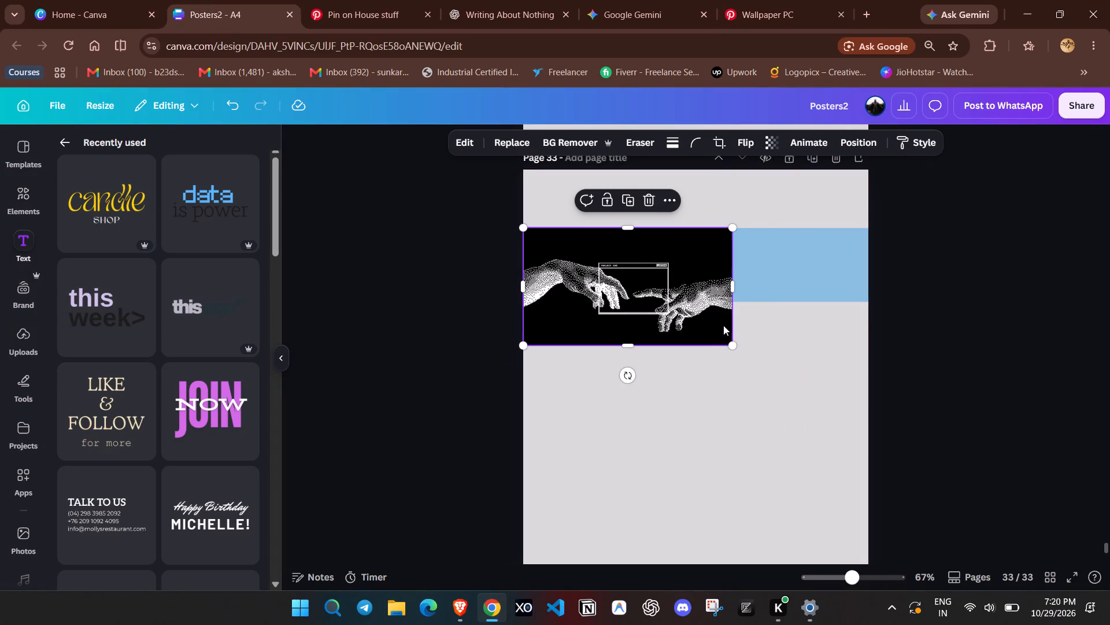
pyautogui.moveTo(733, 348); pyautogui.dragTo(867, 431)
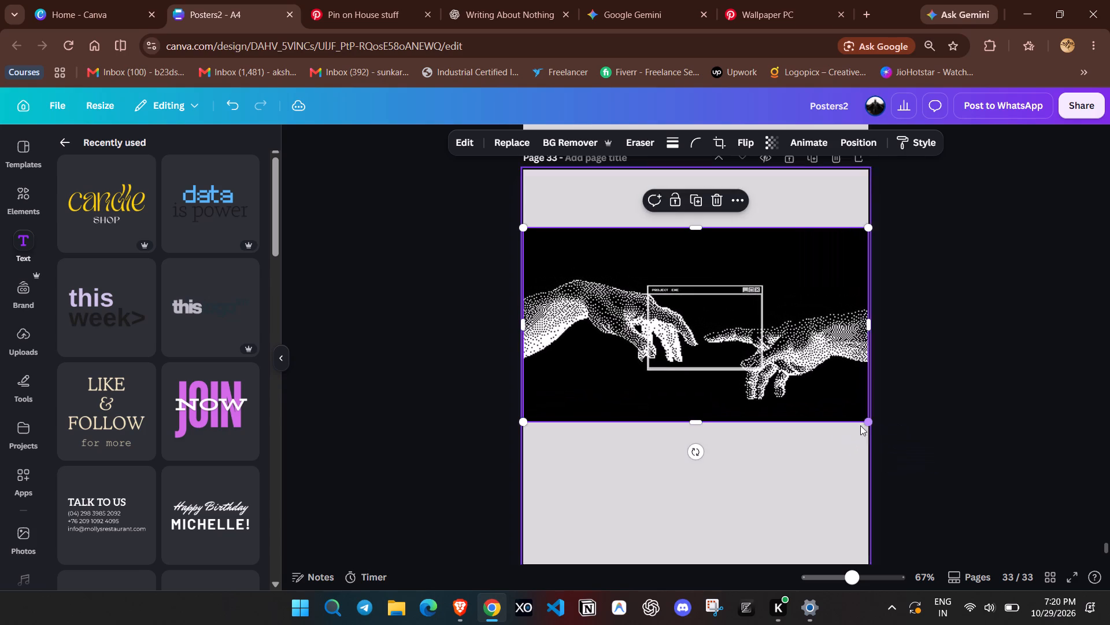
pyautogui.moveTo(794, 335); pyautogui.dragTo(795, 293)
pyautogui.click(912, 220)
# Crop the hands image at the top and bottom with a freeform crop to a full-width strip covering the blue band.
pyautogui.click(750, 240)
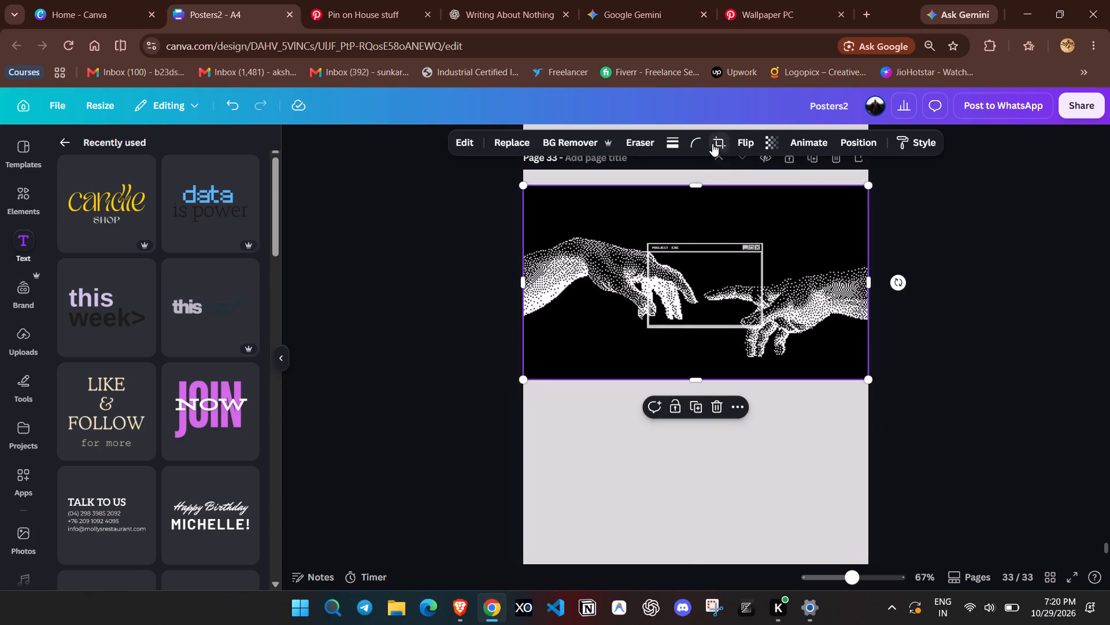
pyautogui.click(717, 137)
pyautogui.moveTo(525, 186); pyautogui.dragTo(525, 192)
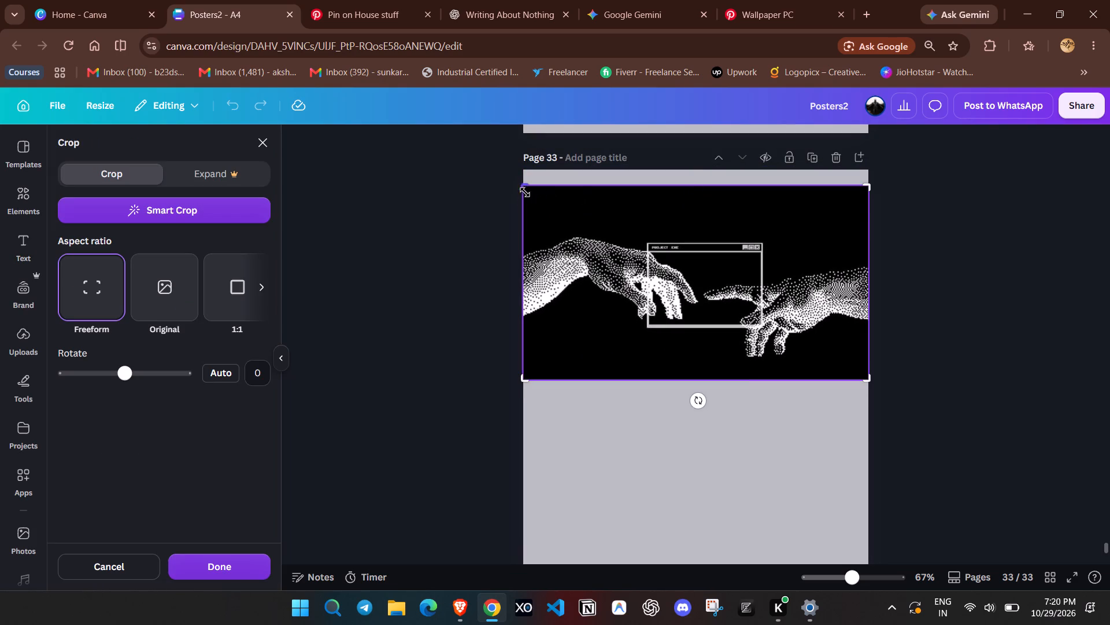
pyautogui.moveTo(525, 192); pyautogui.dragTo(518, 227)
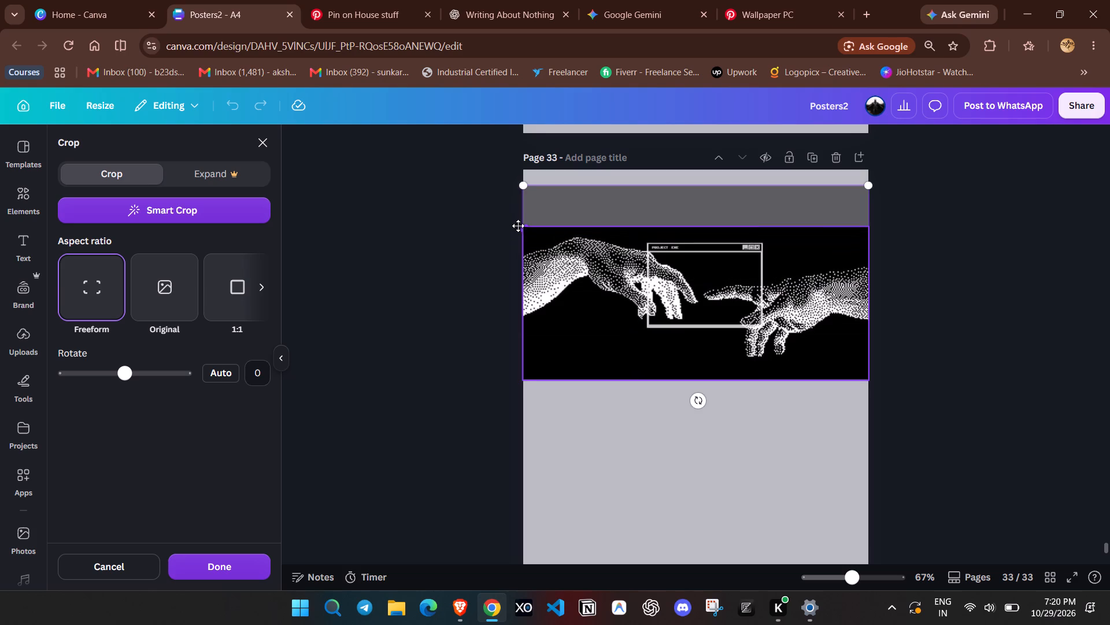
pyautogui.moveTo(525, 377); pyautogui.dragTo(513, 291)
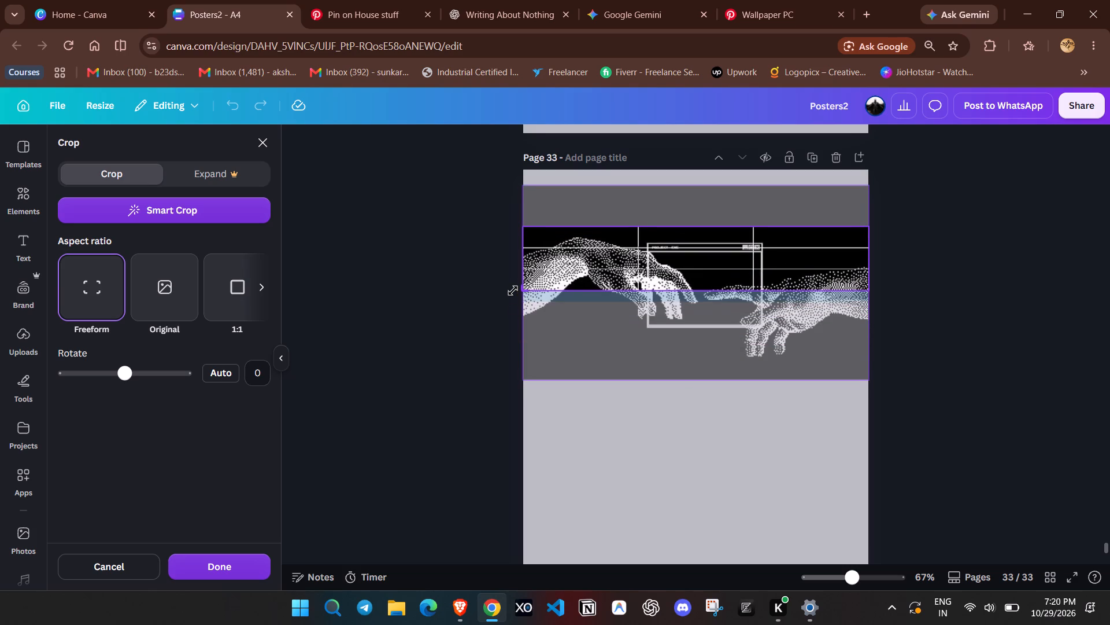
pyautogui.moveTo(513, 291); pyautogui.dragTo(508, 304)
pyautogui.click(908, 289)
pyautogui.click(909, 289)
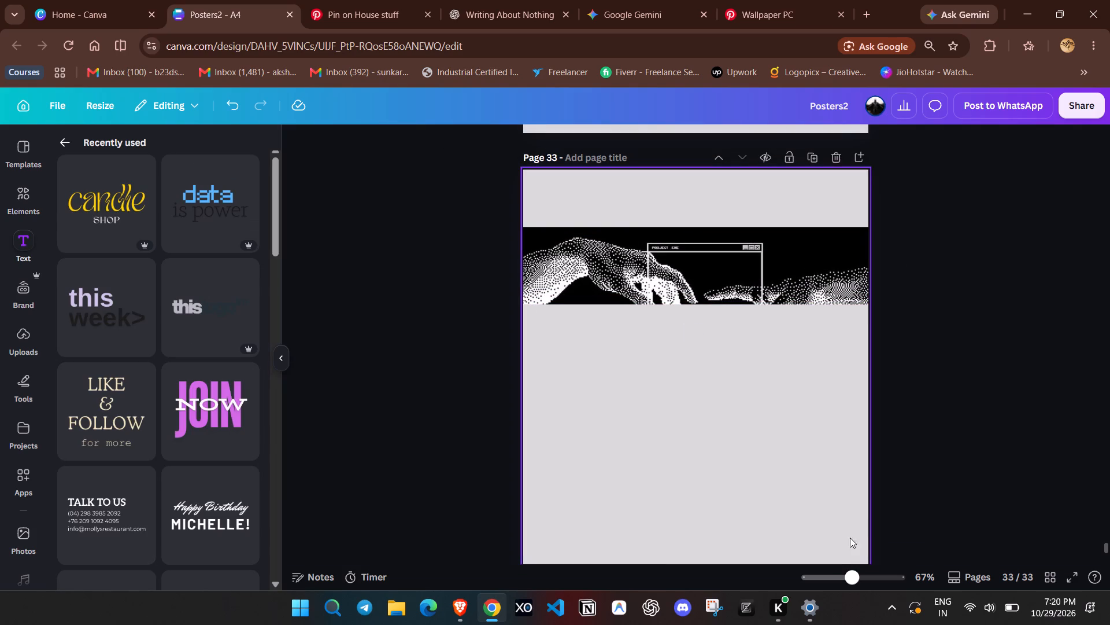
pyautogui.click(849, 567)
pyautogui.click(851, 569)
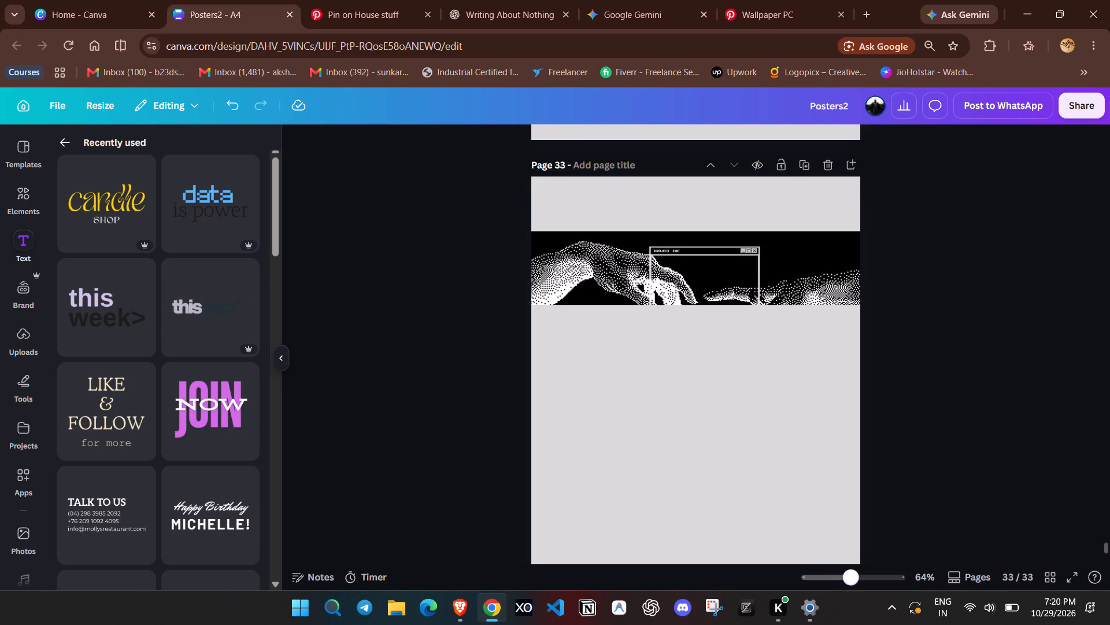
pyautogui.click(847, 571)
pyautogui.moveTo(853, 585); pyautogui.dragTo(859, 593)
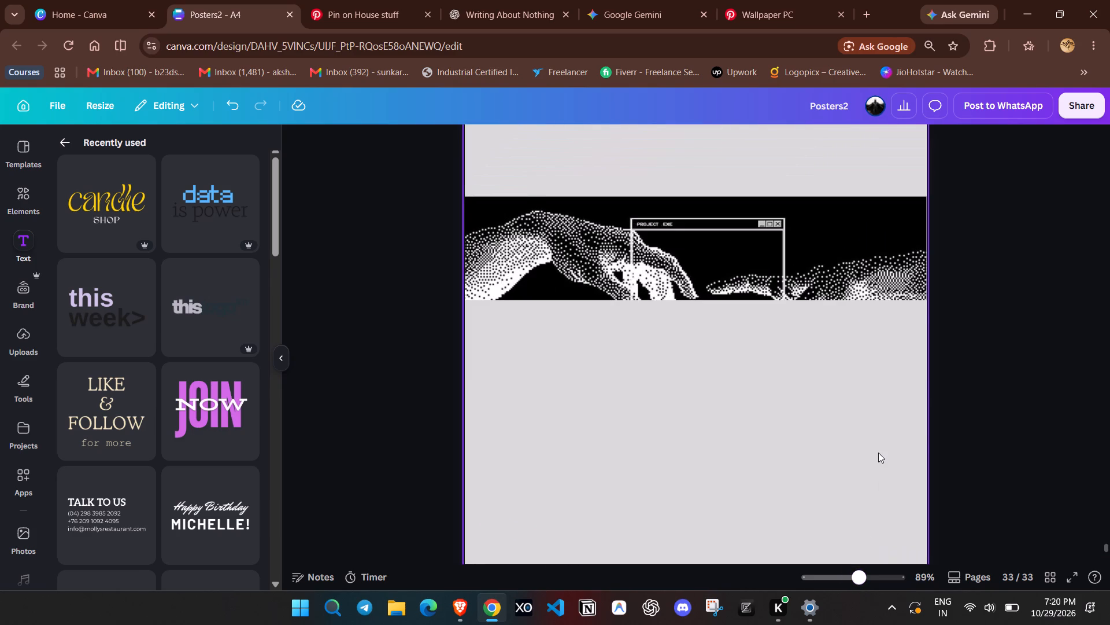
# Extend the blue band slightly at top and bottom and reposition the hands image over it, leaving thin band borders above and below.
pyautogui.scroll(2, 878, 453)
pyautogui.click(789, 400)
pyautogui.moveTo(793, 388); pyautogui.dragTo(793, 418)
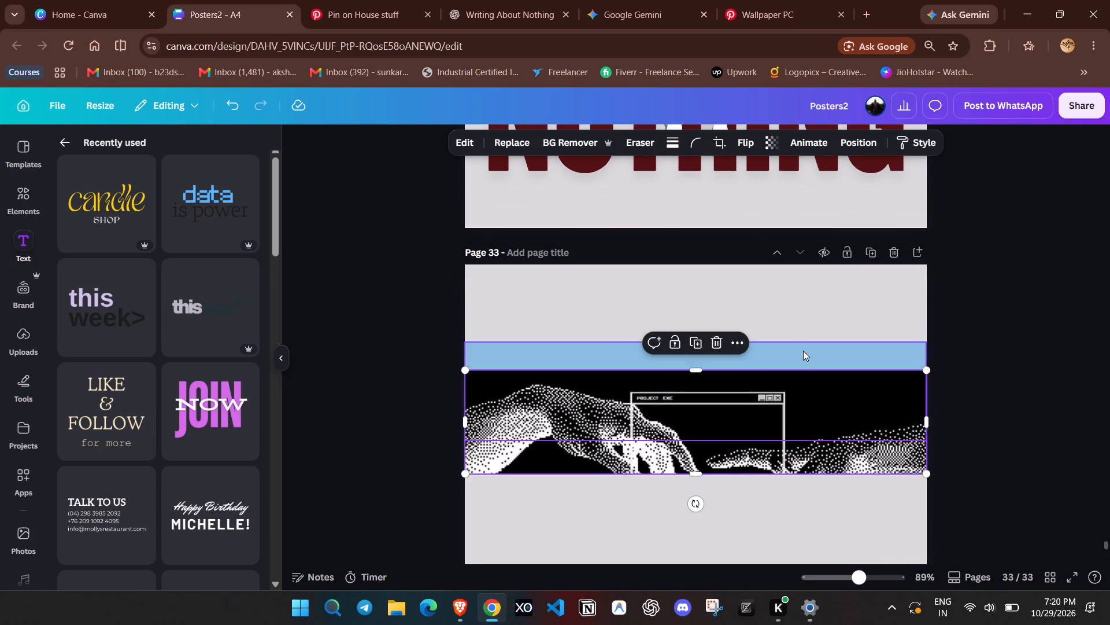
pyautogui.click(803, 351)
pyautogui.click(689, 342)
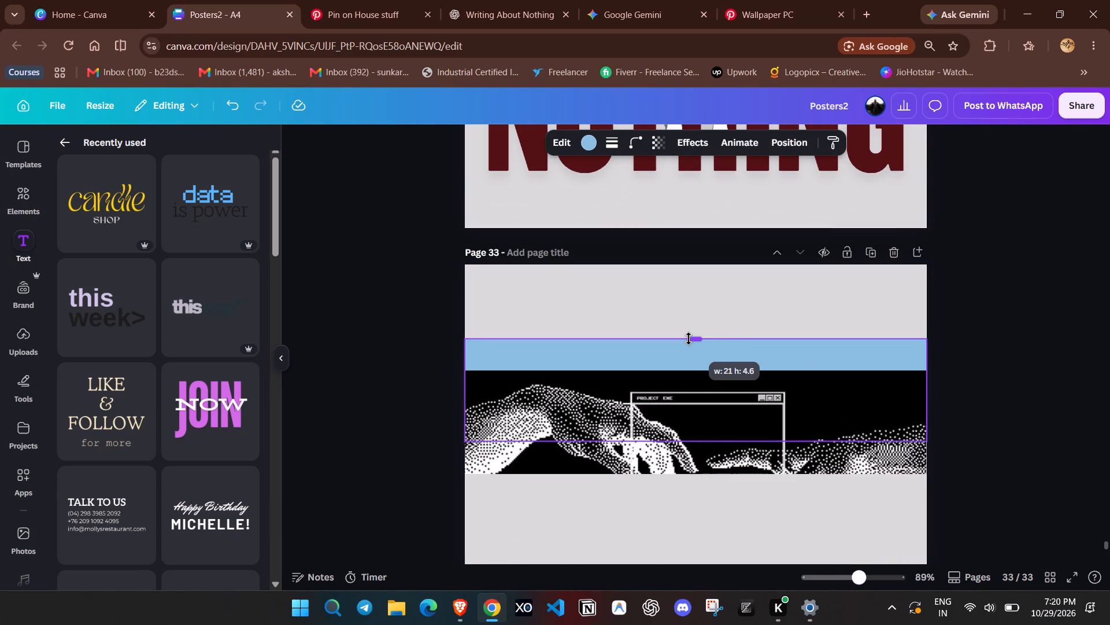
pyautogui.moveTo(694, 442); pyautogui.dragTo(698, 447)
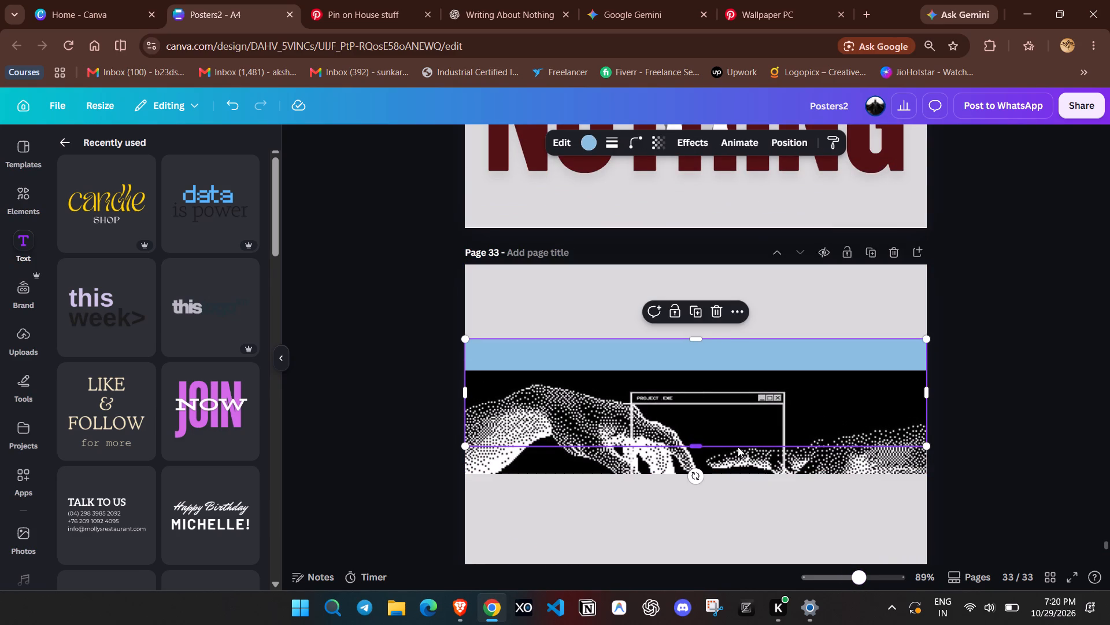
pyautogui.click(787, 511)
pyautogui.moveTo(772, 440); pyautogui.dragTo(771, 416)
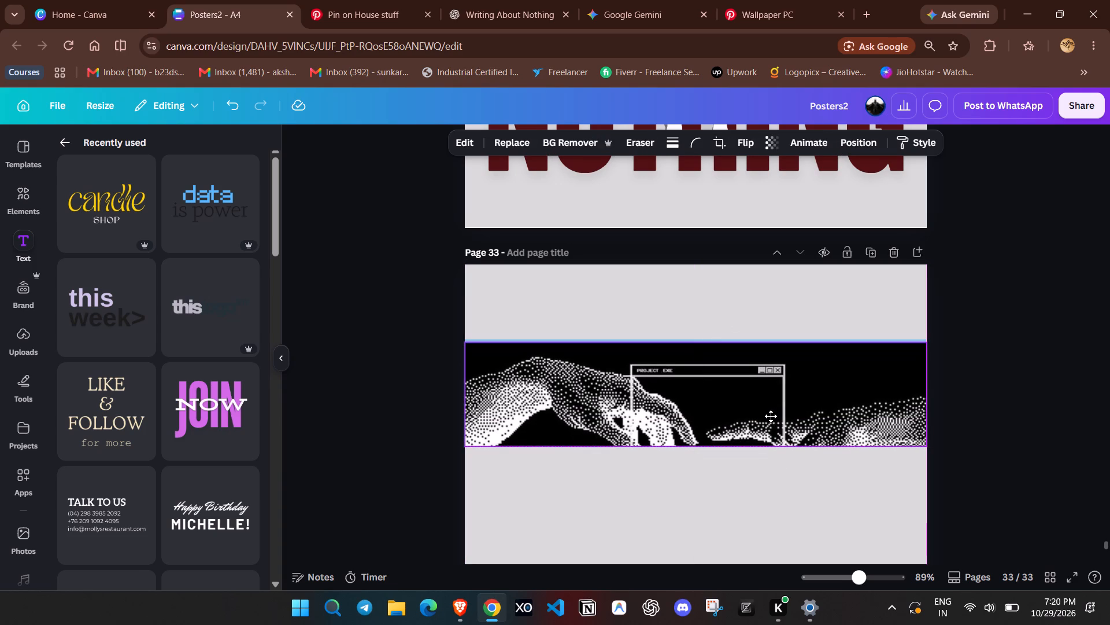
pyautogui.moveTo(771, 416); pyautogui.dragTo(769, 413)
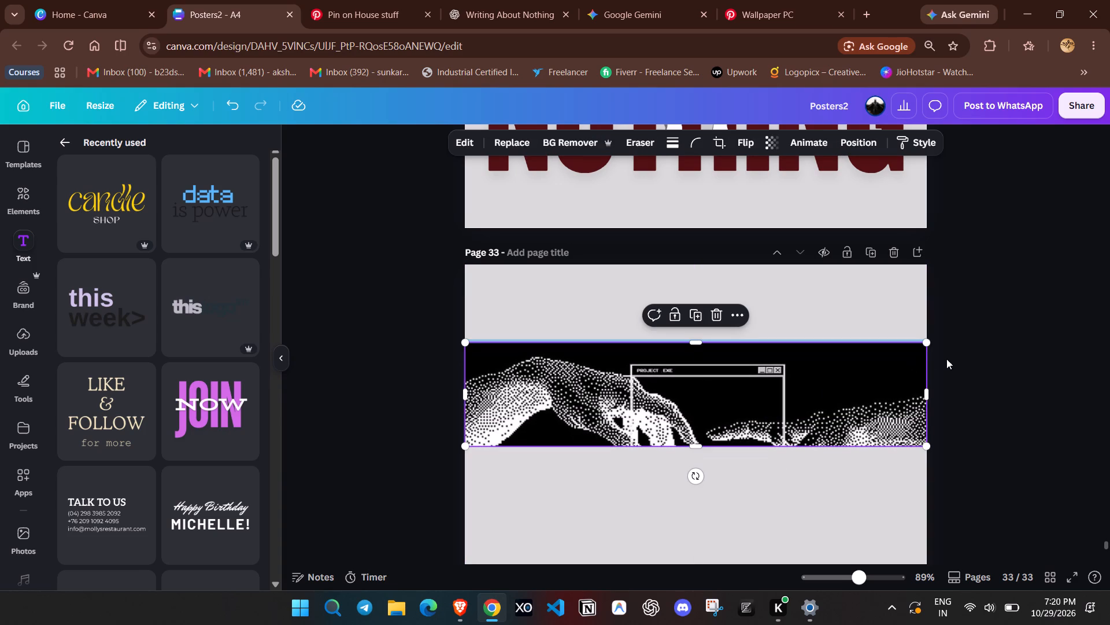
pyautogui.click(1055, 326)
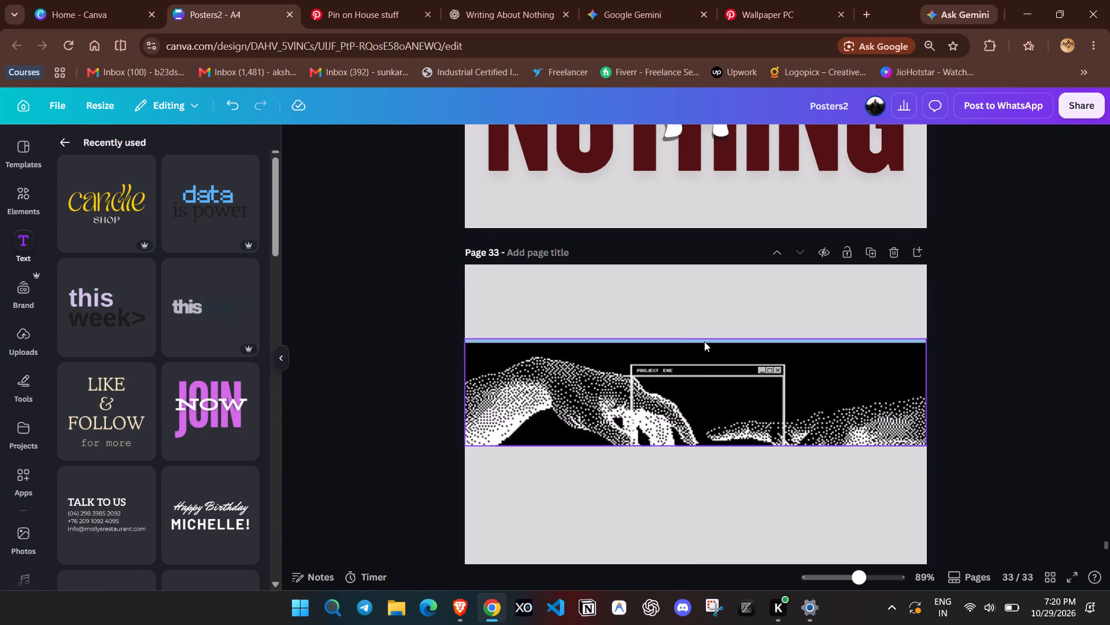
pyautogui.click(704, 341)
pyautogui.click(701, 443)
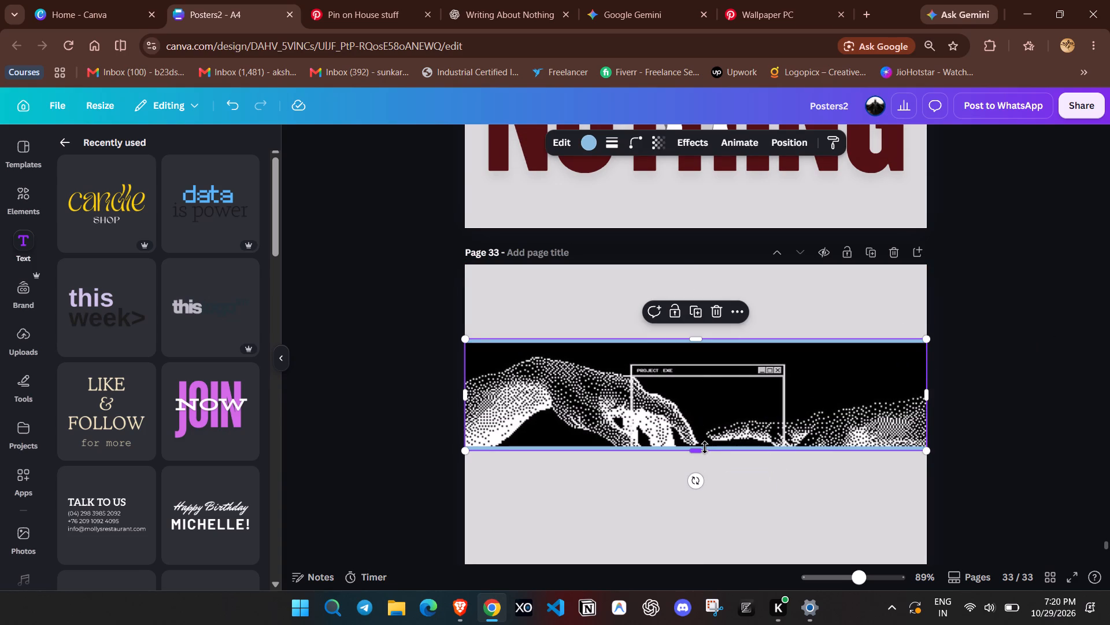
# Recolour the blue band behind the hands image to bright red #ff3131, trying green along the way.
pyautogui.click(597, 139)
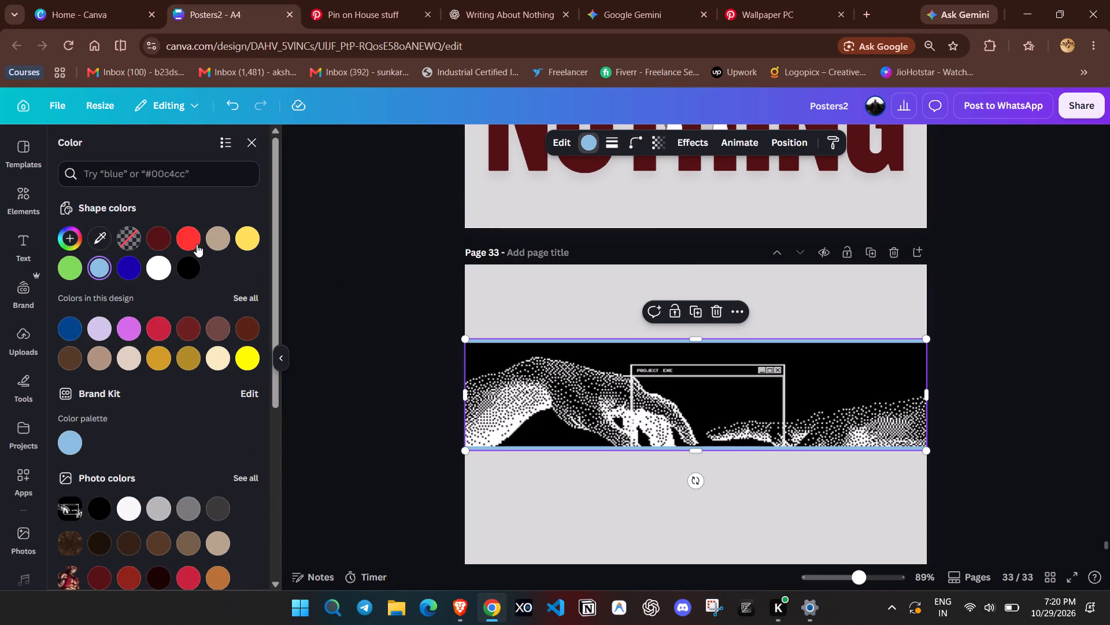
pyautogui.click(190, 238)
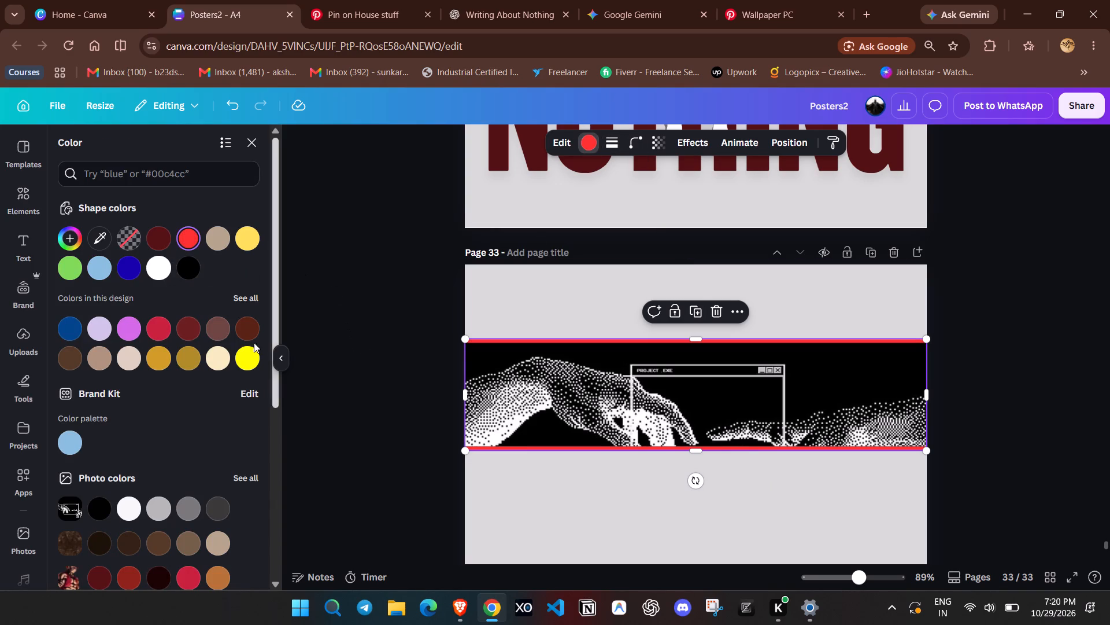
pyautogui.click(191, 318)
pyautogui.click(197, 246)
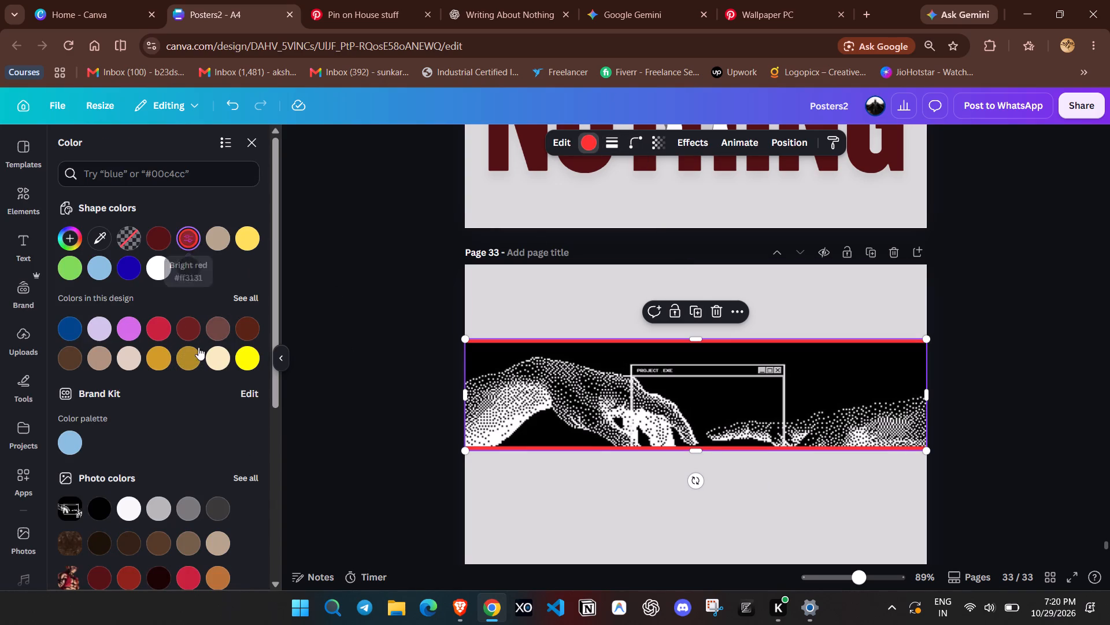
pyautogui.click(67, 261)
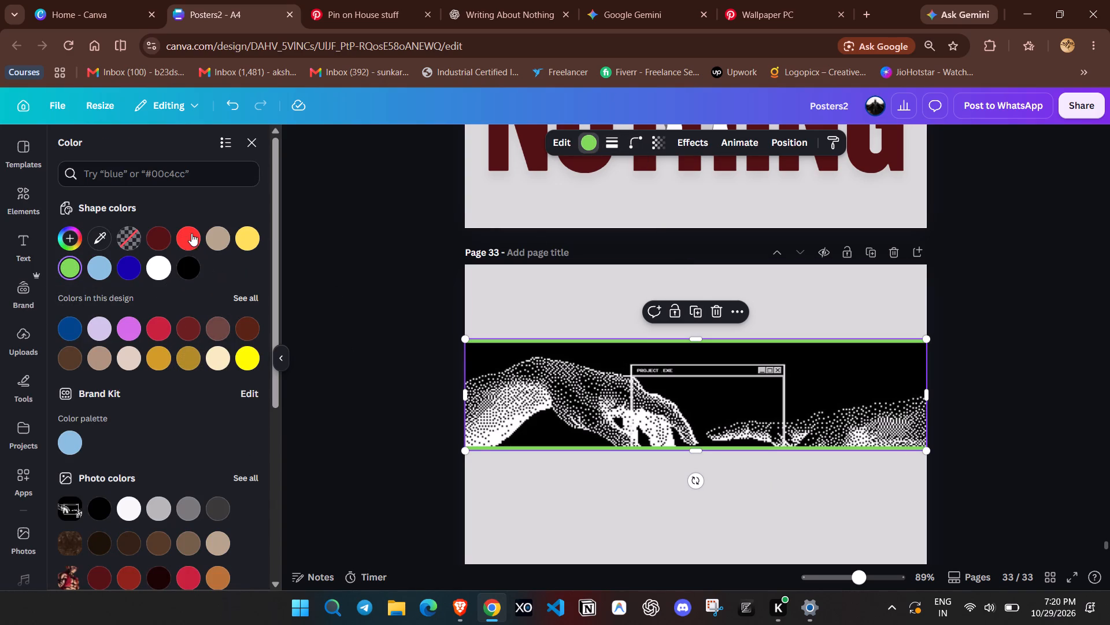
pyautogui.click(188, 230)
pyautogui.doubleClick(313, 315)
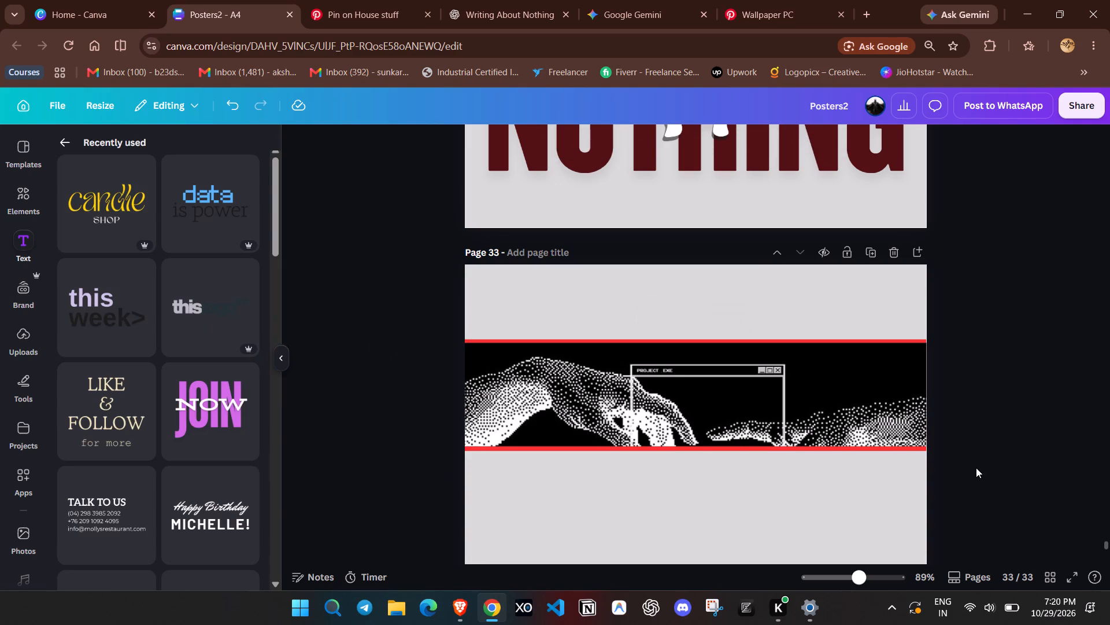
# Check the Oldboy reference pin on Pinterest, then search Google for "linux quotes" in a new browser tab.
pyautogui.moveTo(857, 576); pyautogui.dragTo(838, 576)
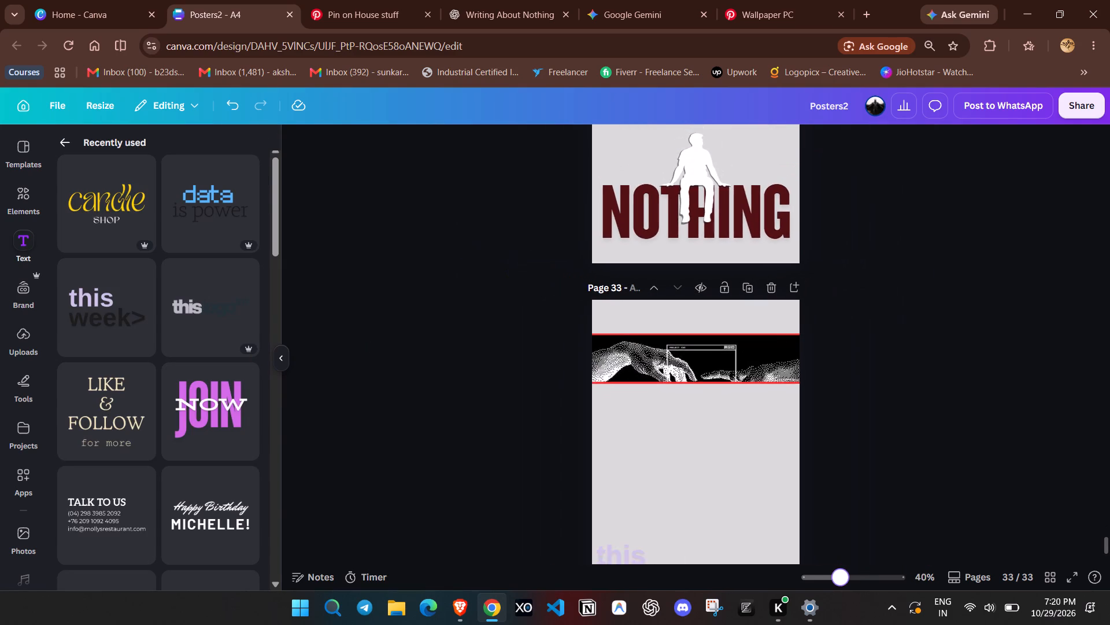
pyautogui.moveTo(838, 576); pyautogui.dragTo(837, 576)
pyautogui.moveTo(842, 578); pyautogui.dragTo(858, 584)
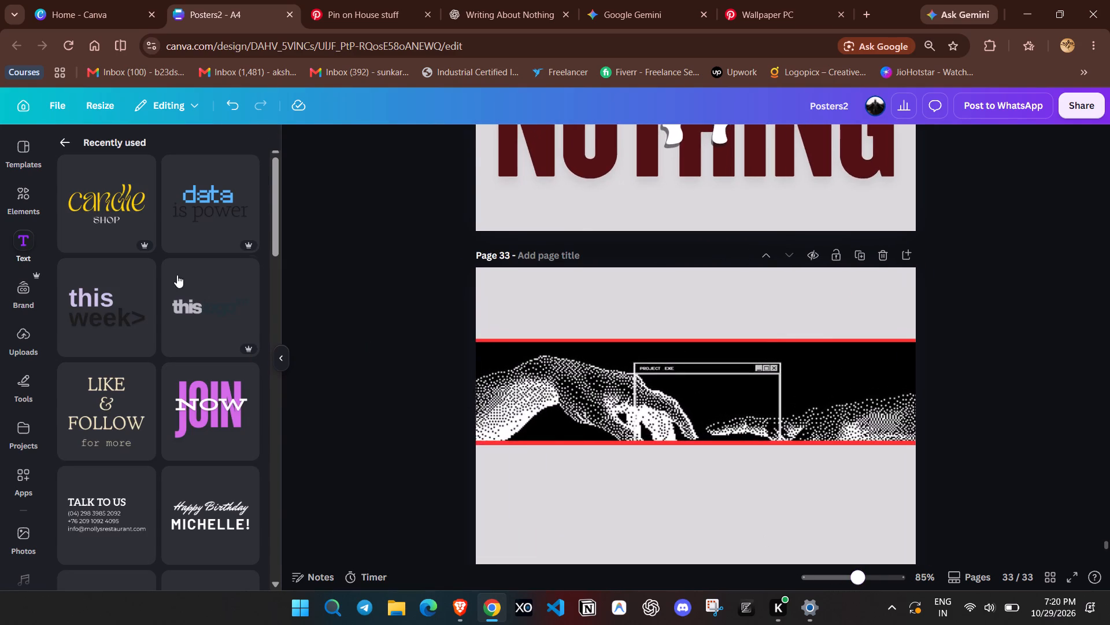
pyautogui.click(394, 0)
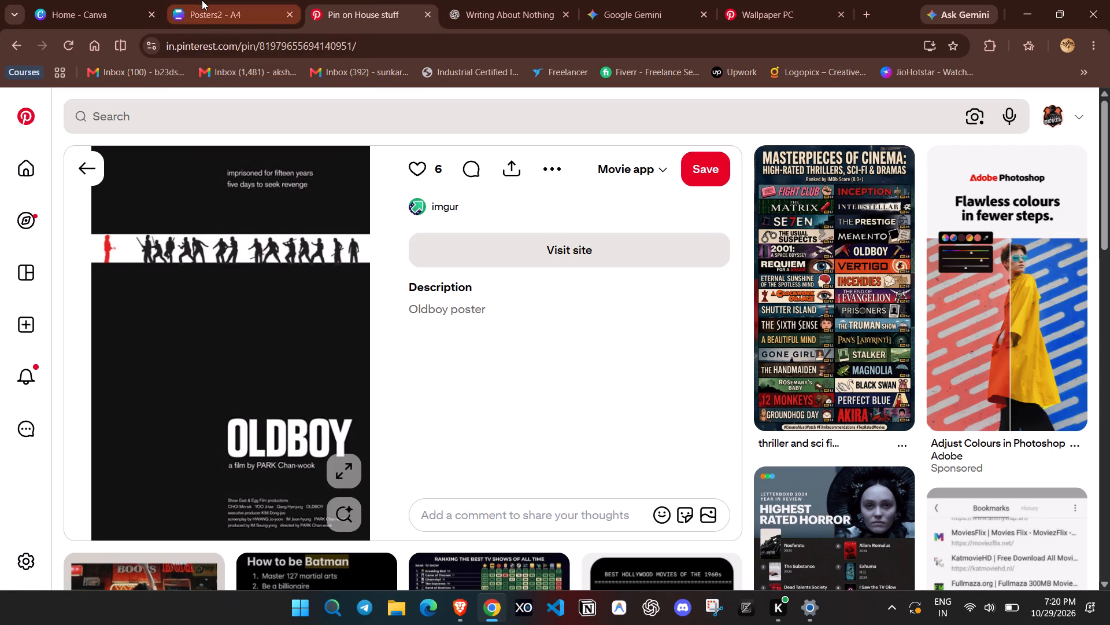
pyautogui.click(202, 0)
pyautogui.click(871, 6)
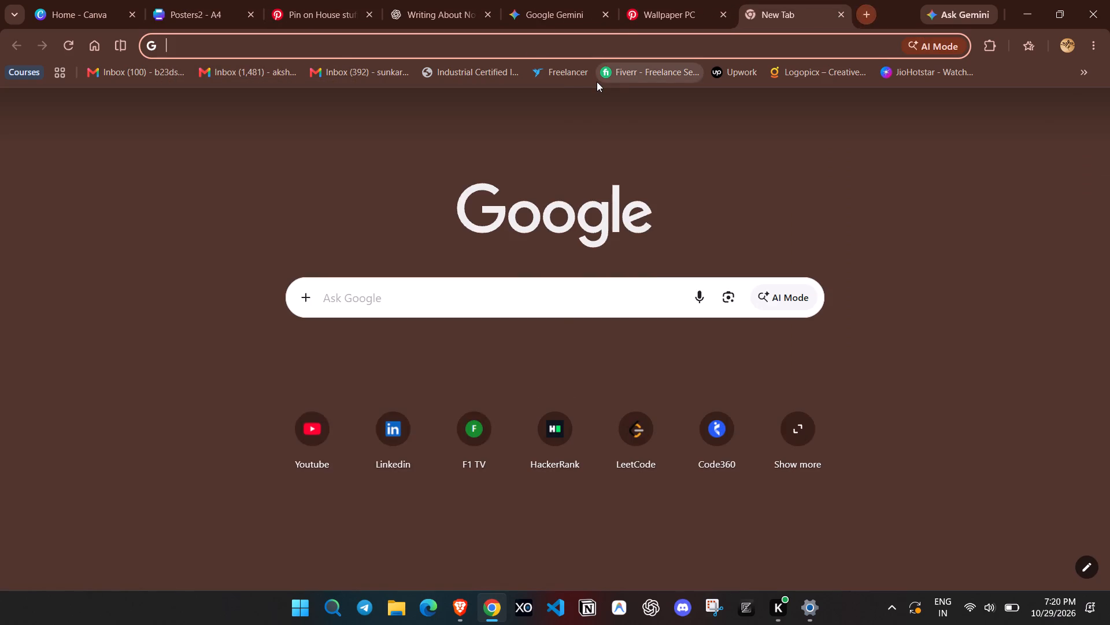
pyautogui.write('linux')
pyautogui.press('space')
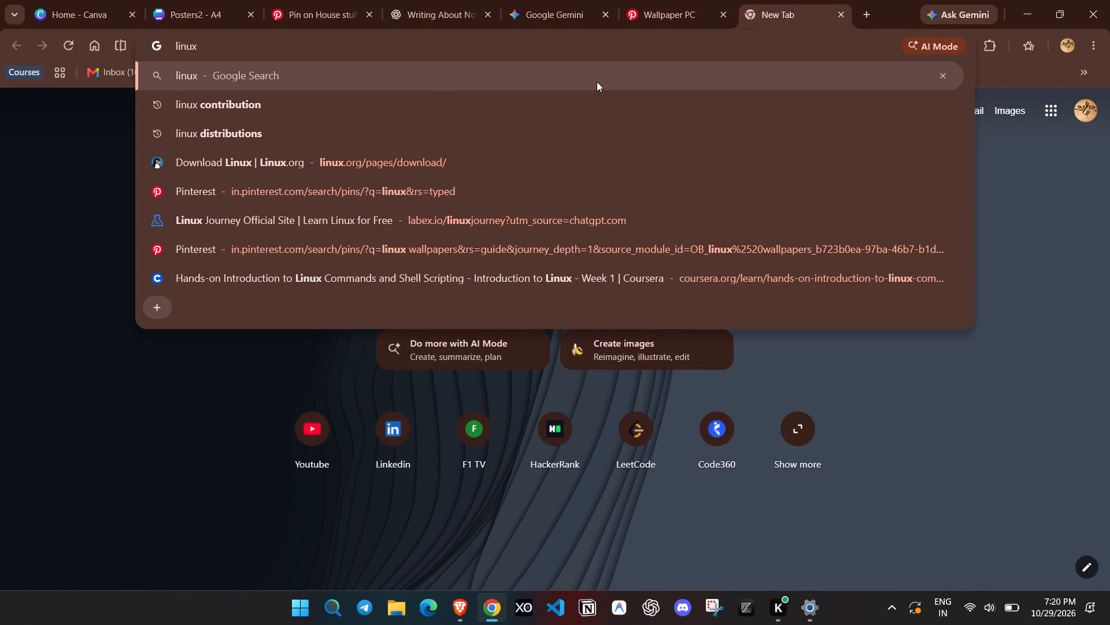
pyautogui.write('quotes')
pyautogui.press('Return')
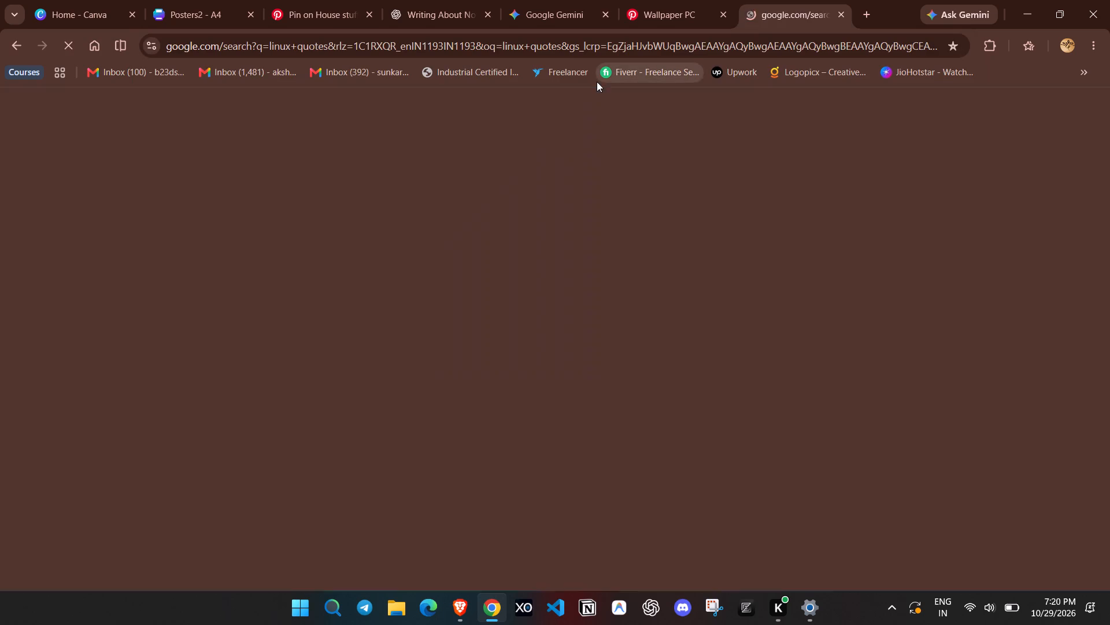
# Copy the command line "sudo apt-get install fortune" from the Terminal Quotes & Fun part of the results.
pyautogui.click(509, 445)
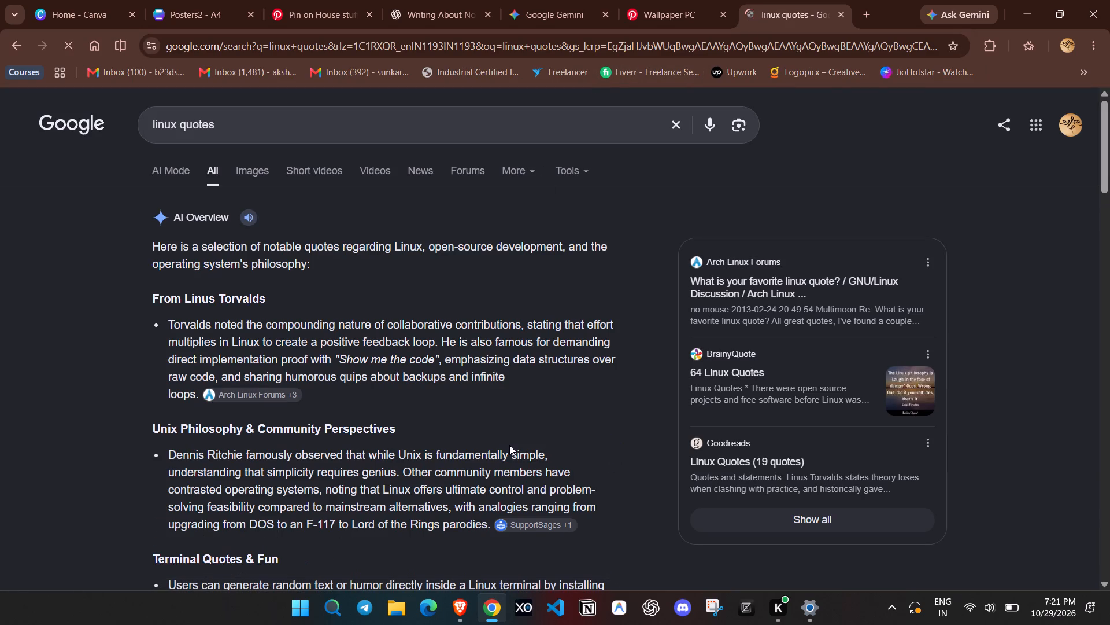
pyautogui.scroll(-4, 515, 449)
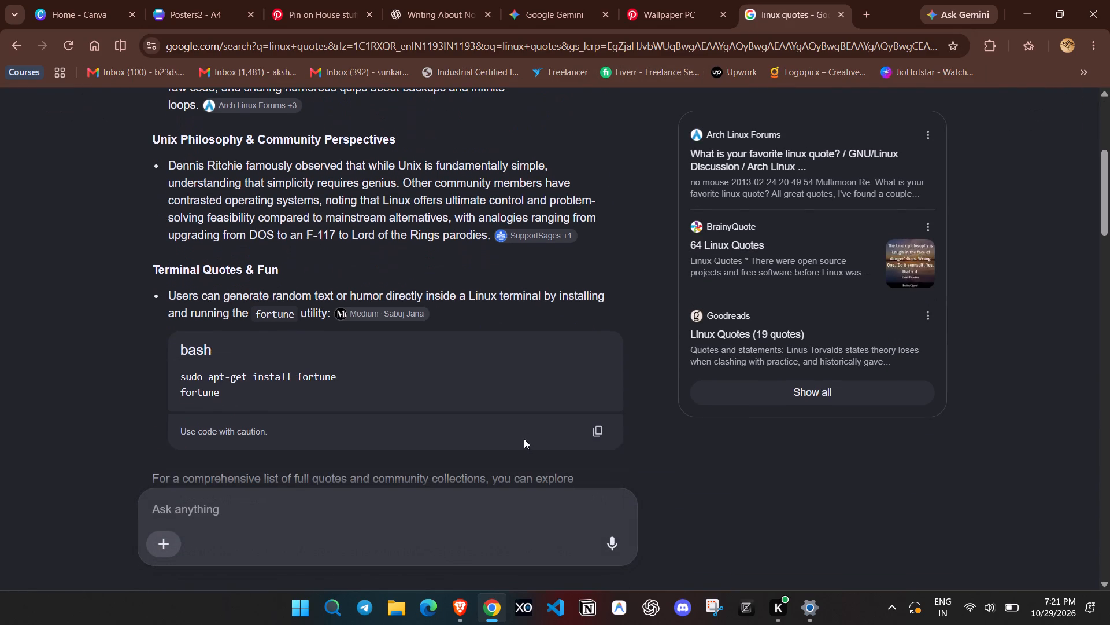
pyautogui.moveTo(178, 377); pyautogui.dragTo(220, 376)
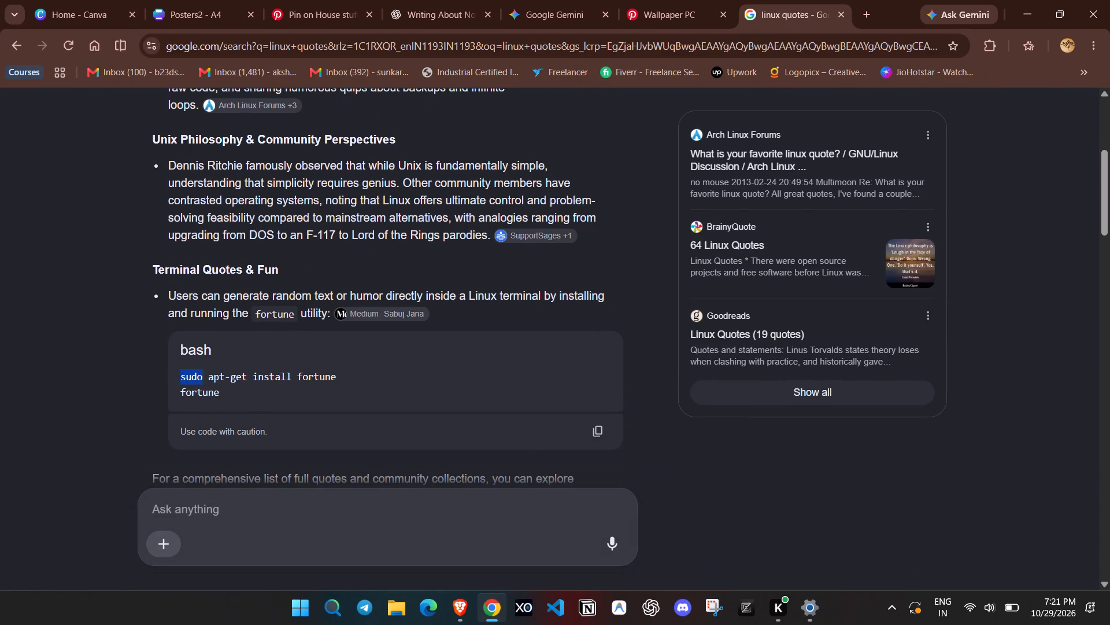
pyautogui.moveTo(220, 376); pyautogui.dragTo(338, 384)
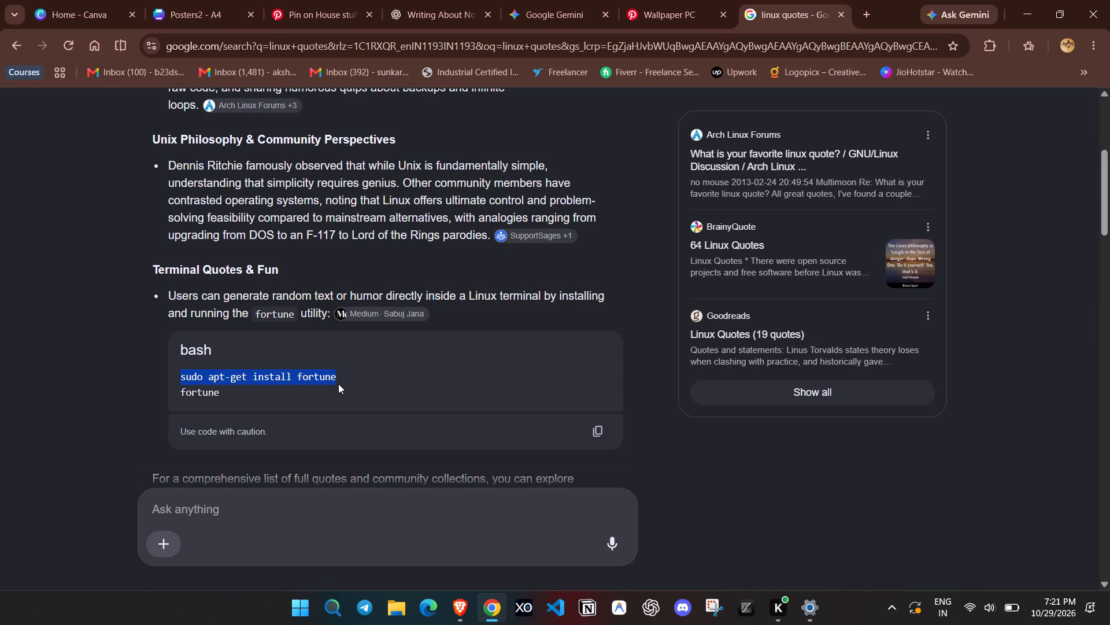
pyautogui.hotkey('ctrl', 'c')
# Back in Canva, add the "LIKE & FOLLOW for more" text combination to page 33, ungroup it, and delete everything except "for more".
pyautogui.click(168, 0)
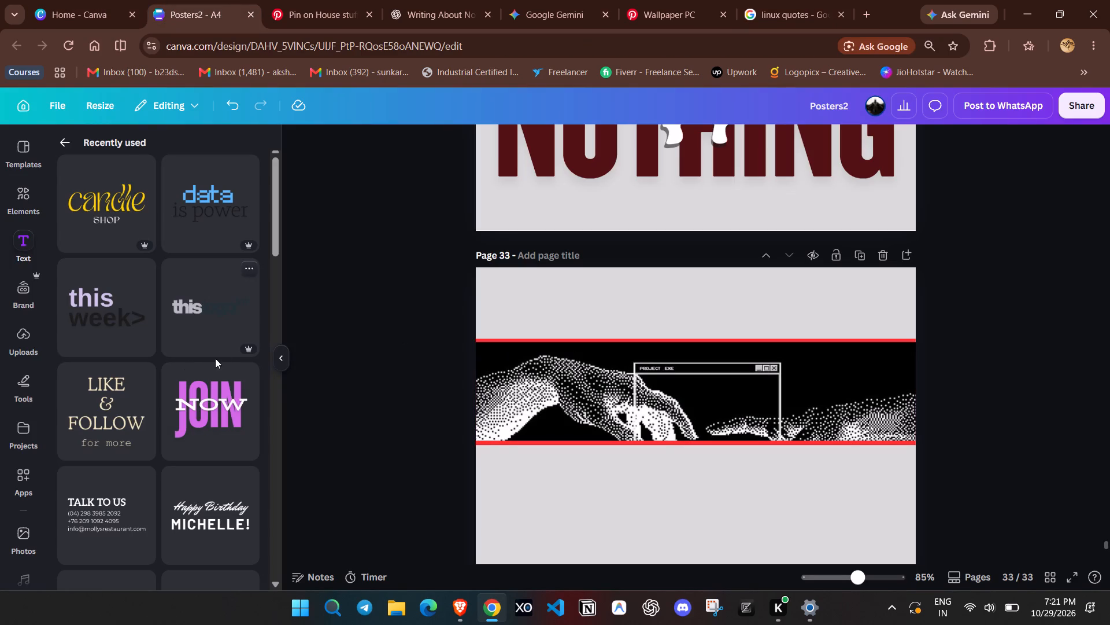
pyautogui.scroll(-1, 173, 393)
pyautogui.click(119, 357)
pyautogui.scroll(-3, 540, 363)
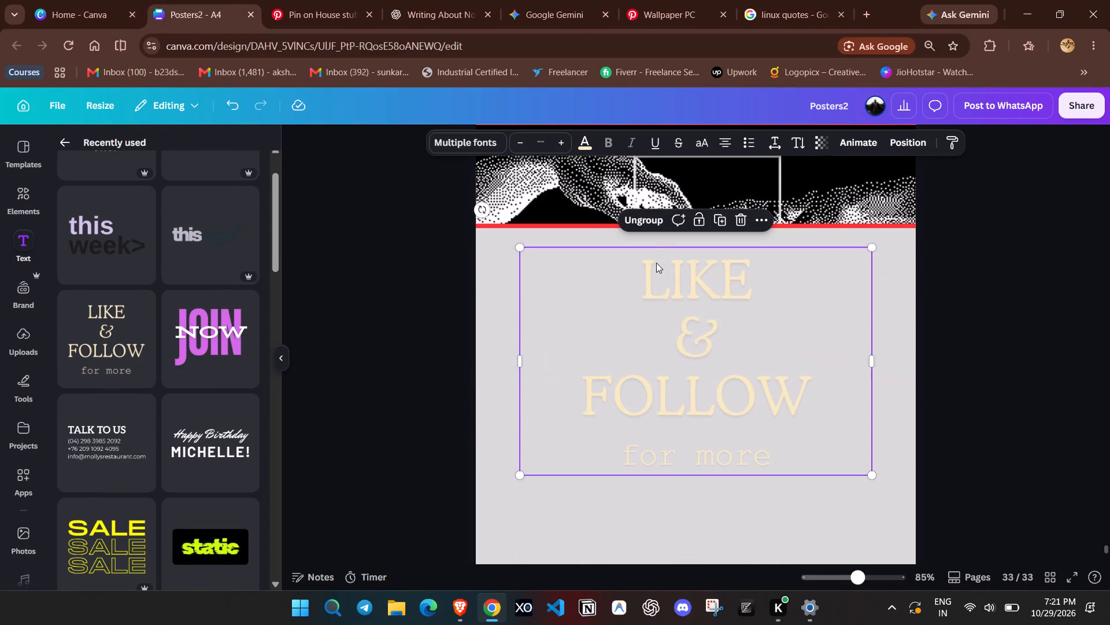
pyautogui.click(654, 225)
pyautogui.click(295, 356)
pyautogui.click(554, 307)
pyautogui.click(719, 223)
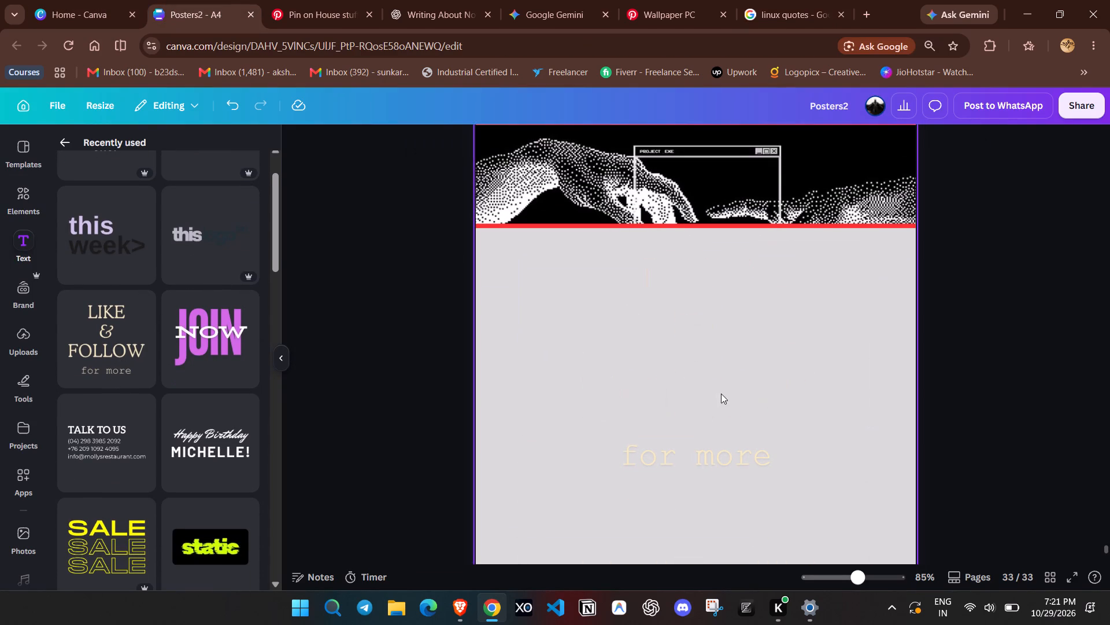
# Move the "for more" text up below the hands strip and replace its wording with the copied command.
pyautogui.moveTo(672, 459); pyautogui.dragTo(656, 300)
pyautogui.click(656, 300)
pyautogui.hotkey('ctrl', 'v')
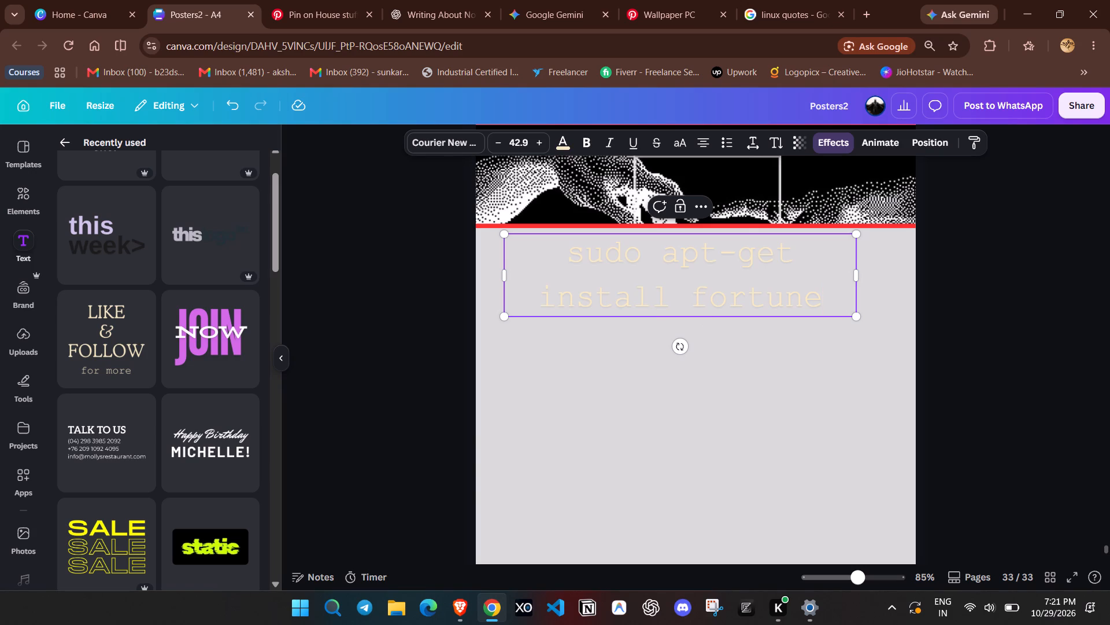
# Set the command text's font size to 35 and widen its text box to hold the command on one line.
pyautogui.click(518, 141)
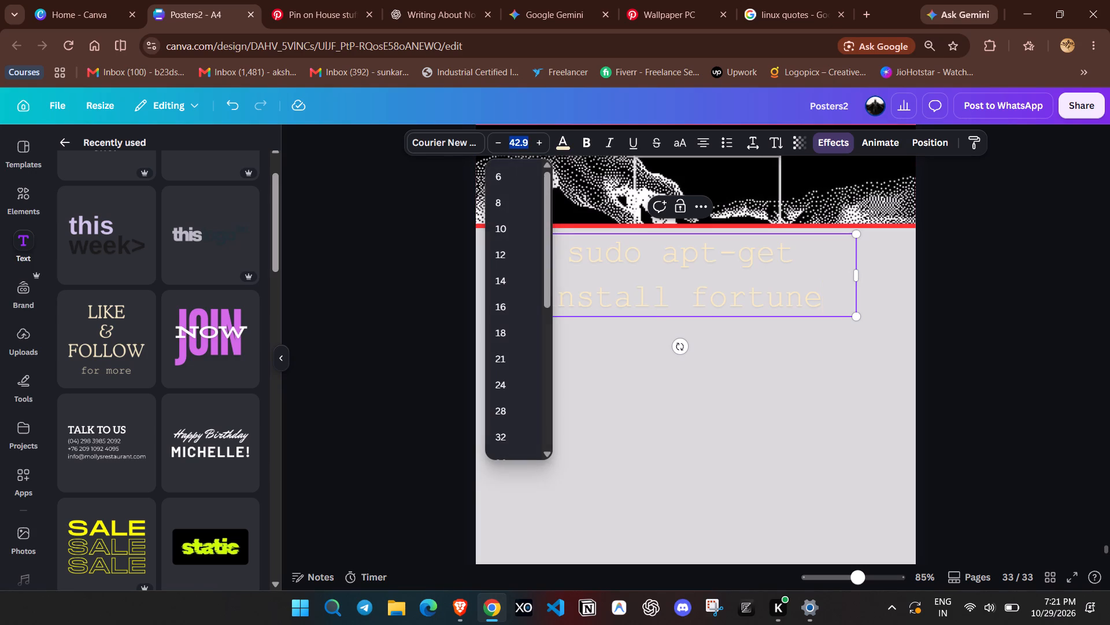
pyautogui.write('35')
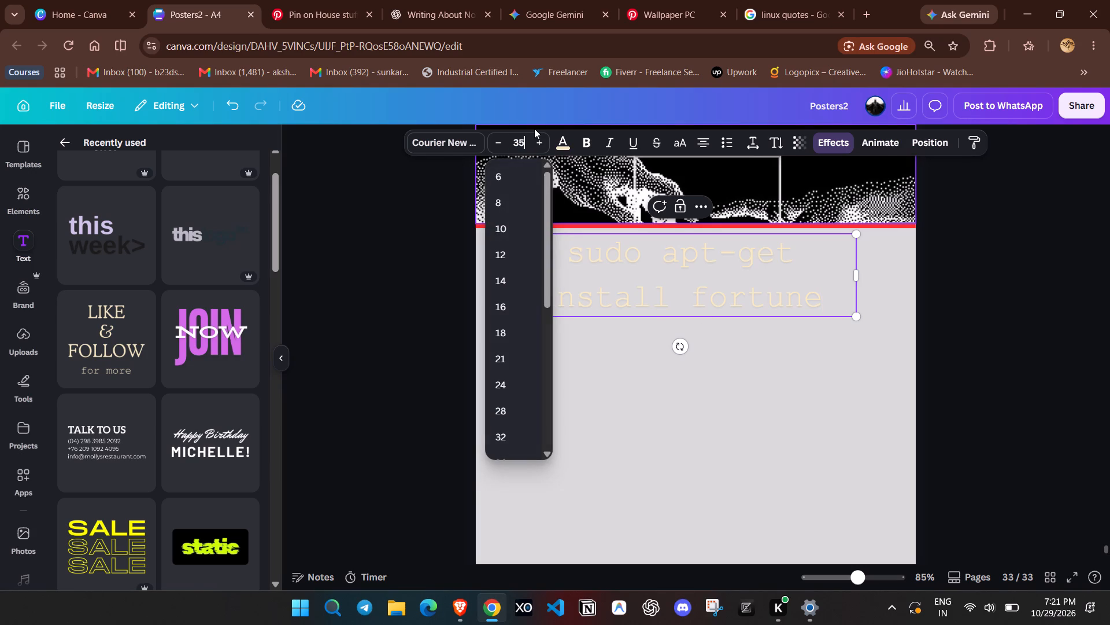
pyautogui.press('Return')
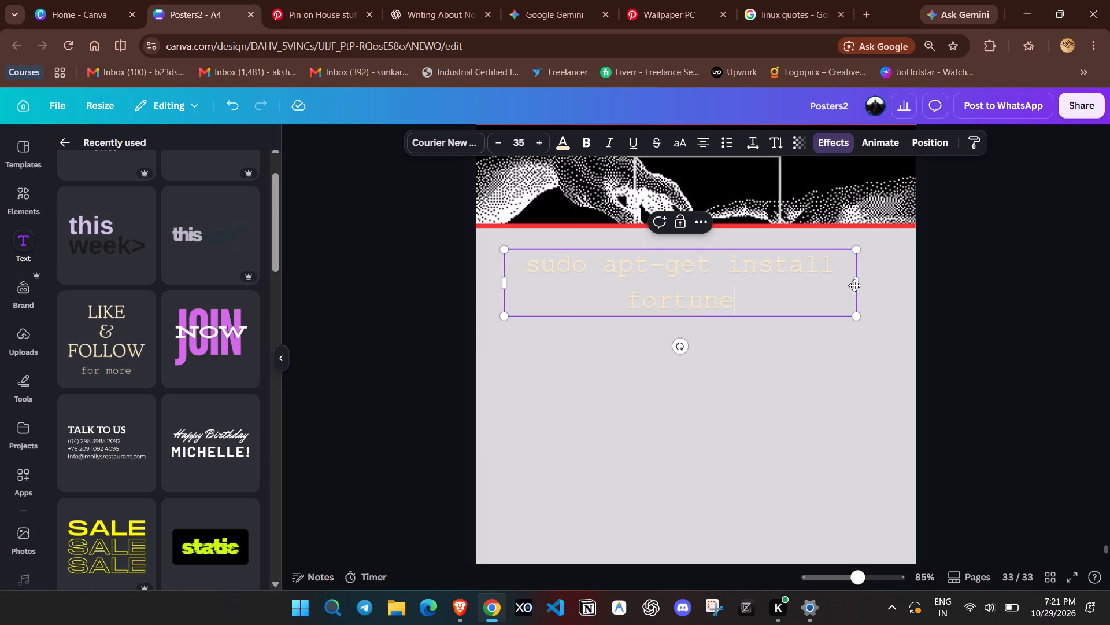
pyautogui.moveTo(857, 284); pyautogui.dragTo(952, 280)
# Move the command text into the blank area above the hands strip and colour it black.
pyautogui.click(963, 345)
pyautogui.moveTo(875, 306); pyautogui.dragTo(874, 186)
pyautogui.scroll(2, 898, 362)
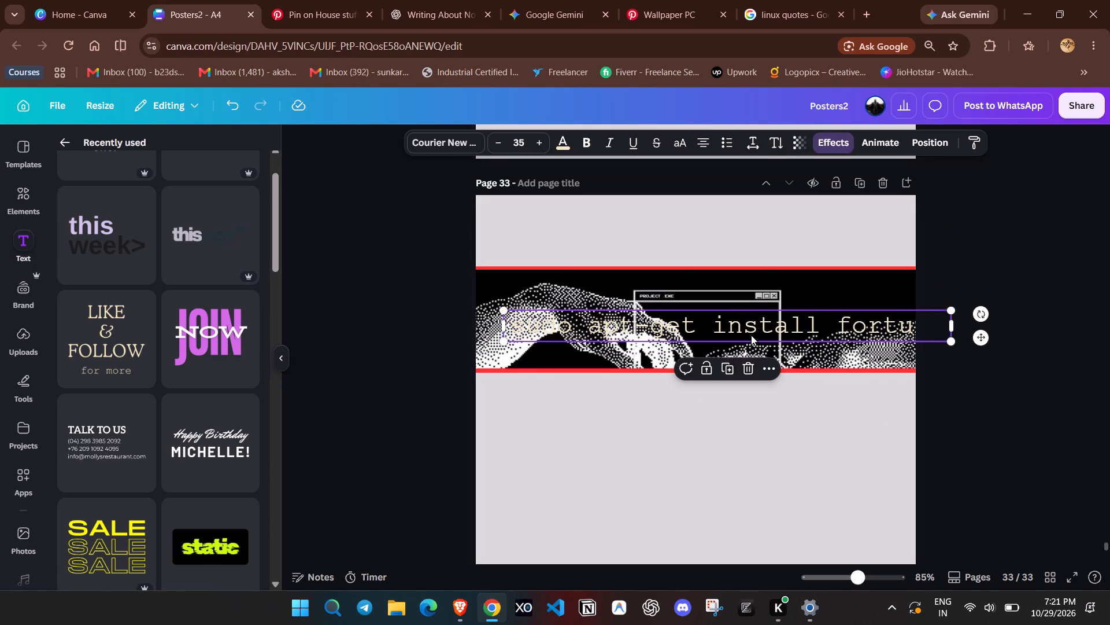
pyautogui.moveTo(751, 335); pyautogui.dragTo(745, 250)
pyautogui.click(567, 141)
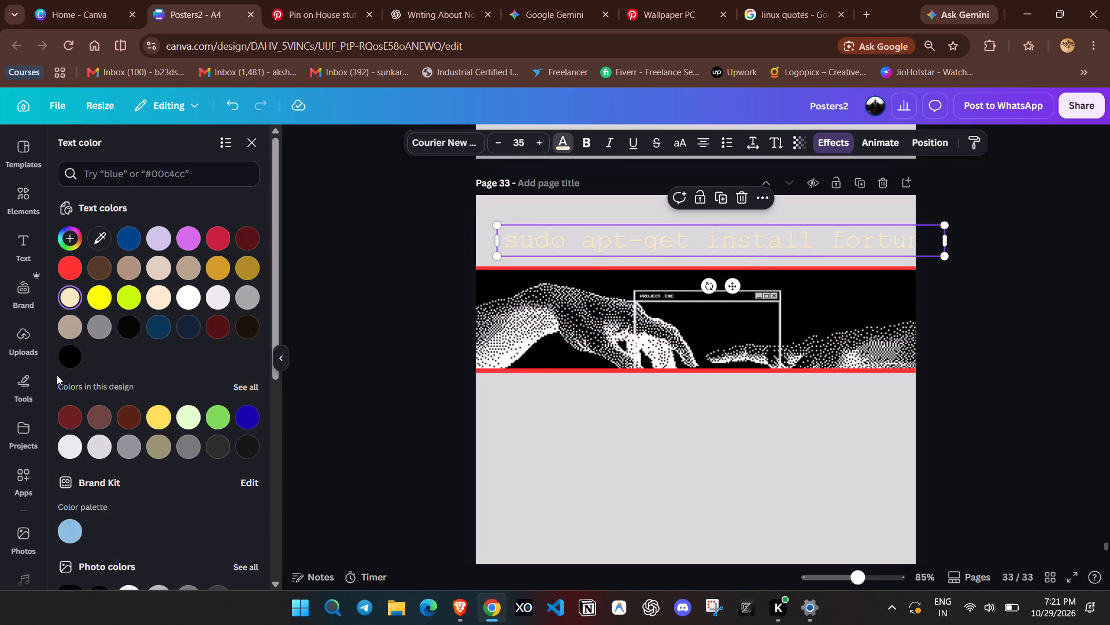
pyautogui.click(59, 355)
# Shrink the command text to about size 23 and move it to page 33's upper-right corner.
pyautogui.moveTo(501, 223); pyautogui.dragTo(535, 232)
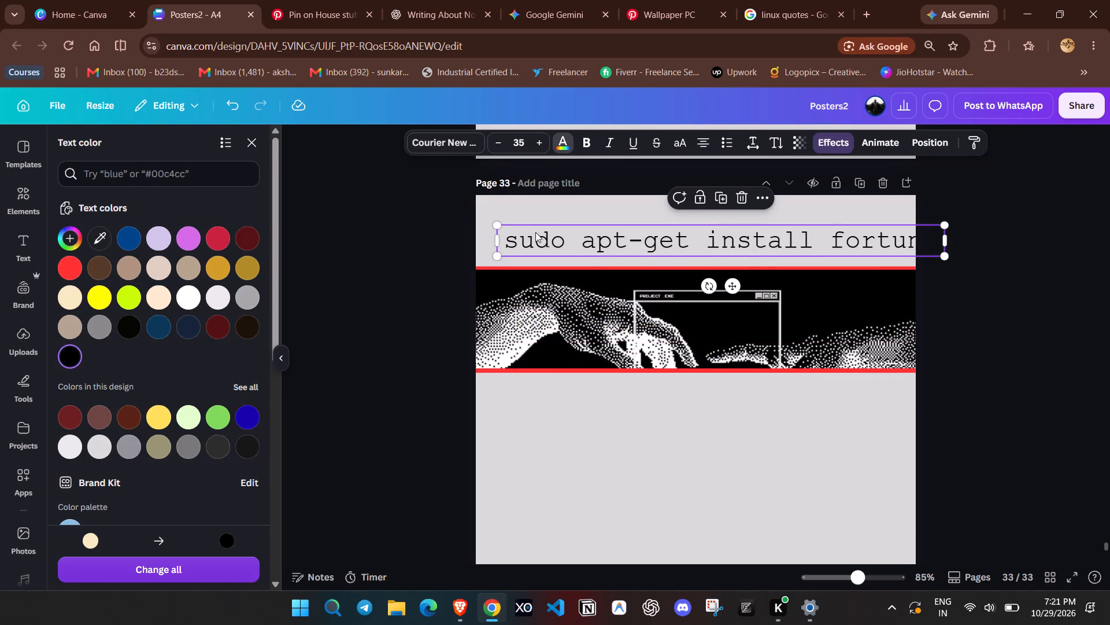
pyautogui.moveTo(535, 232); pyautogui.dragTo(668, 248)
pyautogui.moveTo(496, 227); pyautogui.dragTo(502, 230)
pyautogui.moveTo(502, 230); pyautogui.dragTo(647, 267)
pyautogui.click(983, 275)
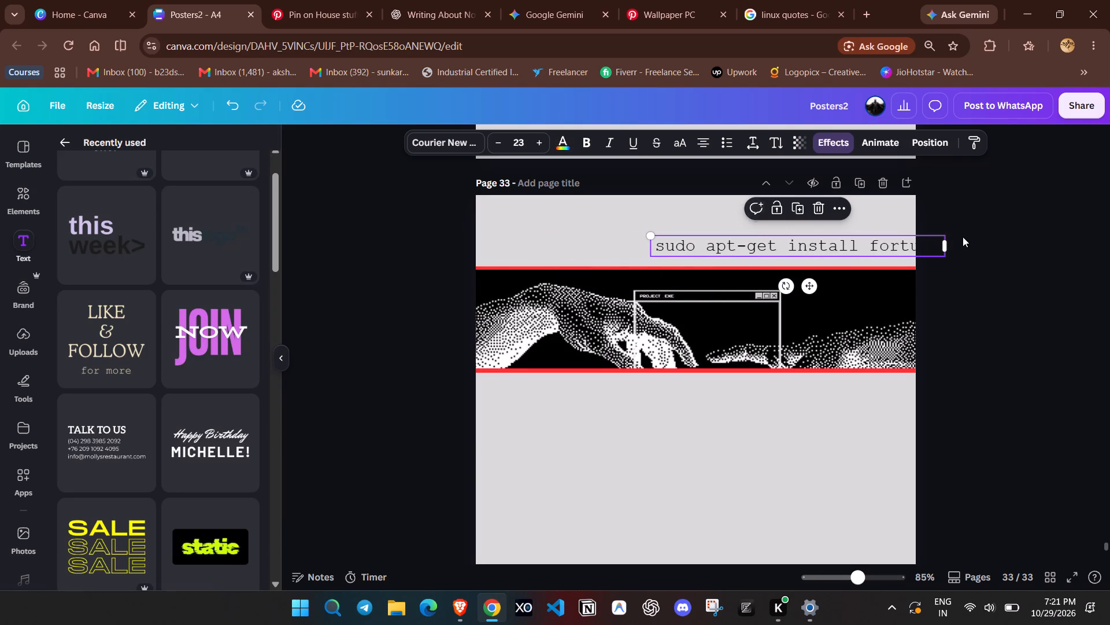
pyautogui.click(964, 235)
pyautogui.moveTo(852, 240); pyautogui.dragTo(824, 212)
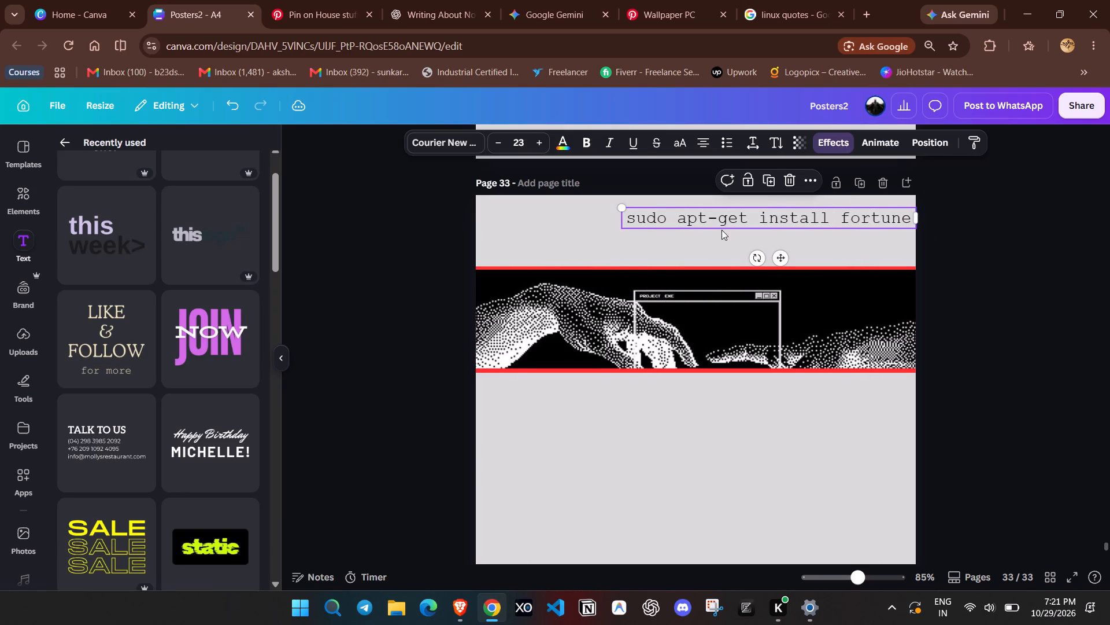
# Shrink the command text to size 18.3, keeping it at page 33's upper-right edge.
pyautogui.moveTo(617, 208); pyautogui.dragTo(678, 217)
# Change page 33's background colour to black.
pyautogui.click(635, 225)
pyautogui.click(680, 138)
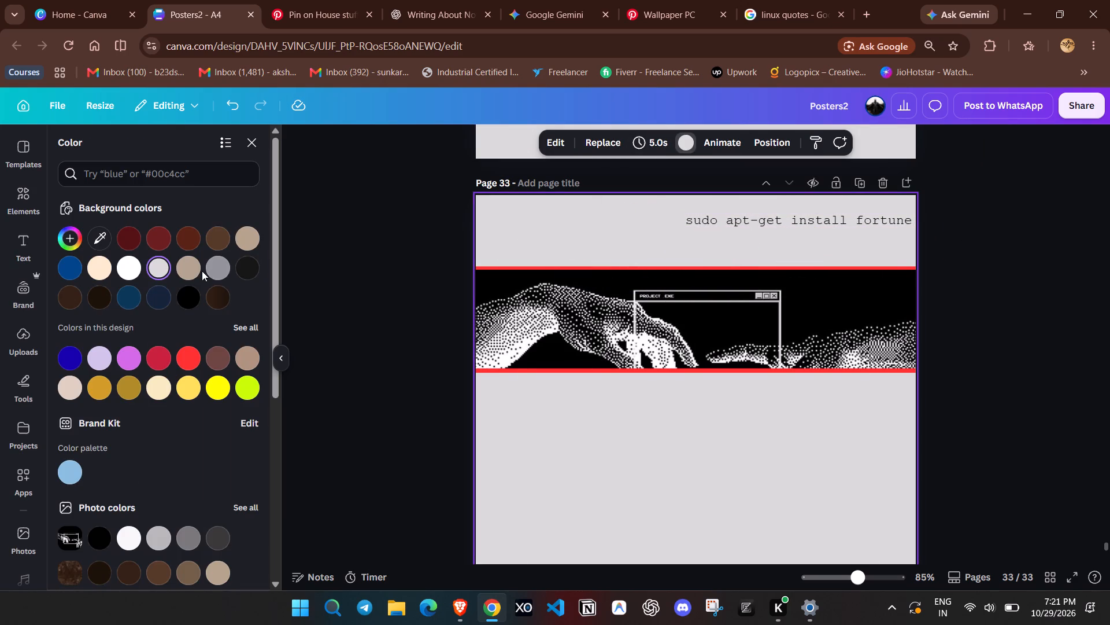
pyautogui.click(92, 299)
pyautogui.scroll(-1, 168, 302)
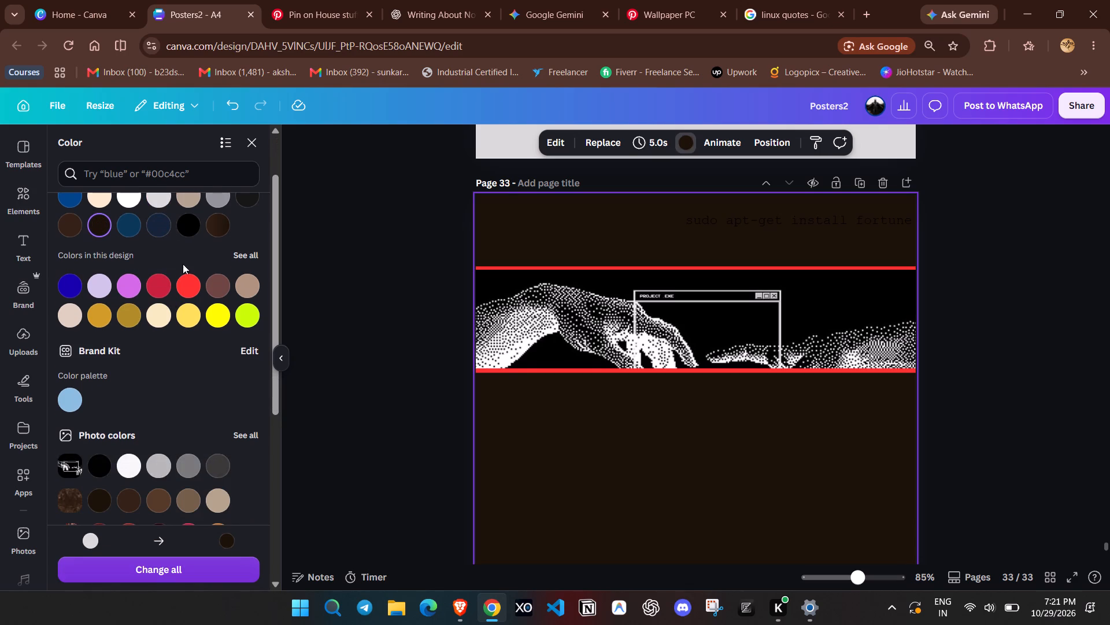
pyautogui.click(190, 230)
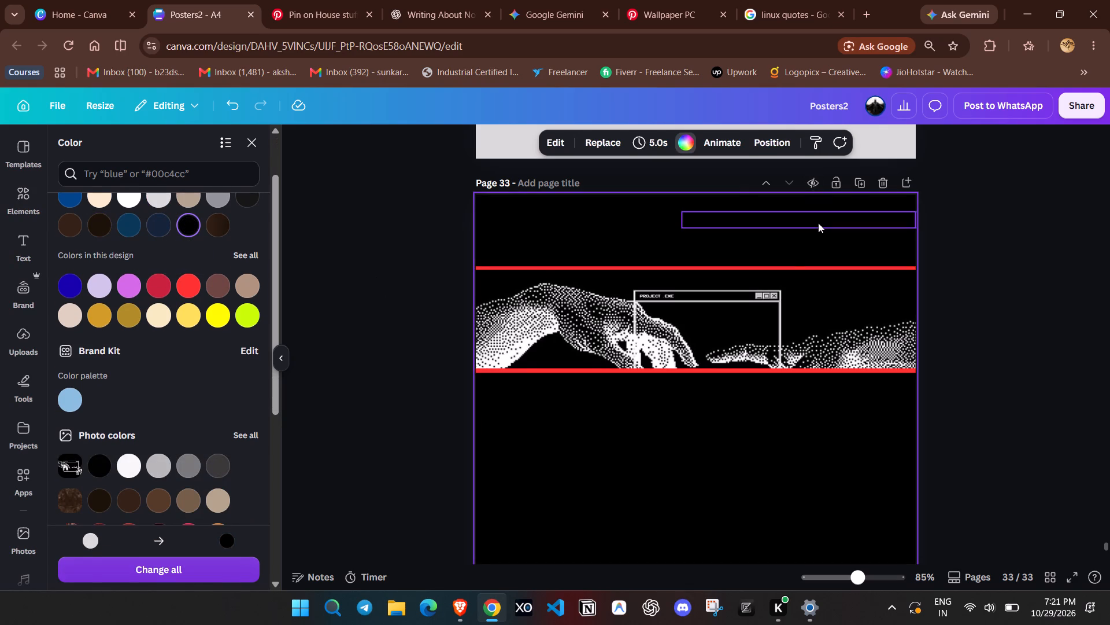
# Recolour the "sudo apt-get install fortune" text white.
pyautogui.click(817, 223)
pyautogui.click(572, 141)
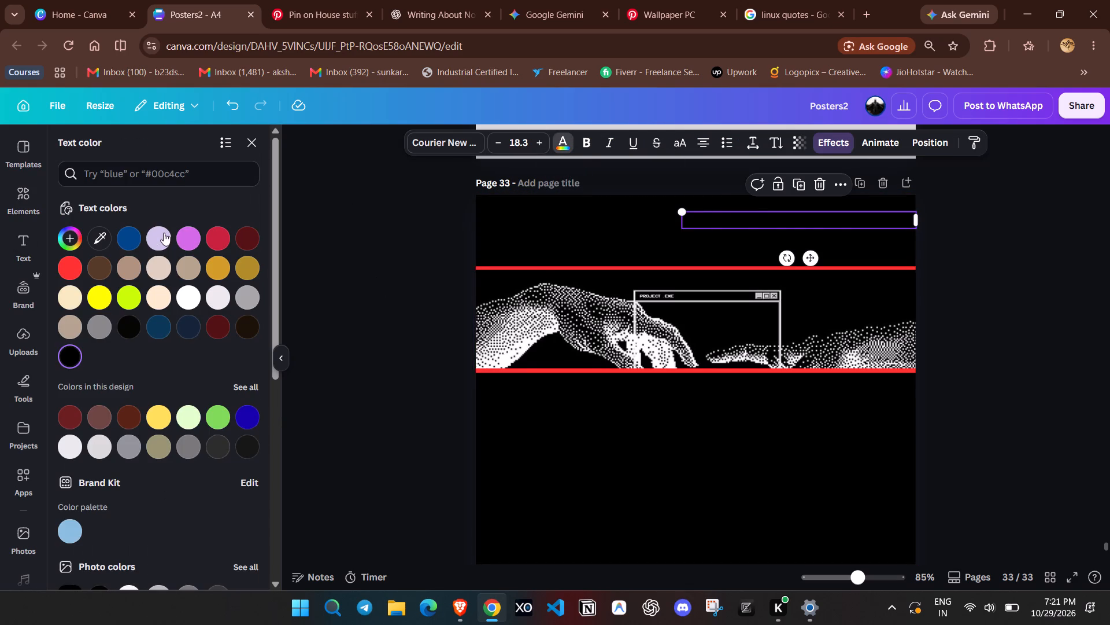
pyautogui.click(188, 292)
pyautogui.doubleClick(439, 298)
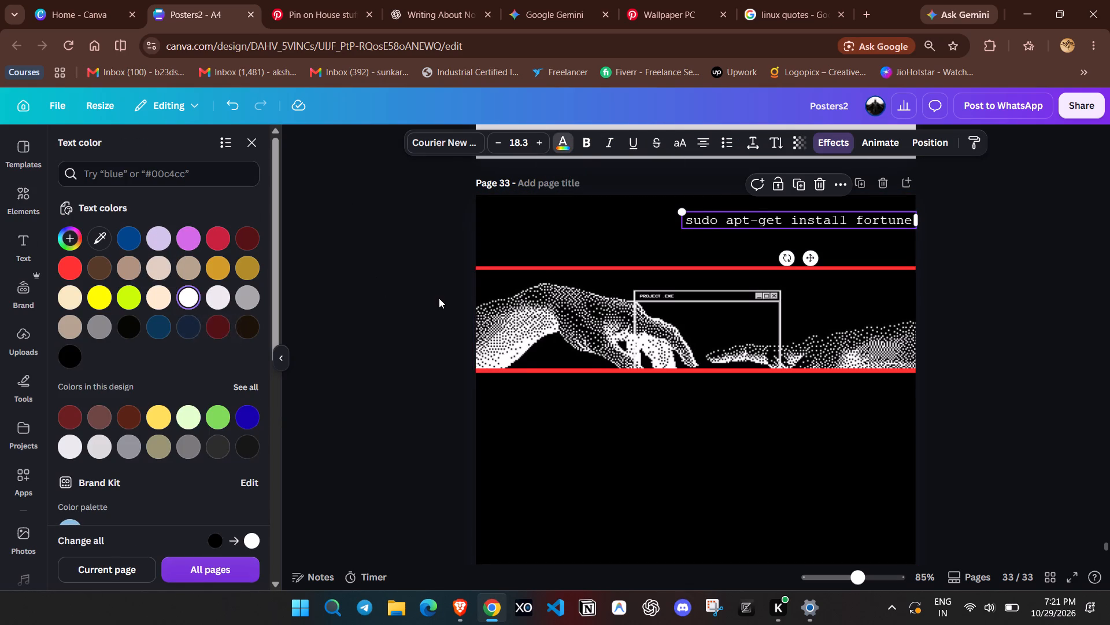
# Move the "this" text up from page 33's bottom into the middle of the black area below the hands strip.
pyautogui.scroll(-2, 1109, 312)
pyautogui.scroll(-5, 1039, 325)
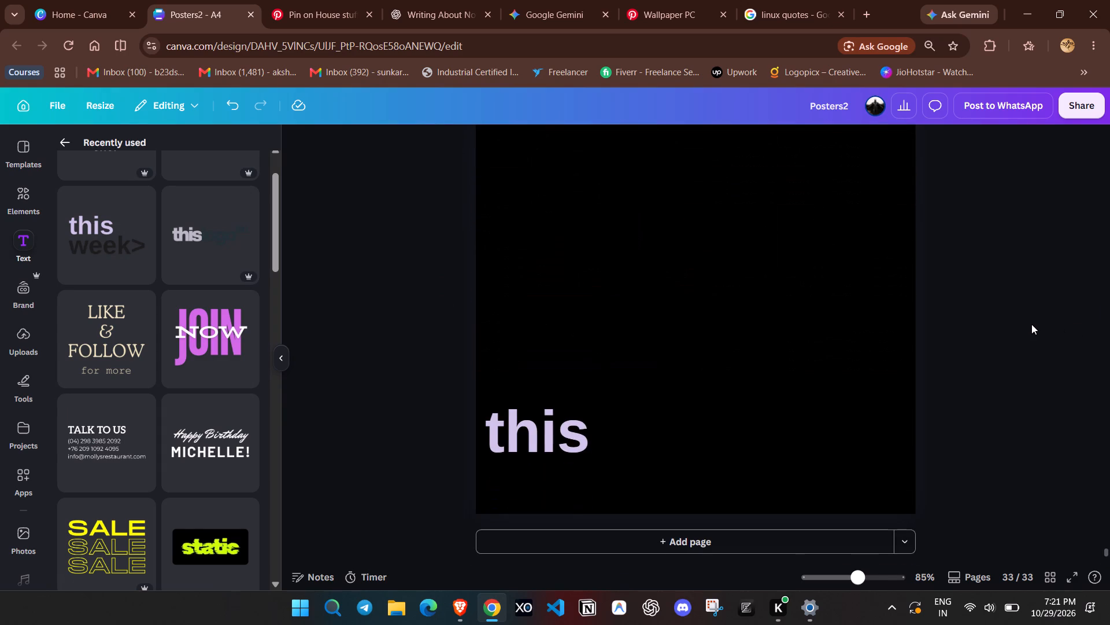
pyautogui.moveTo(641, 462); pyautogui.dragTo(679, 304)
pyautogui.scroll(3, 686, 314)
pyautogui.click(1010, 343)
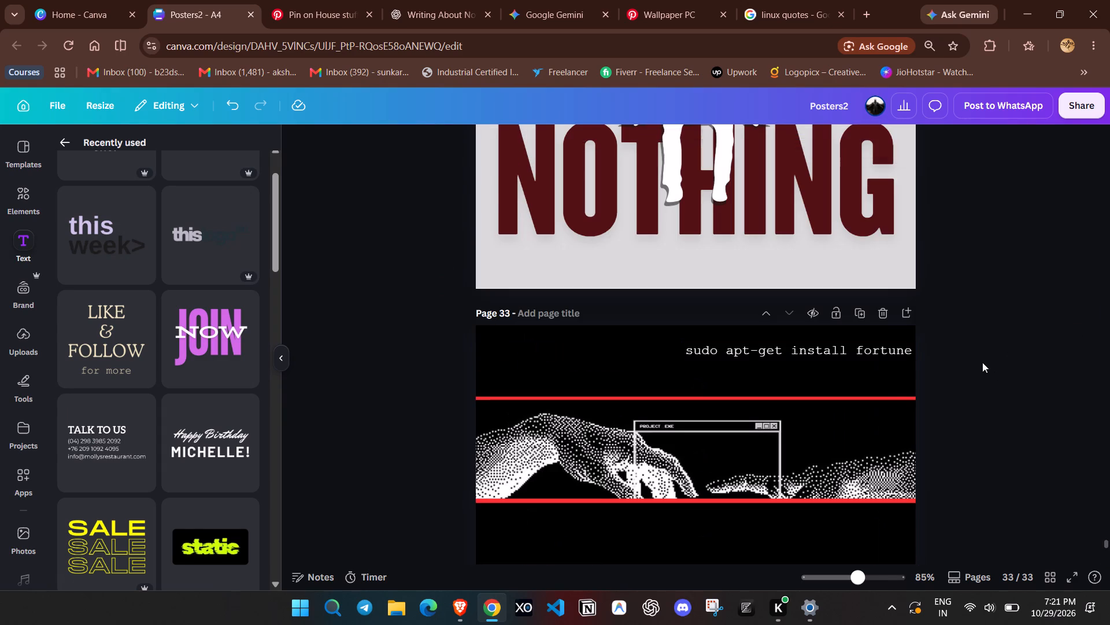
# Examine page 33's composition, checking the command text, the hands strip and the "this" text together.
pyautogui.click(861, 351)
pyautogui.click(976, 323)
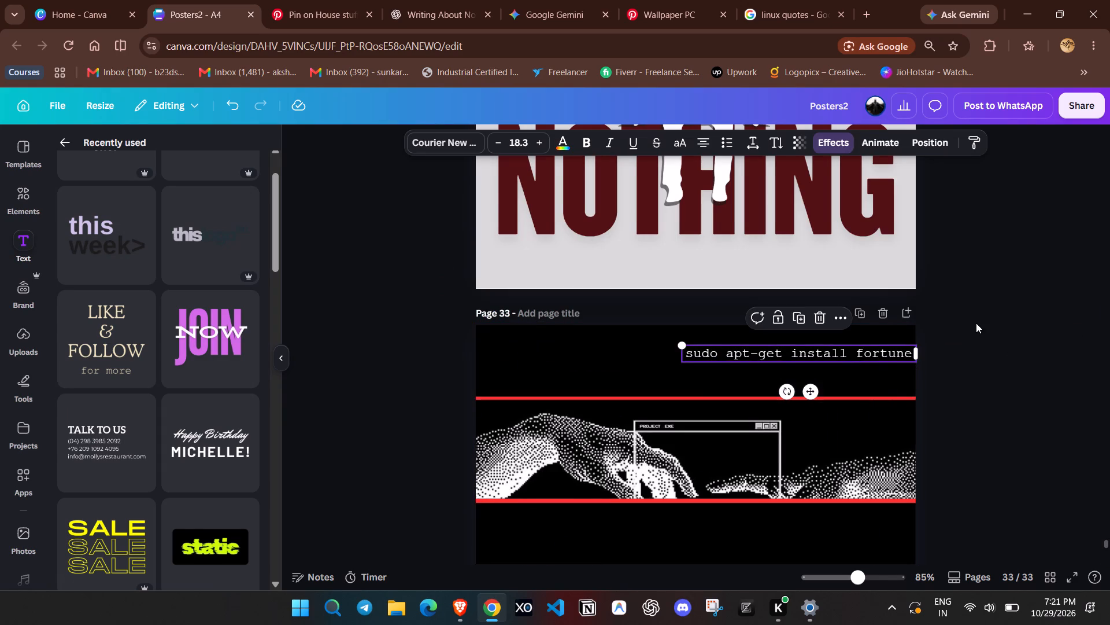
pyautogui.scroll(-1, 976, 323)
pyautogui.moveTo(854, 586); pyautogui.dragTo(843, 585)
pyautogui.scroll(-2, 923, 452)
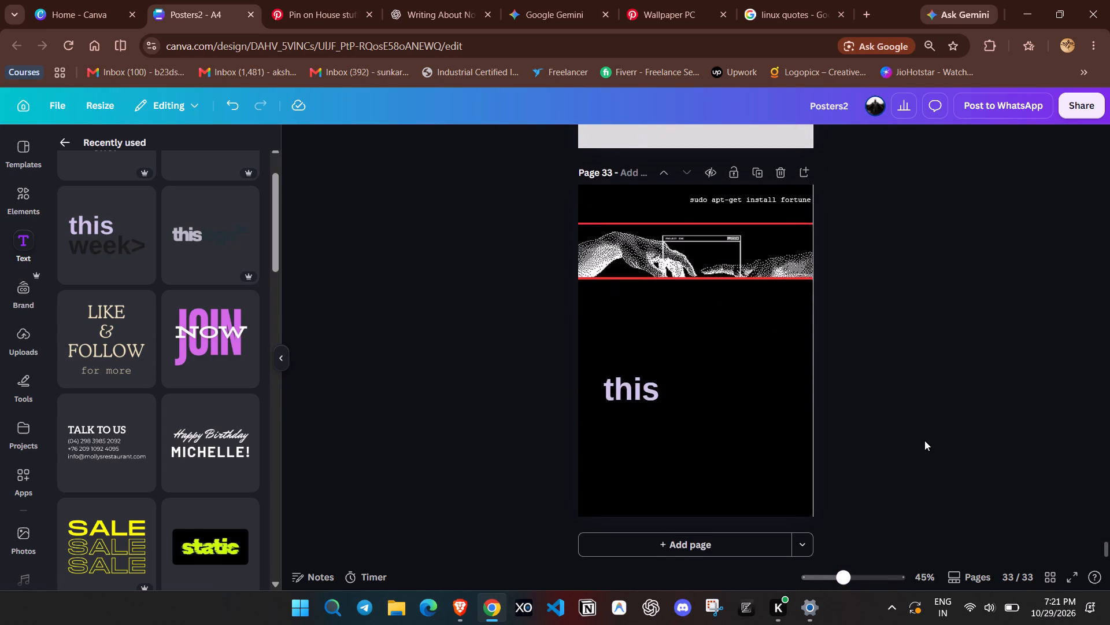
pyautogui.scroll(1, 842, 362)
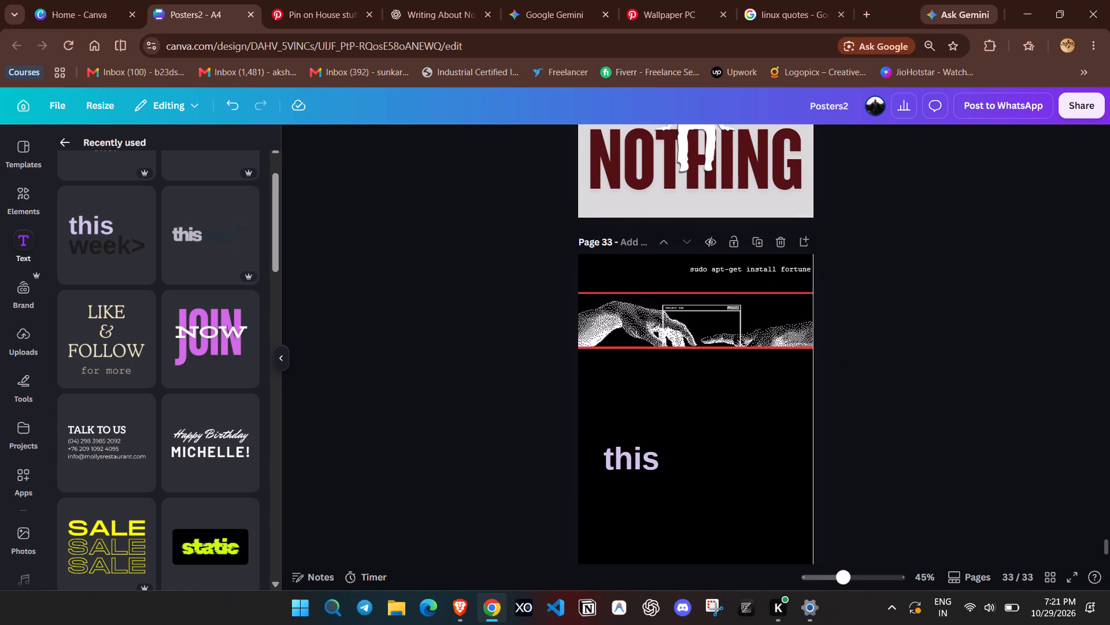
pyautogui.moveTo(845, 575); pyautogui.dragTo(864, 580)
pyautogui.click(838, 189)
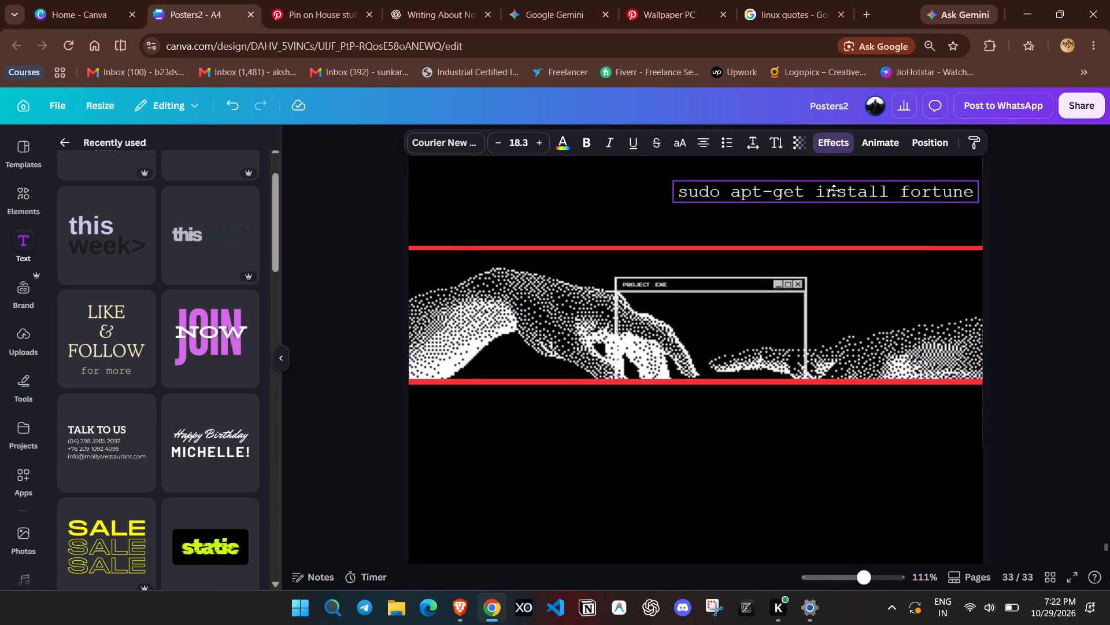
pyautogui.click(1022, 271)
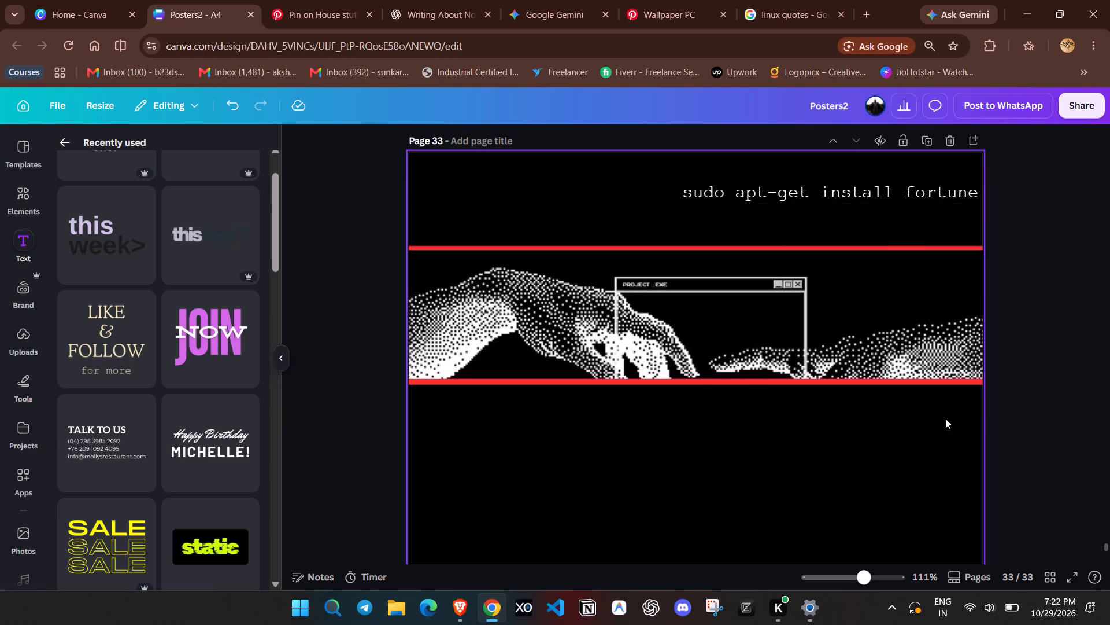
pyautogui.scroll(-2, 1011, 365)
pyautogui.moveTo(867, 580); pyautogui.dragTo(855, 580)
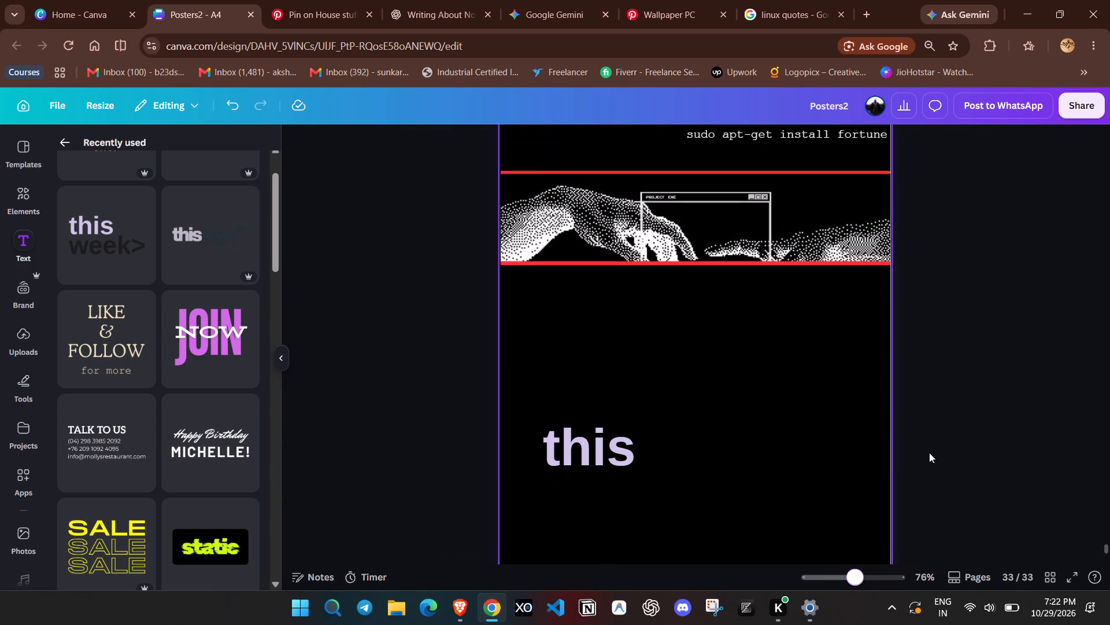
pyautogui.click(974, 385)
pyautogui.click(346, 0)
pyautogui.click(206, 0)
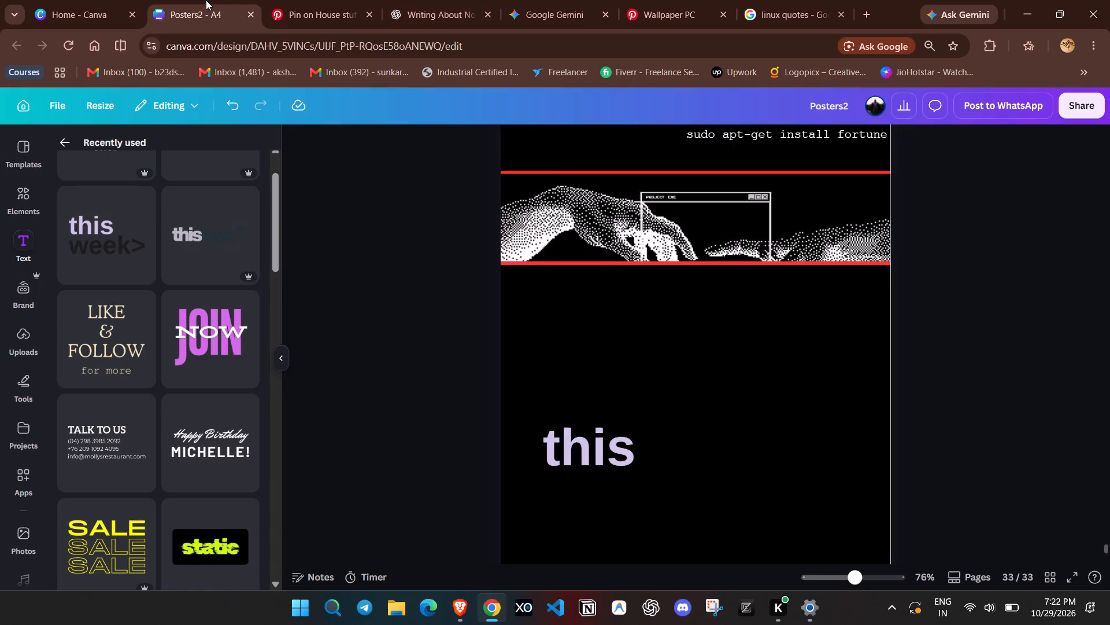
# Replace the "this" text with LINUX and narrow its text box to fit the word.
pyautogui.scroll(-2, 566, 280)
pyautogui.doubleClick(600, 304)
pyautogui.click(398, 318)
pyautogui.click(678, 318)
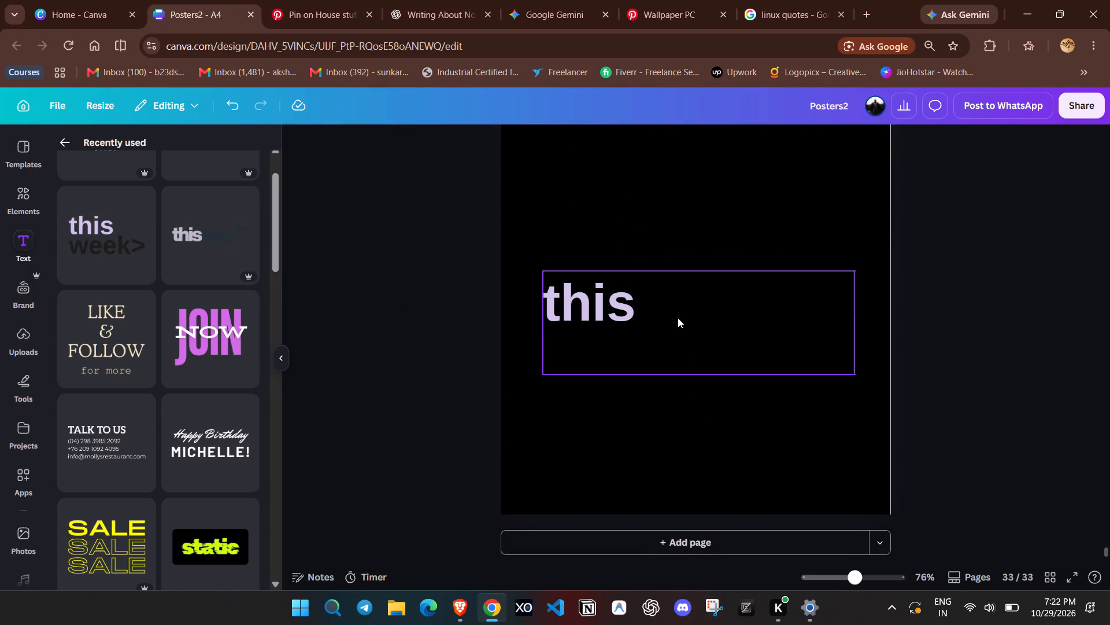
pyautogui.click(660, 241)
pyautogui.click(399, 347)
pyautogui.click(634, 358)
pyautogui.click(723, 281)
pyautogui.doubleClick(643, 311)
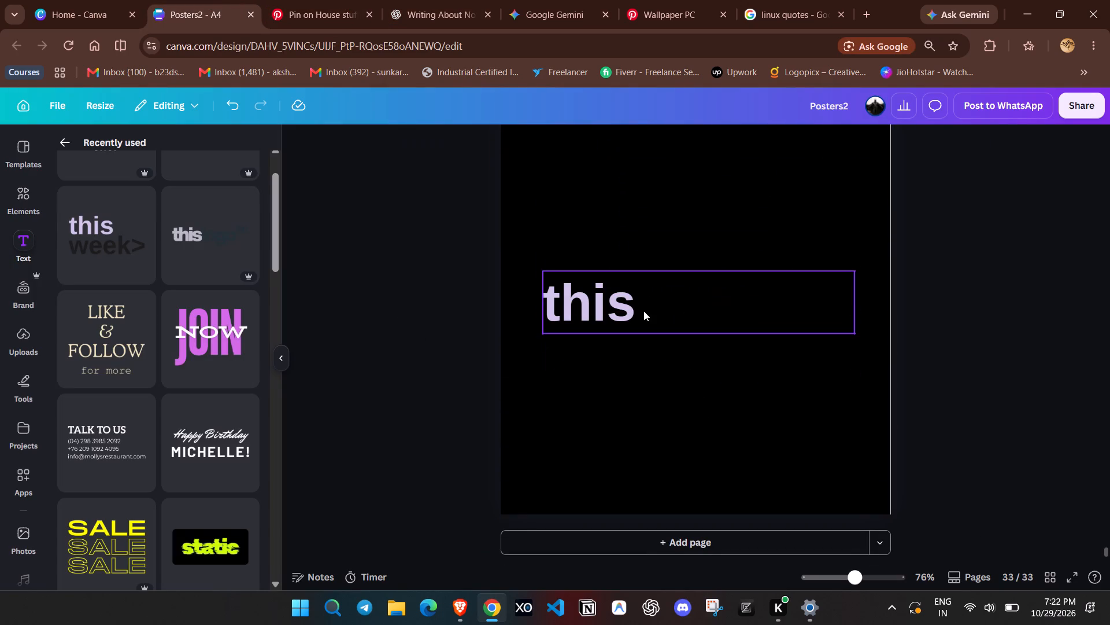
pyautogui.write('LINUX')
pyautogui.moveTo(862, 302); pyautogui.dragTo(803, 302)
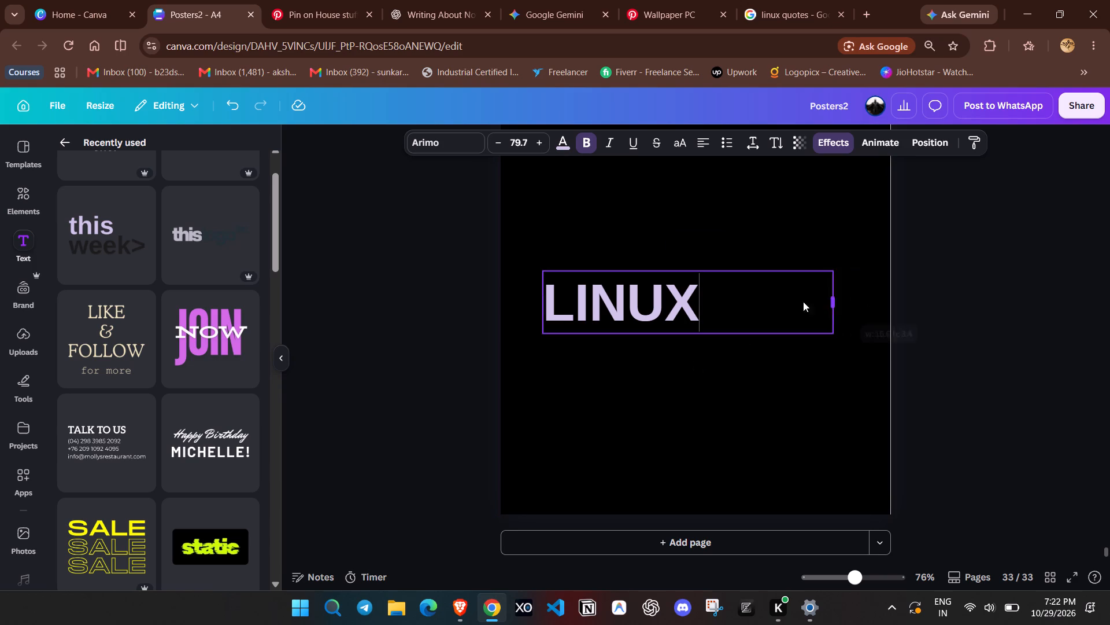
pyautogui.moveTo(803, 302); pyautogui.dragTo(713, 297)
# Move the LINUX text to the lower-right part of page 33.
pyautogui.click(966, 285)
pyautogui.moveTo(664, 298); pyautogui.dragTo(781, 335)
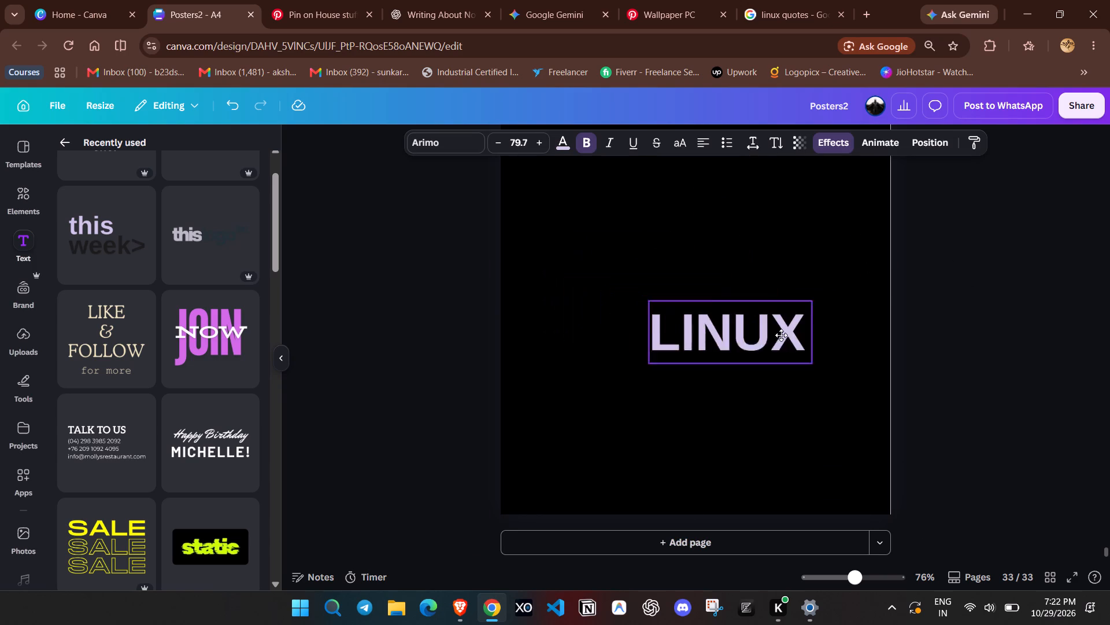
pyautogui.moveTo(781, 335); pyautogui.dragTo(828, 394)
pyautogui.click(976, 393)
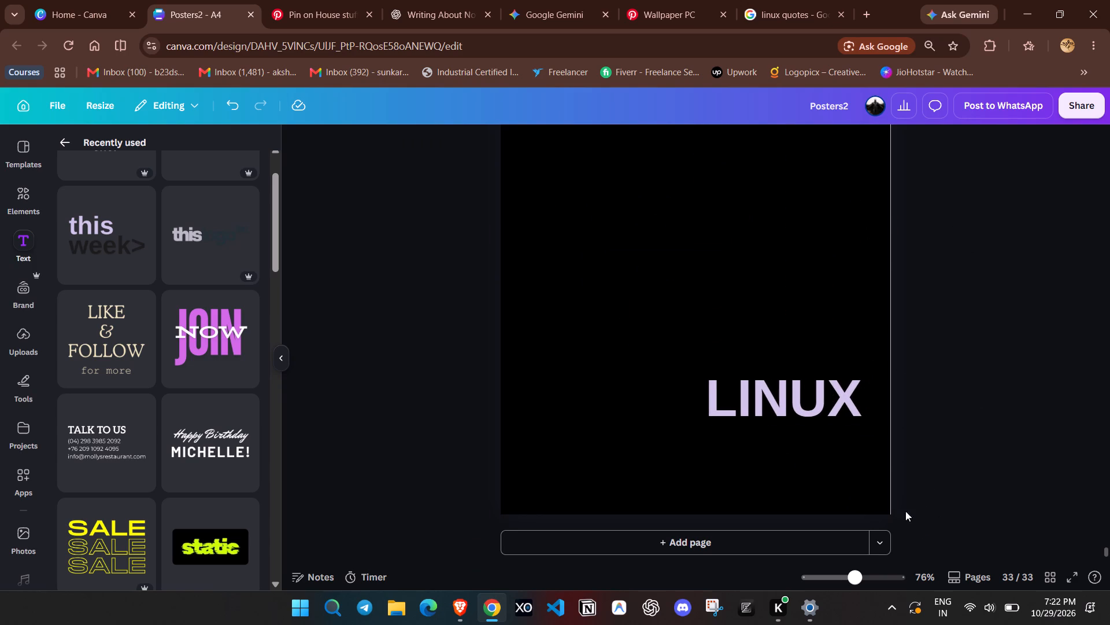
# Recolour the LINUX text light grey using the default solid colours.
pyautogui.moveTo(861, 580); pyautogui.dragTo(853, 580)
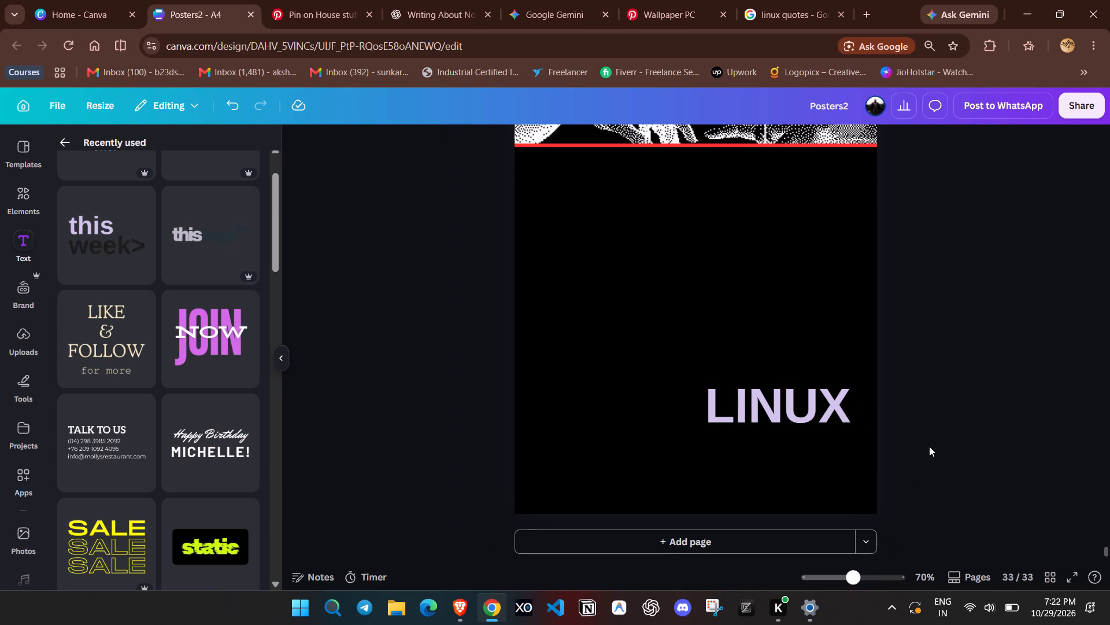
pyautogui.scroll(2, 929, 444)
pyautogui.scroll(-1, 927, 434)
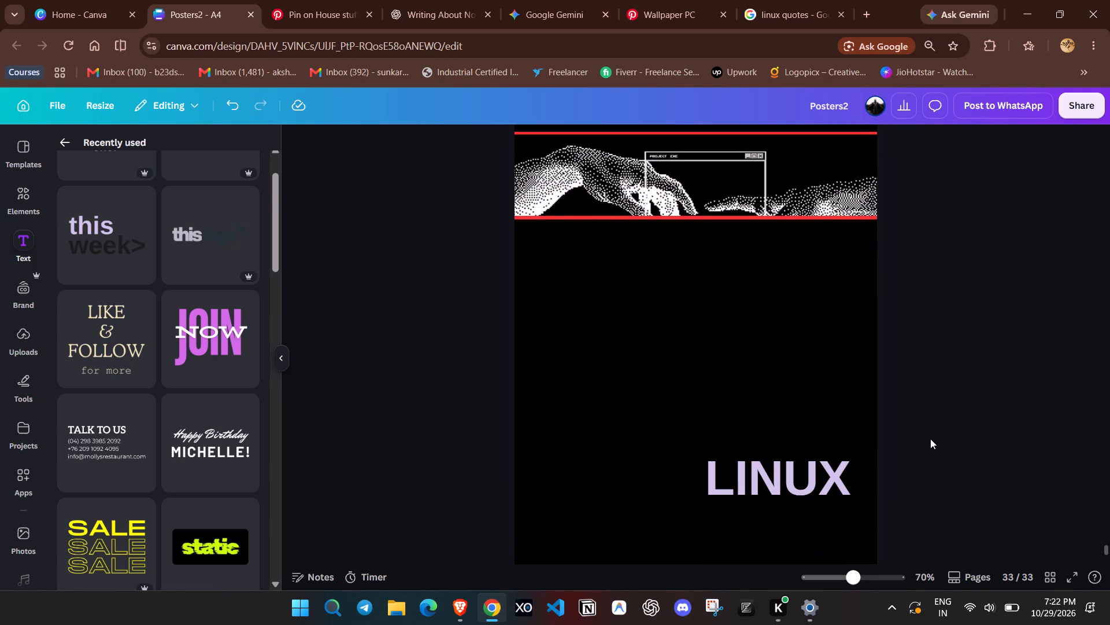
pyautogui.scroll(-1, 917, 412)
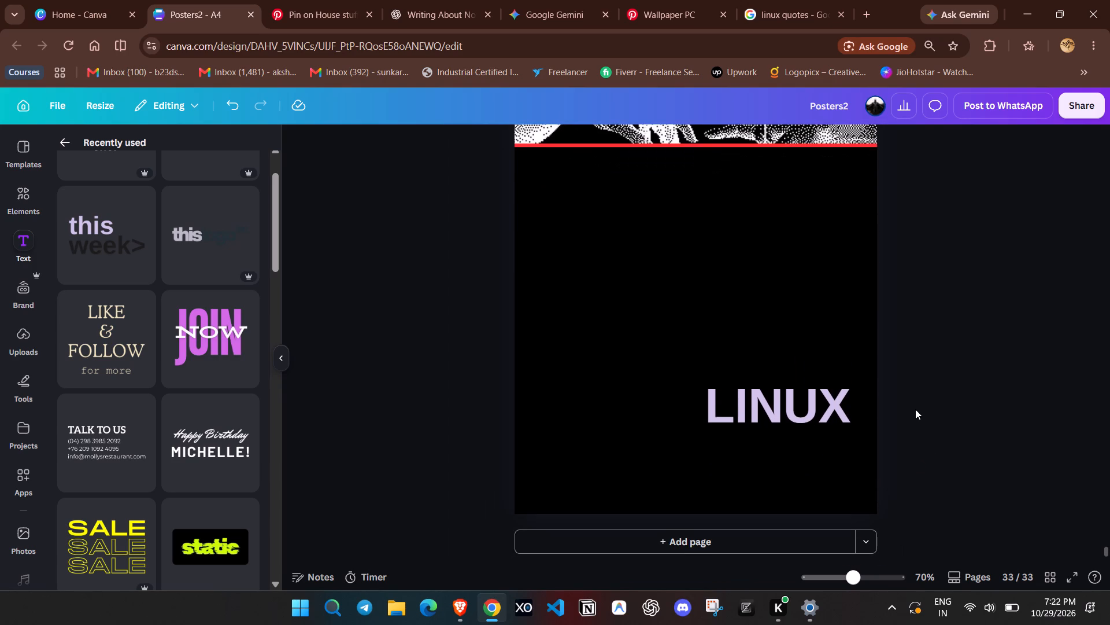
pyautogui.click(814, 411)
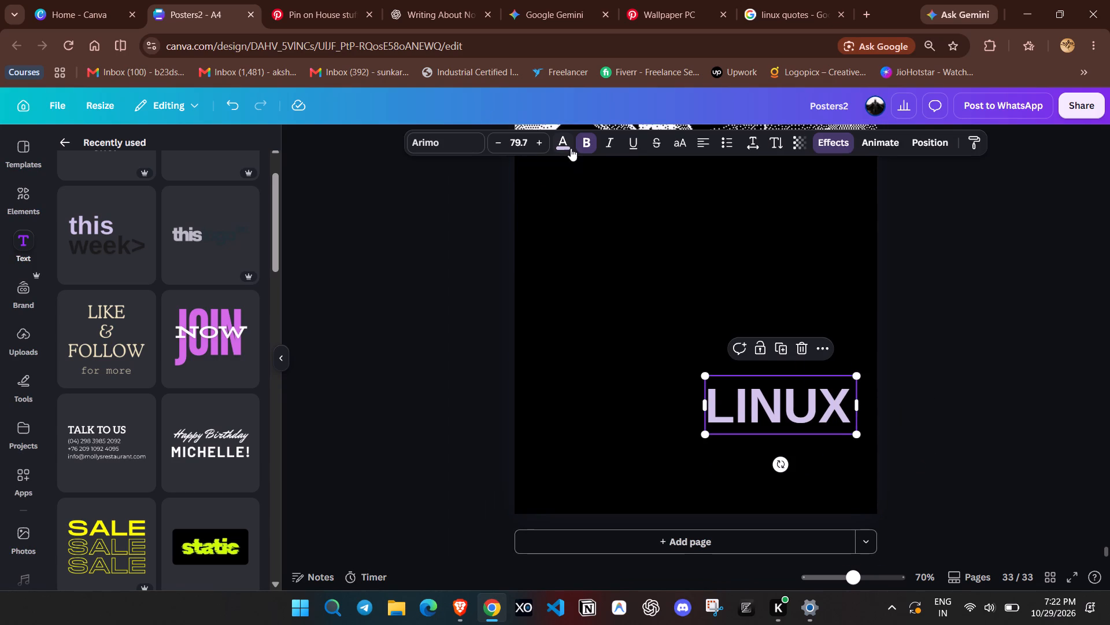
pyautogui.click(575, 155)
pyautogui.click(570, 145)
pyautogui.scroll(-3, 104, 313)
pyautogui.click(191, 518)
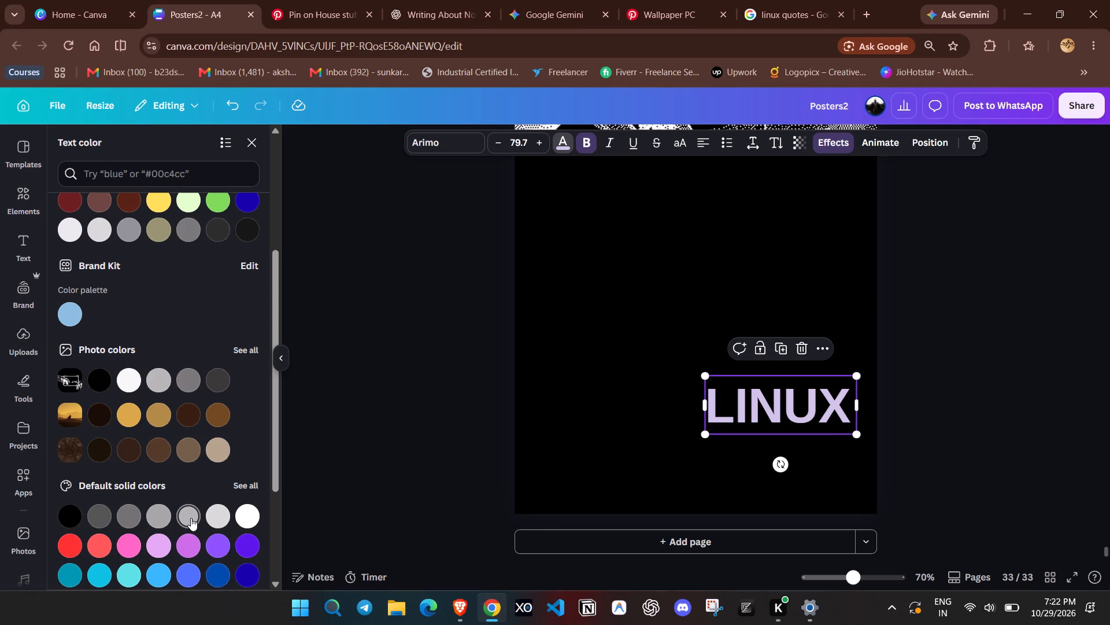
pyautogui.click(210, 519)
pyautogui.doubleClick(362, 403)
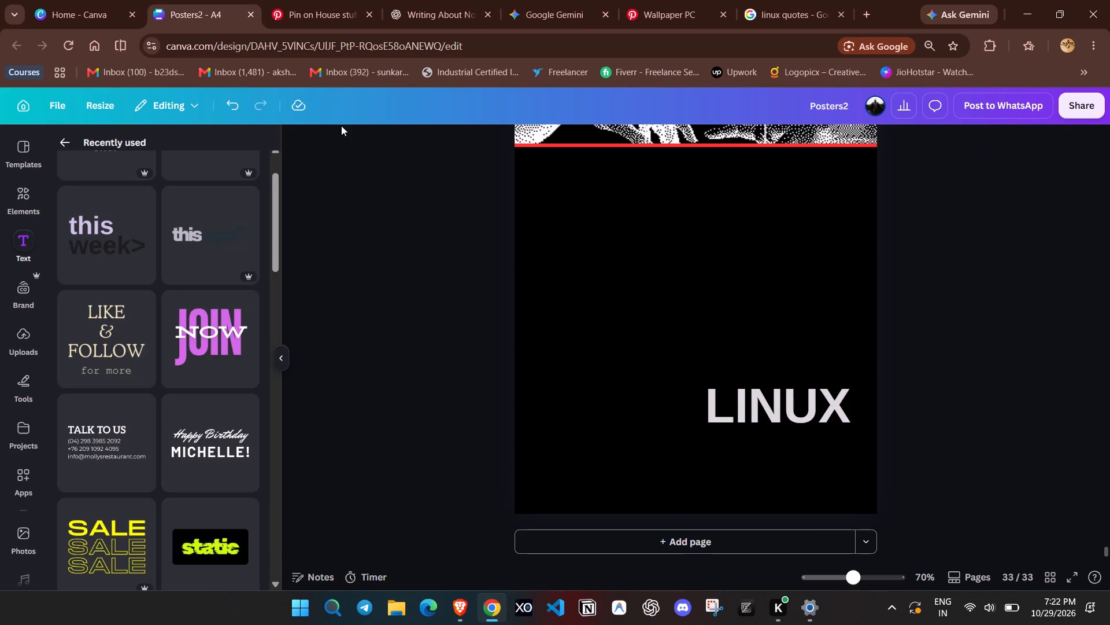
# Switch to the open Google results for "linux quotes" and search for just "linux" instead.
pyautogui.click(315, 26)
pyautogui.click(172, 0)
pyautogui.click(809, 0)
pyautogui.scroll(6, 440, 189)
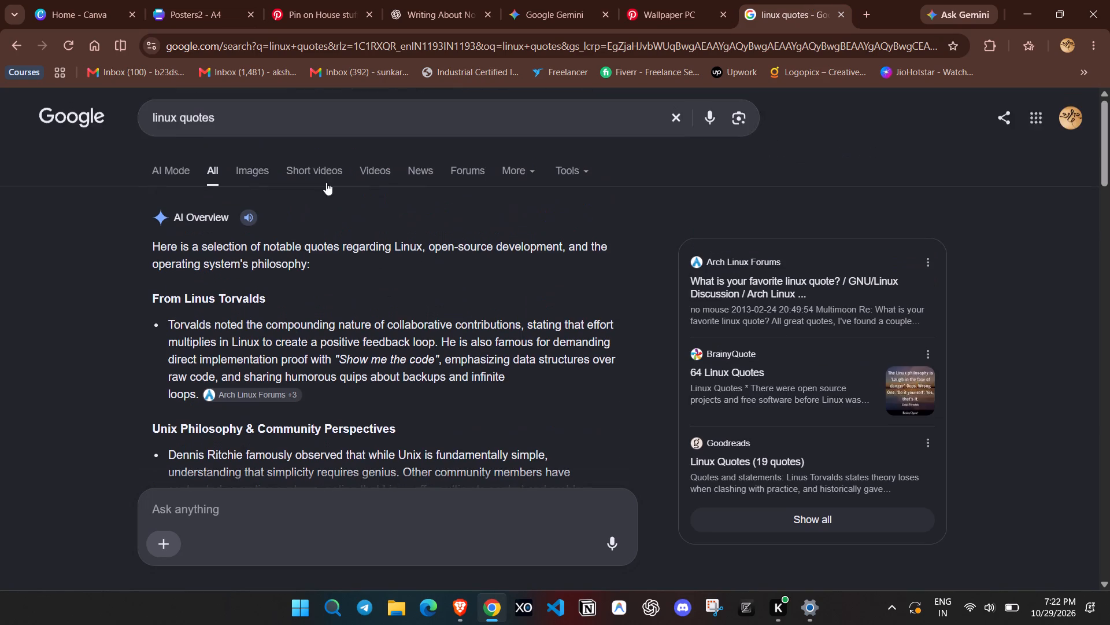
pyautogui.moveTo(231, 126); pyautogui.dragTo(178, 126)
pyautogui.press('BackSpace')
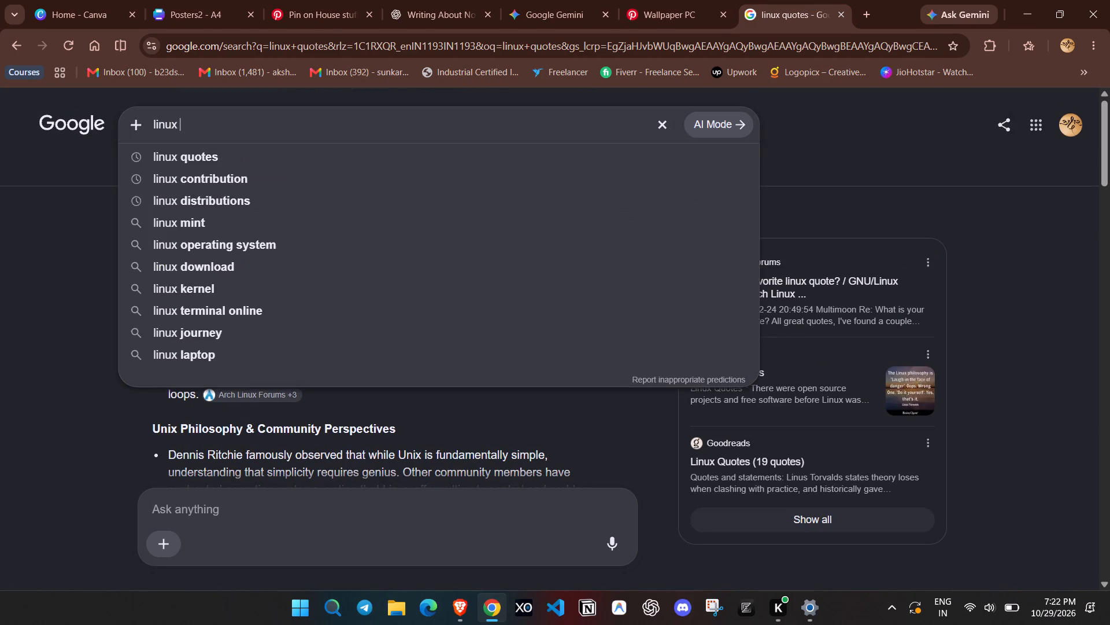
pyautogui.press('Return')
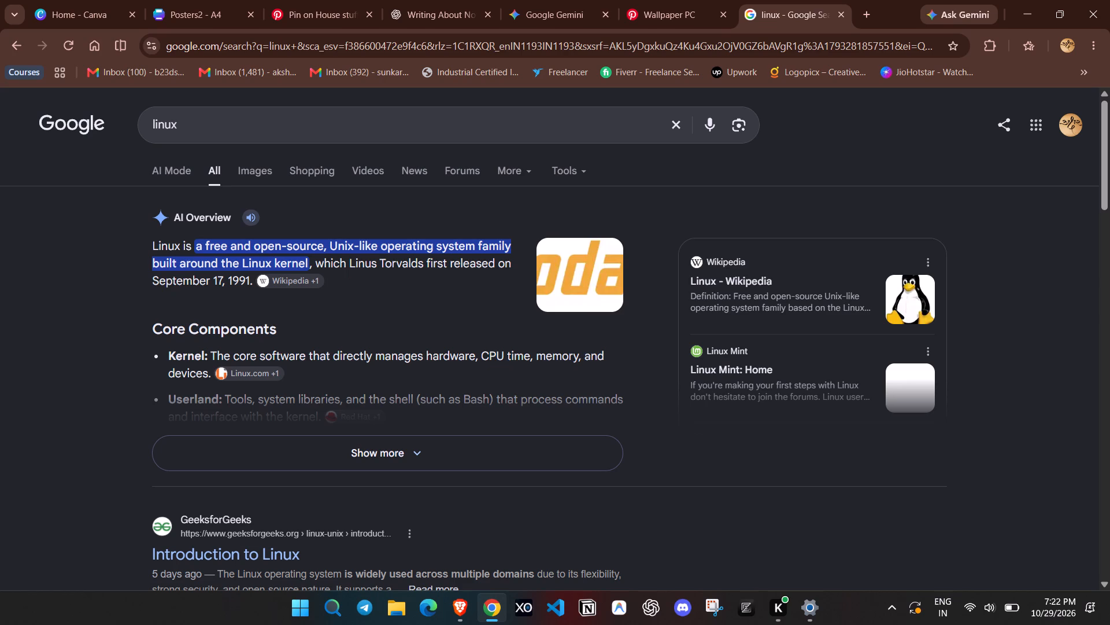
# Search Google for Linus Torvalds from the Linux overview text and look over the results.
pyautogui.moveTo(351, 264); pyautogui.dragTo(421, 266)
pyautogui.rightClick(417, 266)
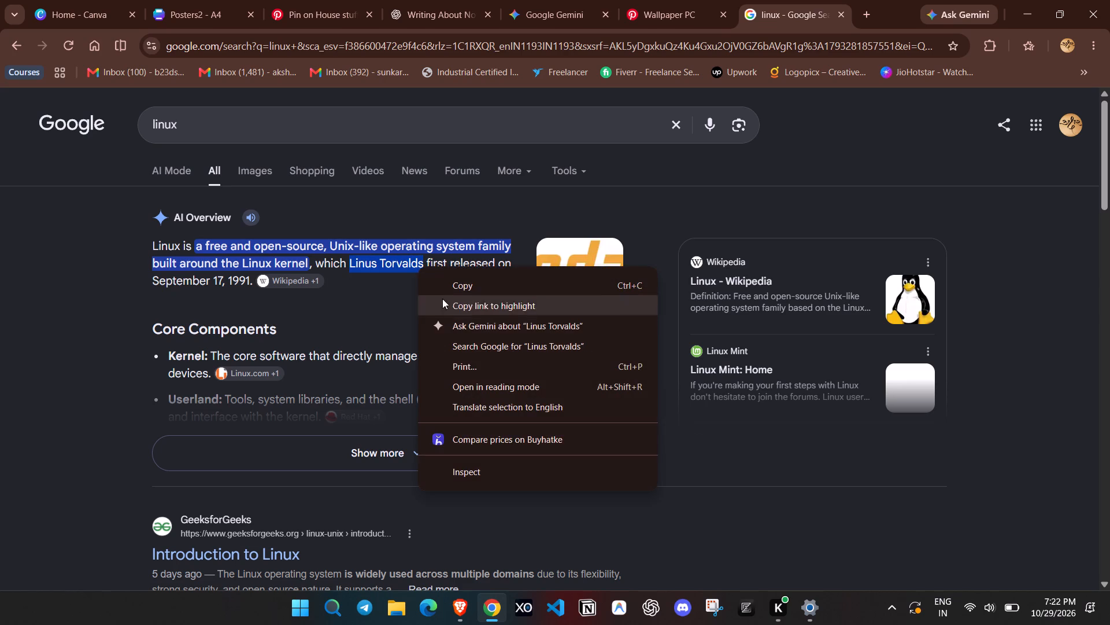
pyautogui.click(466, 341)
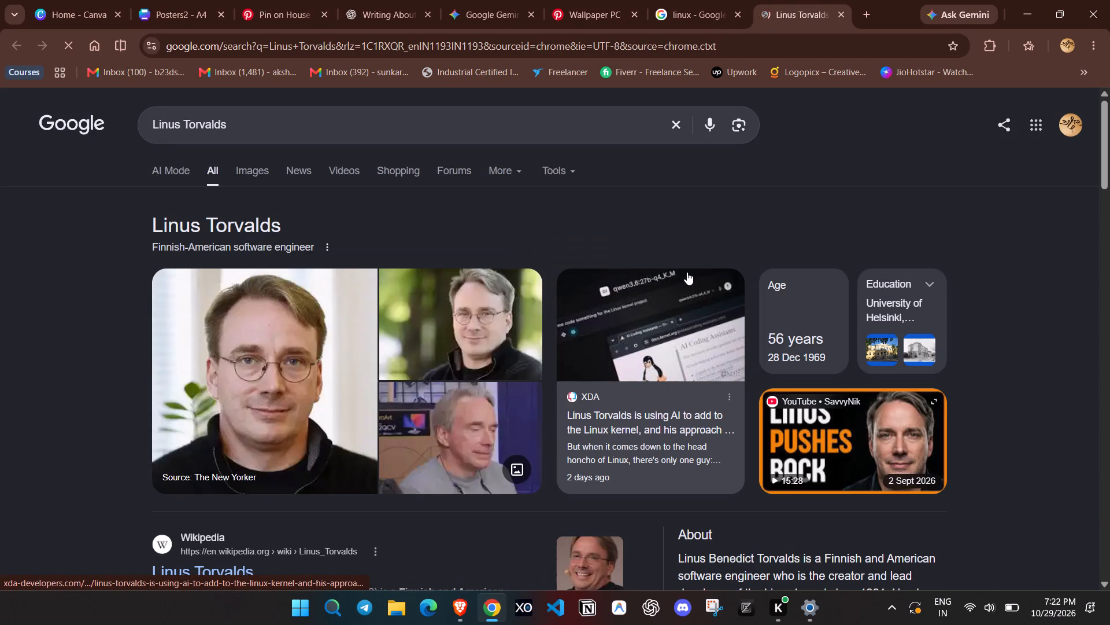
pyautogui.scroll(-2, 503, 228)
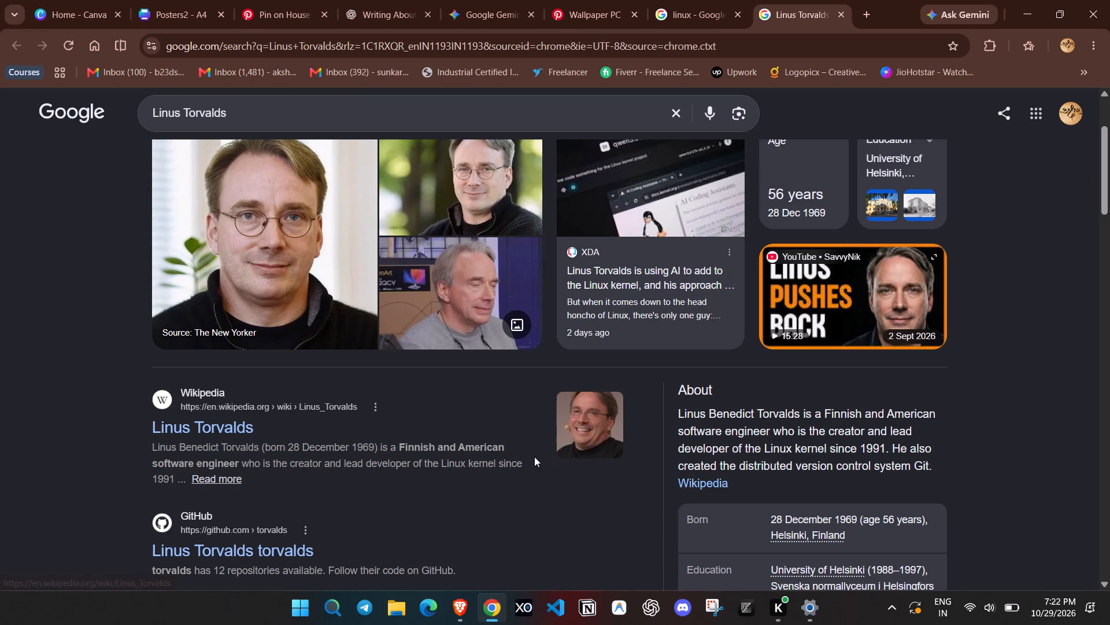
pyautogui.scroll(9, 534, 457)
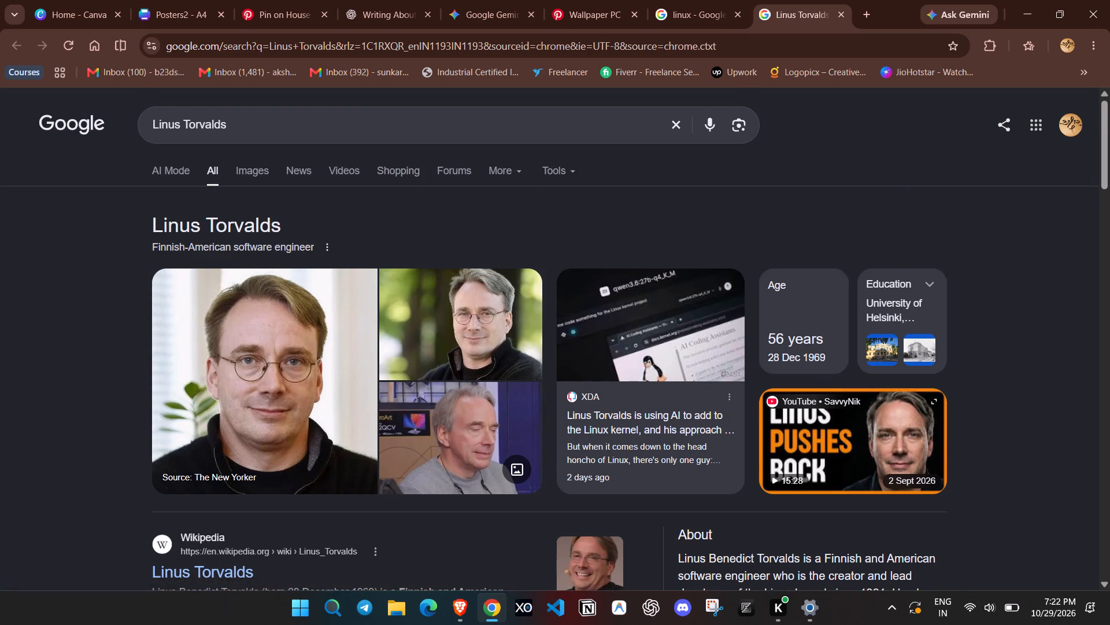
# Copy the name "Linus Torvalds" from the search query and return to the Posters2 design.
pyautogui.click(246, 116)
pyautogui.moveTo(254, 124); pyautogui.dragTo(76, 128)
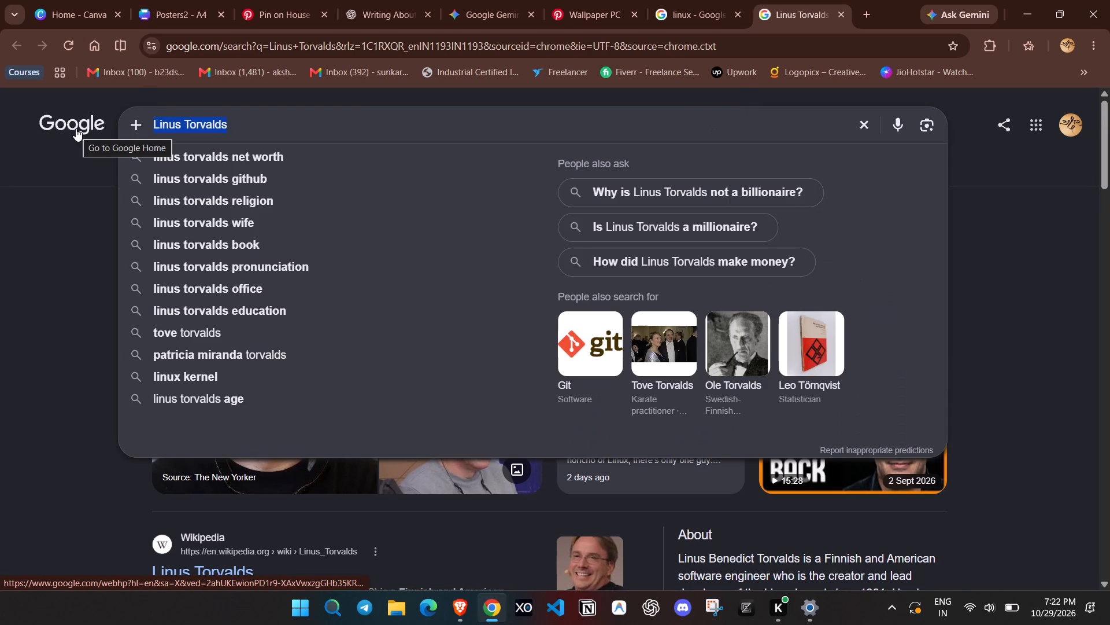
pyautogui.hotkey('alt', 'c')
pyautogui.click(202, 0)
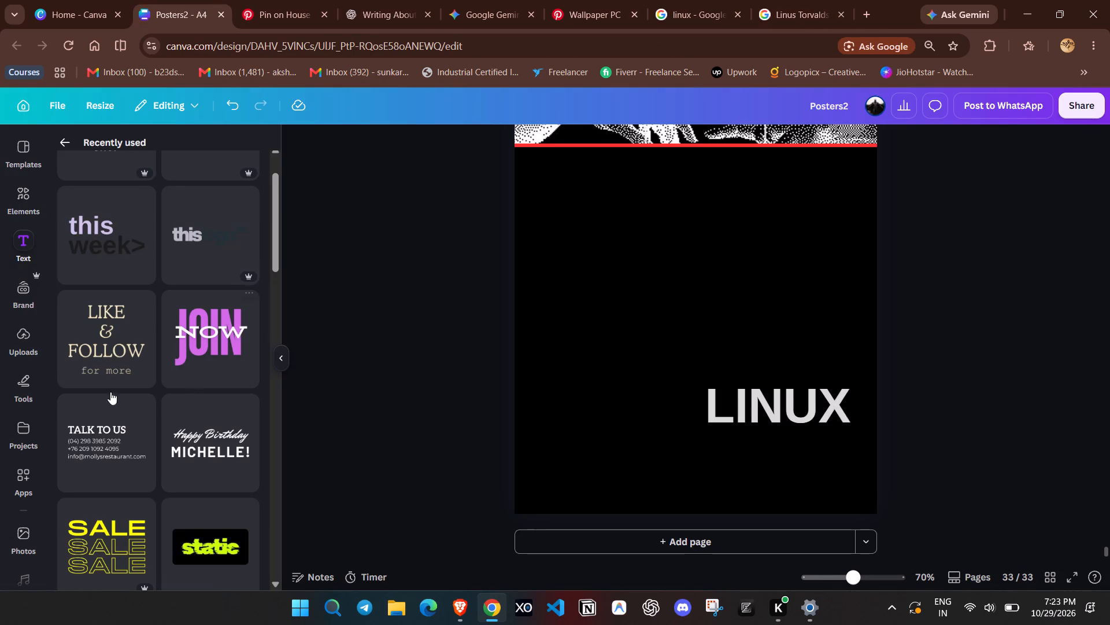
# Add the recently used "TALK TO US" text design to page 33, ungroup it and delete its heading.
pyautogui.click(103, 437)
pyautogui.click(656, 201)
pyautogui.click(532, 392)
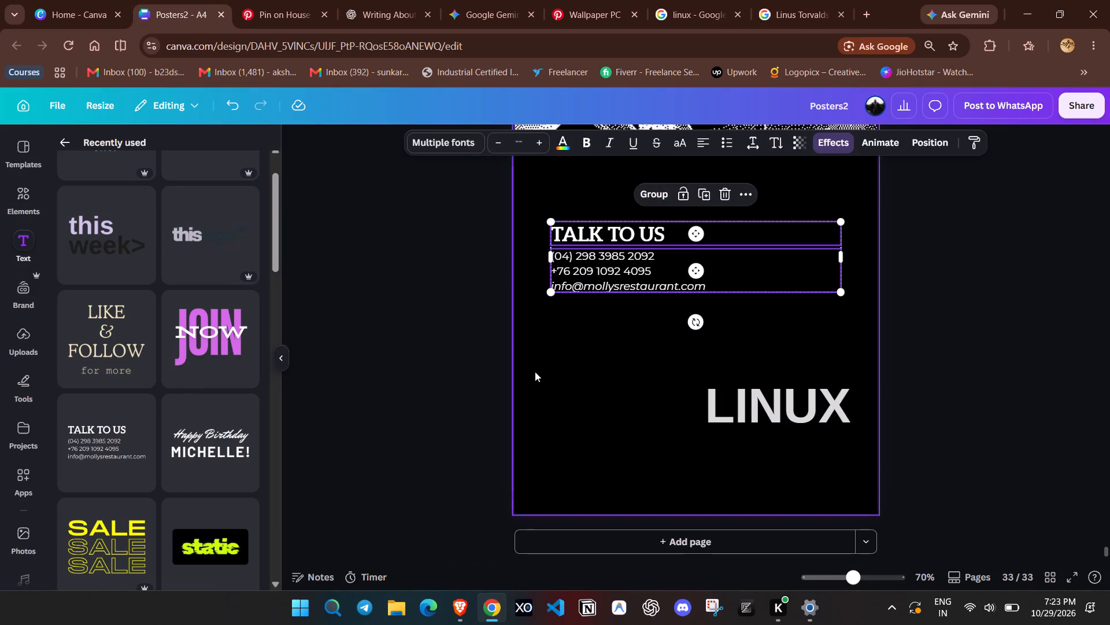
pyautogui.click(591, 241)
pyautogui.click(712, 197)
# Replace the contact details text with "by Linus Torvalds", copying the name from the Google search query.
pyautogui.doubleClick(672, 256)
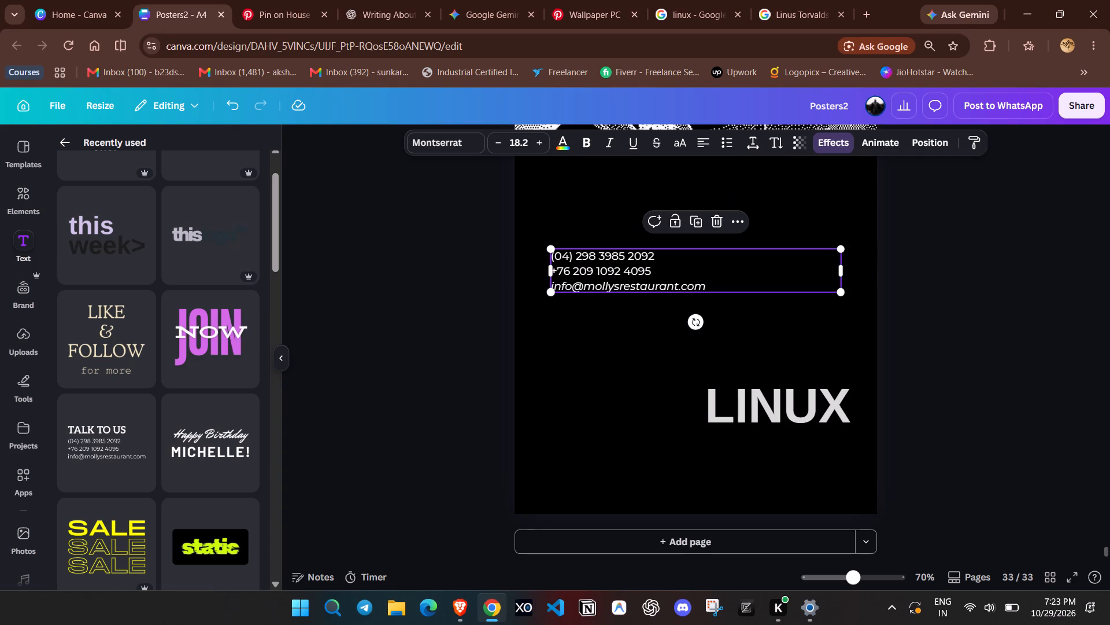
pyautogui.write('by')
pyautogui.press('space')
pyautogui.hotkey('alt', 'b')
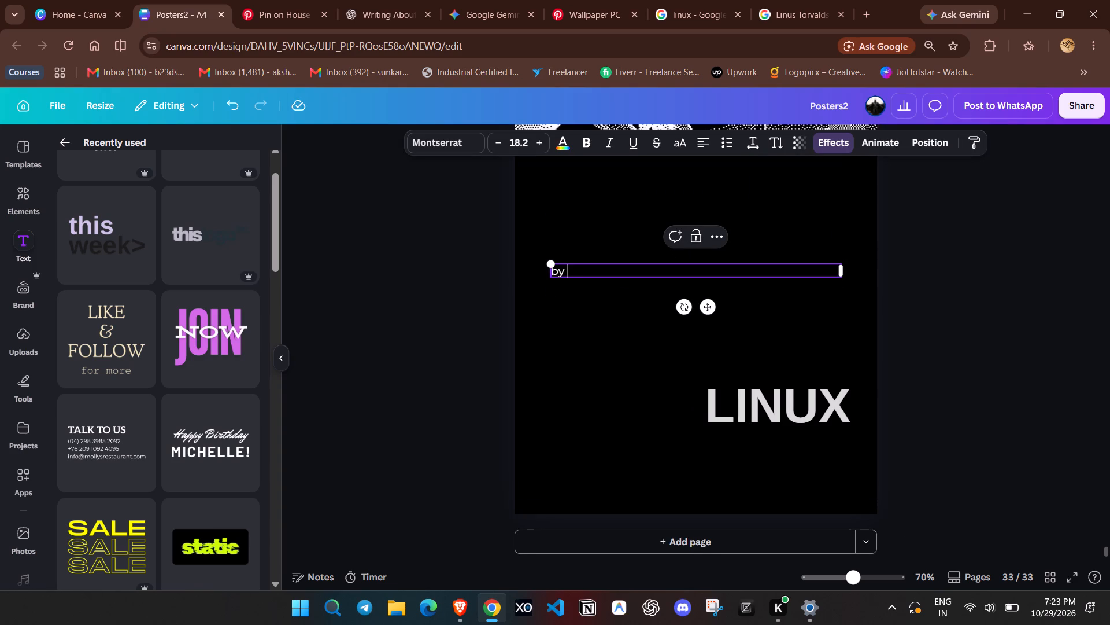
pyautogui.hotkey('alt', 'v')
pyautogui.click(579, 274)
pyautogui.hotkey('ctrl', 'v')
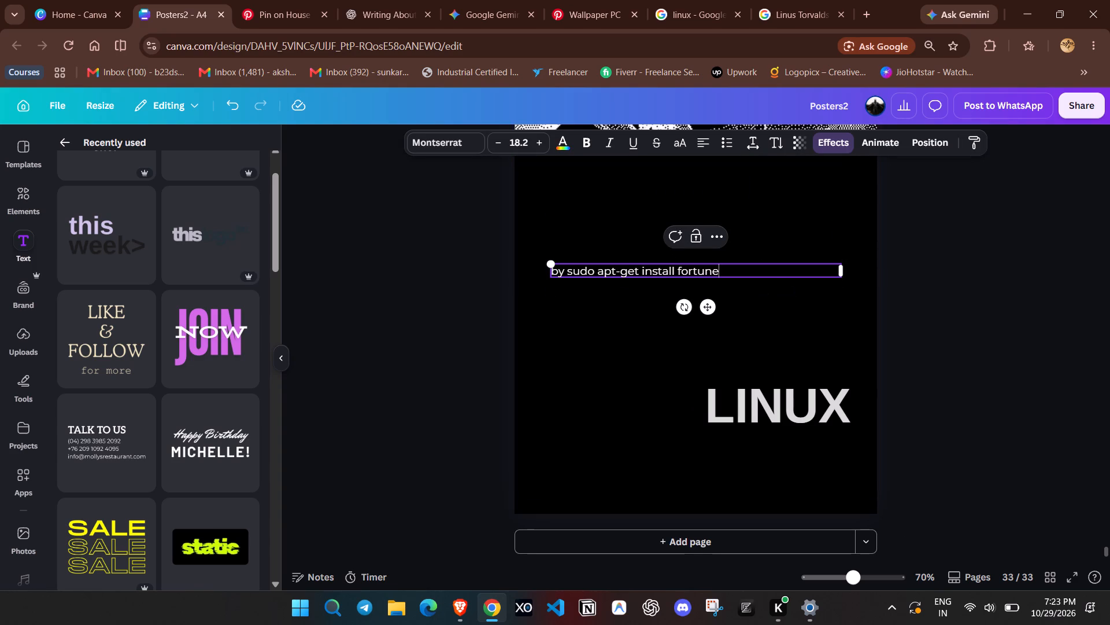
pyautogui.click(767, 0)
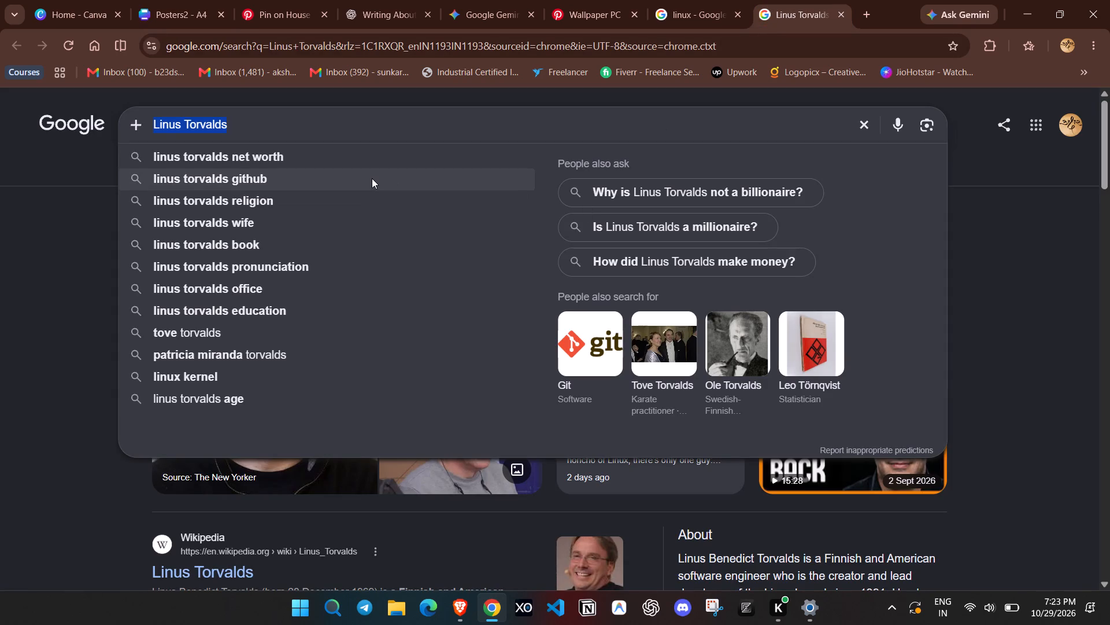
pyautogui.hotkey('ctrl', 'c')
pyautogui.click(195, 0)
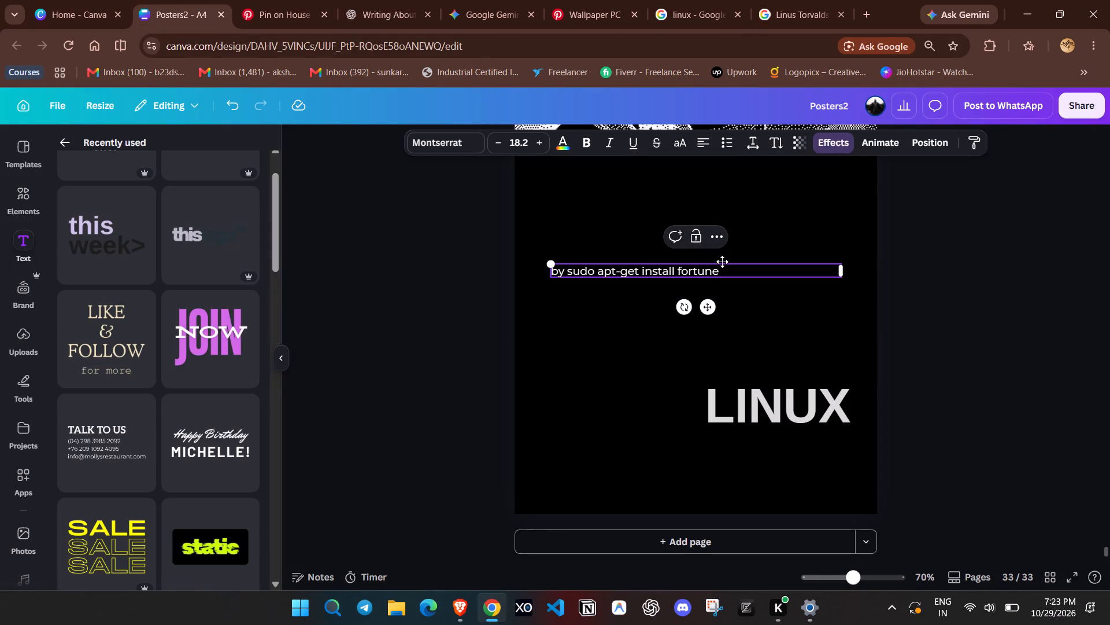
pyautogui.moveTo(720, 267); pyautogui.dragTo(567, 267)
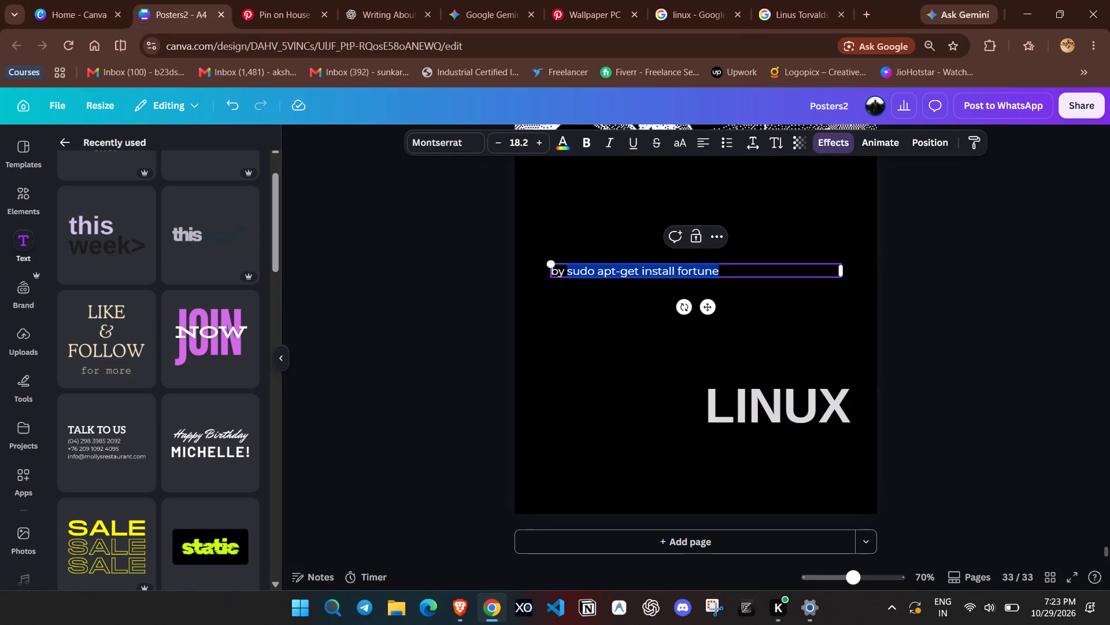
pyautogui.moveTo(567, 267); pyautogui.dragTo(566, 267)
pyautogui.hotkey('ctrl', 'v')
pyautogui.click(920, 294)
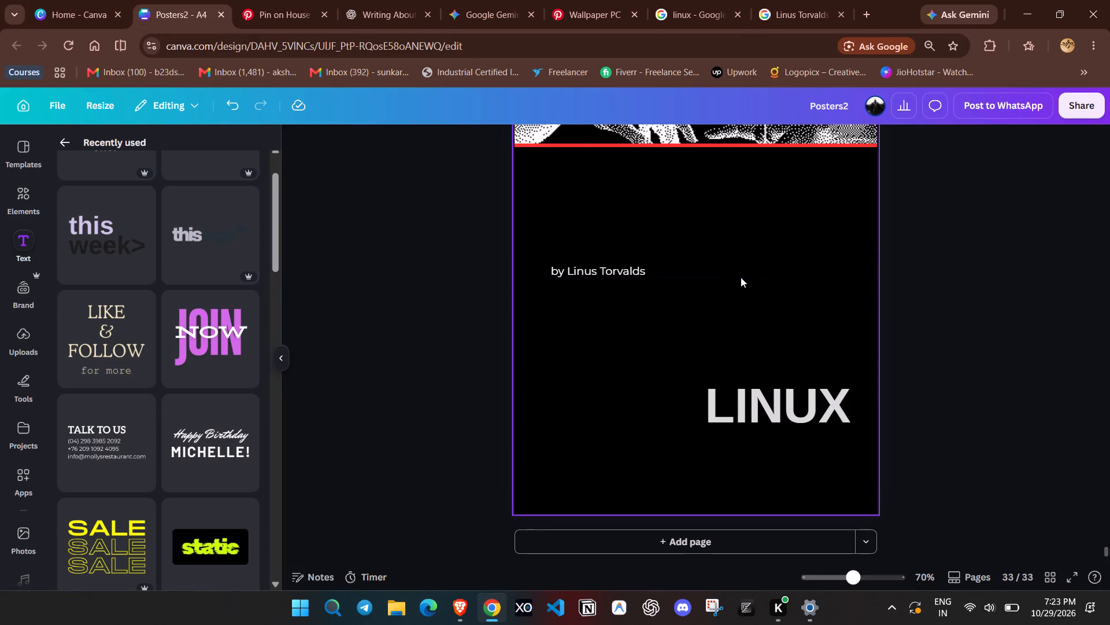
# Narrow the "by Linus Torvalds" text box to fit its text and place it just beneath the LINUX title.
pyautogui.click(738, 273)
pyautogui.moveTo(843, 271); pyautogui.dragTo(654, 266)
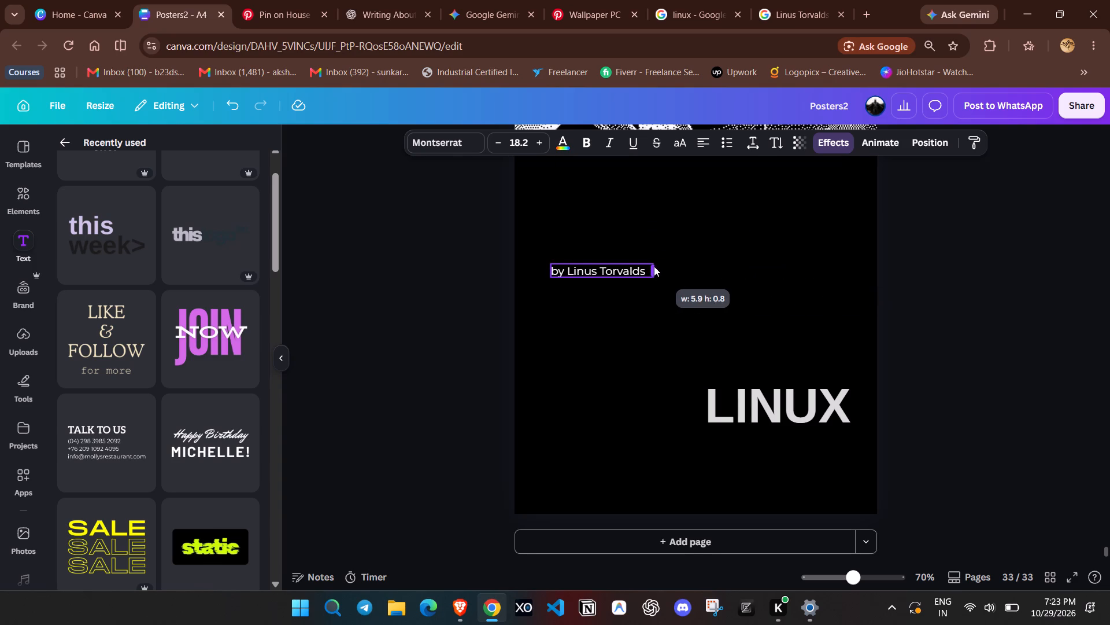
pyautogui.moveTo(654, 266); pyautogui.dragTo(649, 266)
pyautogui.click(976, 302)
pyautogui.moveTo(601, 264); pyautogui.dragTo(701, 434)
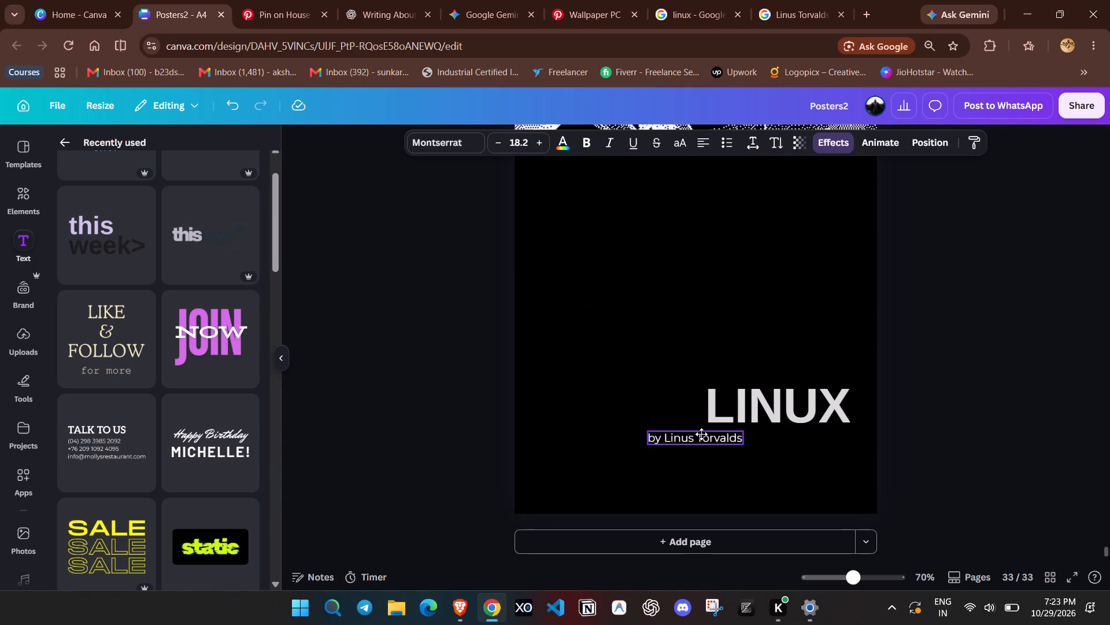
pyautogui.moveTo(701, 434); pyautogui.dragTo(756, 425)
pyautogui.click(928, 411)
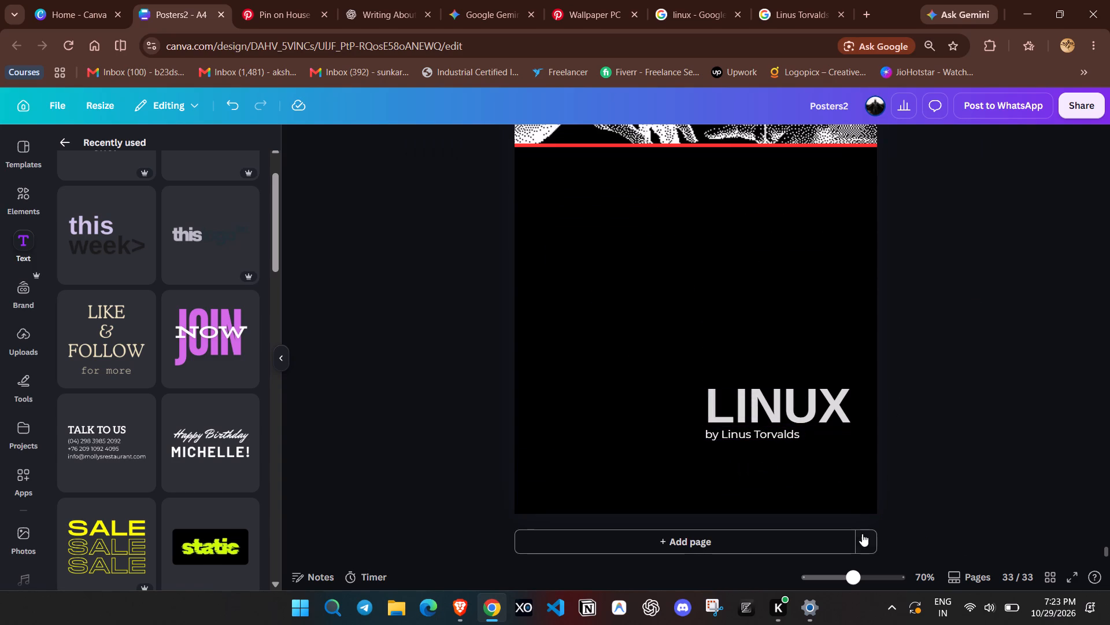
pyautogui.moveTo(864, 581); pyautogui.dragTo(869, 579)
pyautogui.moveTo(869, 579); pyautogui.dragTo(859, 579)
pyautogui.moveTo(840, 444); pyautogui.dragTo(838, 429)
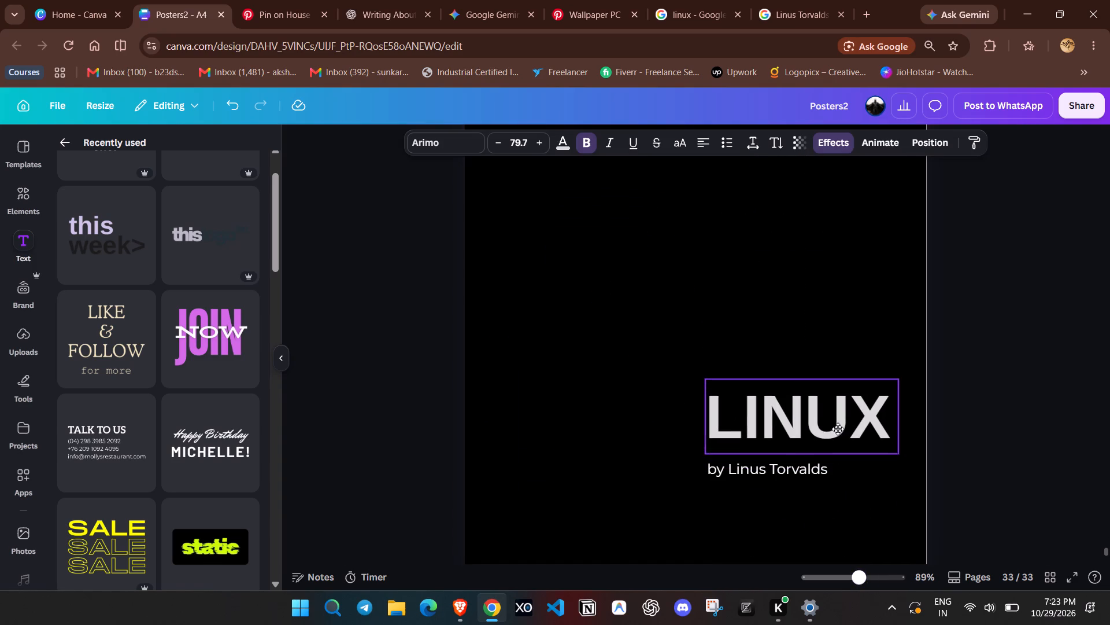
pyautogui.moveTo(838, 429); pyautogui.dragTo(838, 412)
pyautogui.click(997, 345)
pyautogui.moveTo(794, 459); pyautogui.dragTo(798, 428)
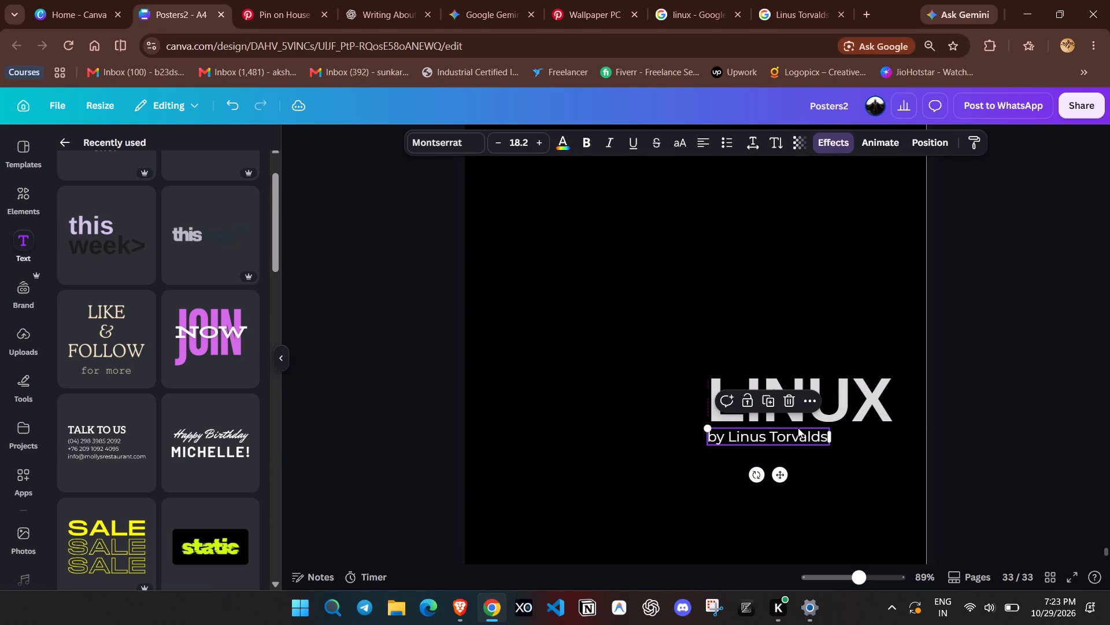
pyautogui.moveTo(856, 573); pyautogui.dragTo(876, 576)
pyautogui.scroll(-2, 879, 499)
pyautogui.click(771, 441)
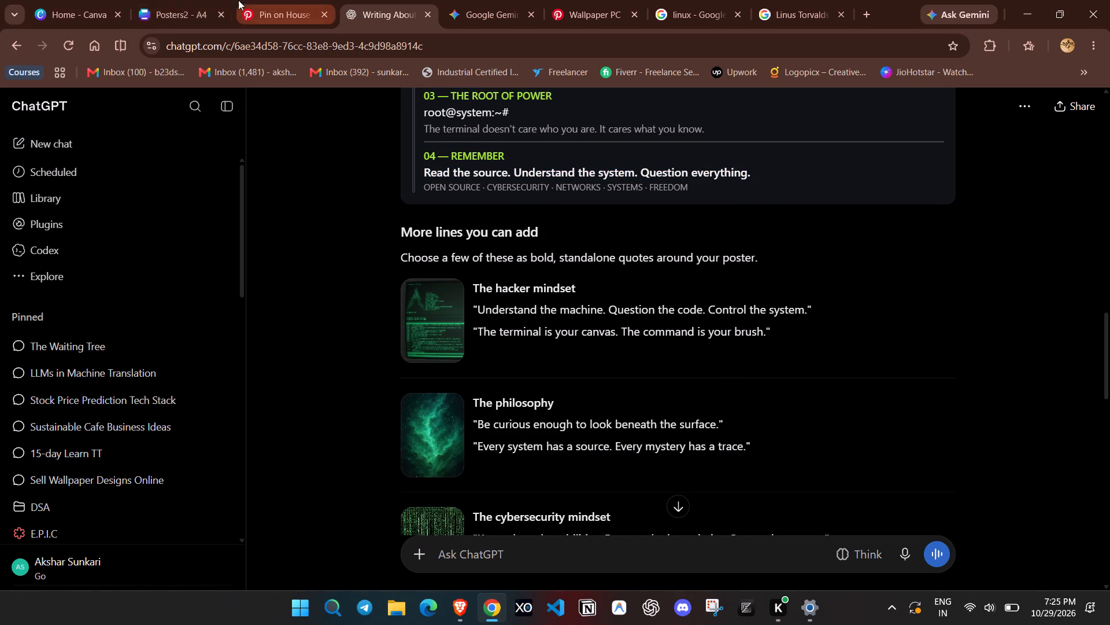
pyautogui.click(187, 0)
# Duplicate the closed-doors quote below the original and replace the copy's text with "Read the source. Understand the system. Question everything.".
pyautogui.click(756, 456)
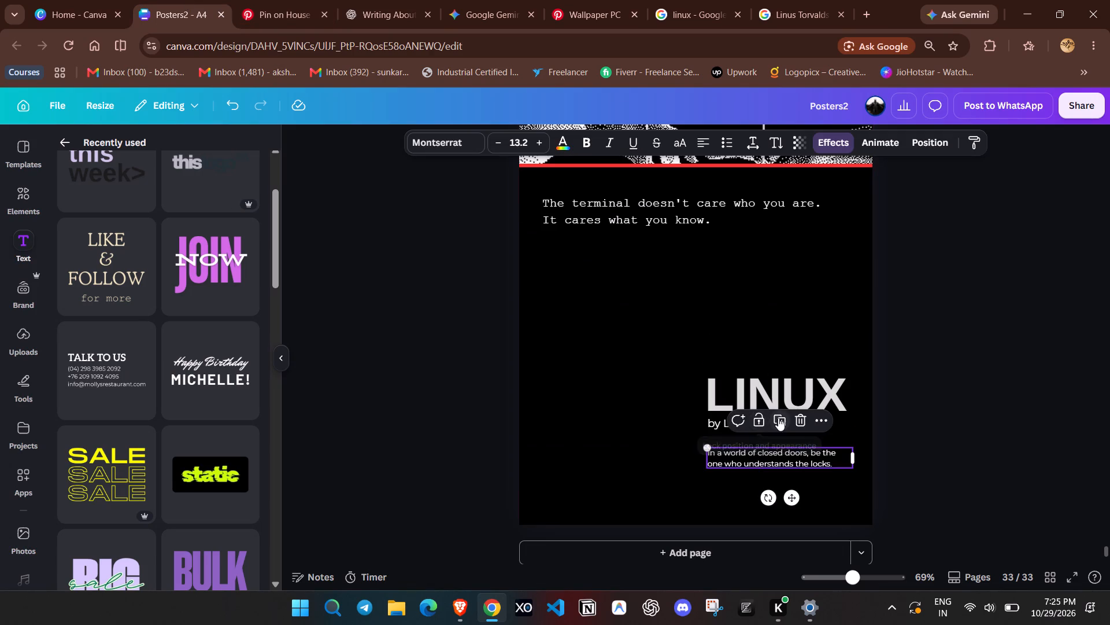
pyautogui.click(780, 418)
pyautogui.moveTo(780, 429); pyautogui.dragTo(778, 437)
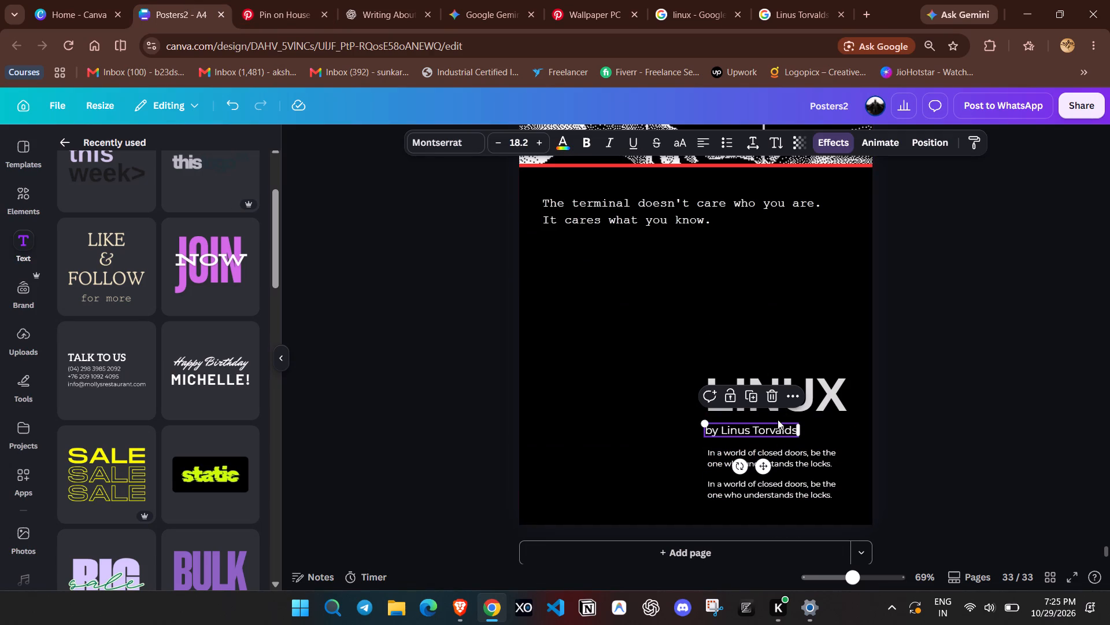
pyautogui.hotkey('ctrl', 'z')
pyautogui.click(901, 451)
pyautogui.click(798, 495)
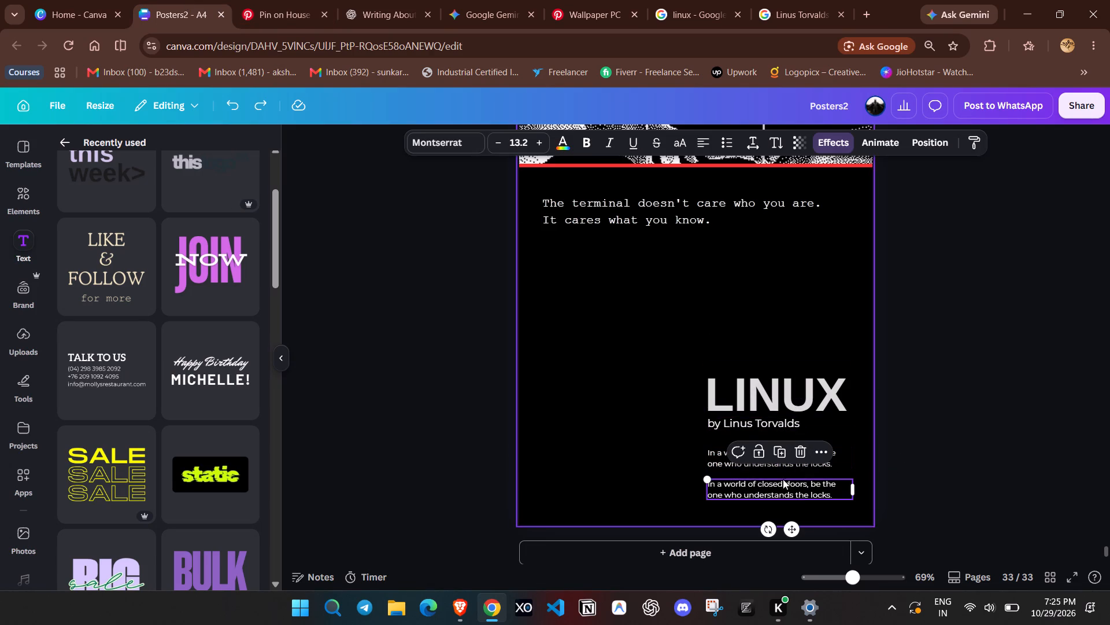
pyautogui.click(783, 484)
pyautogui.hotkey('ctrl', 'v')
pyautogui.click(909, 454)
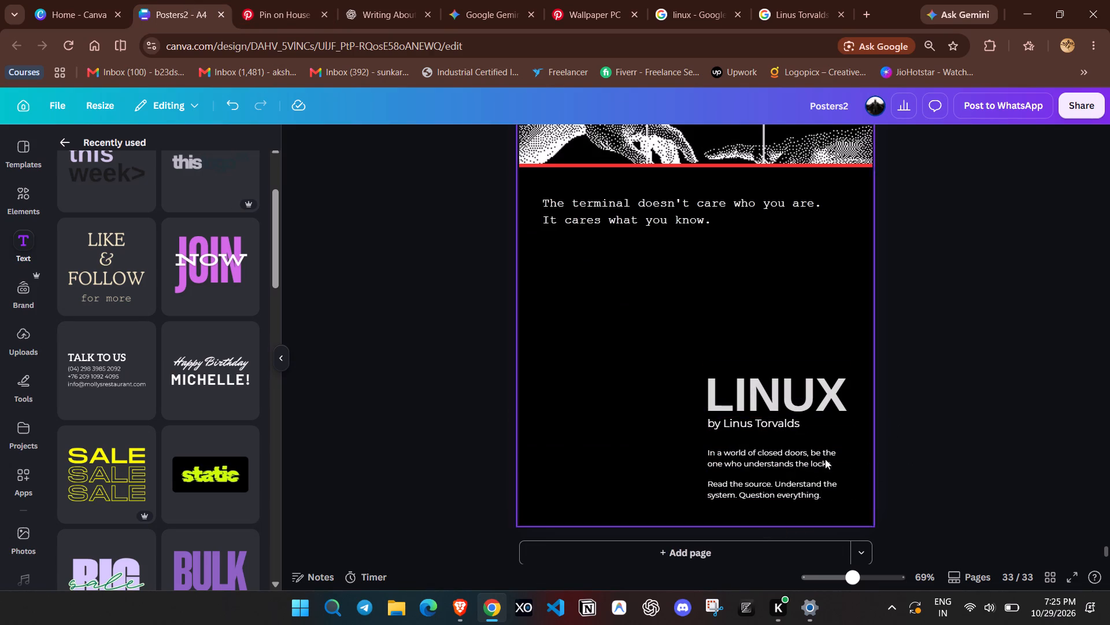
# Break the "Read the source" quote into three lines, one sentence per line, and place it just below the closed-doors quote.
pyautogui.moveTo(777, 483); pyautogui.dragTo(778, 476)
pyautogui.click(775, 479)
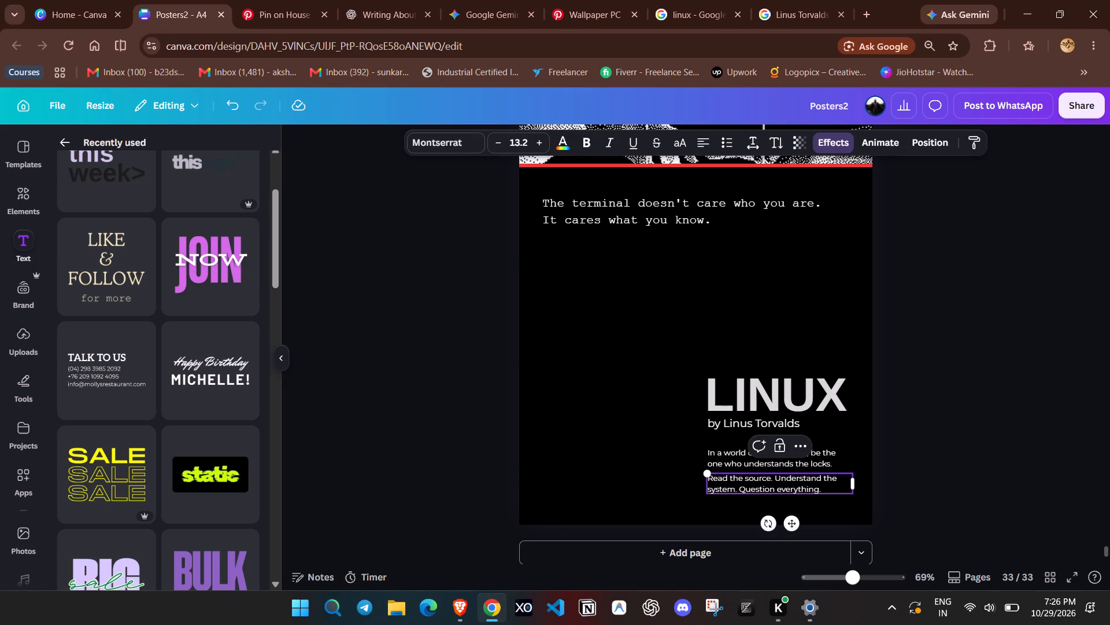
pyautogui.press('Return')
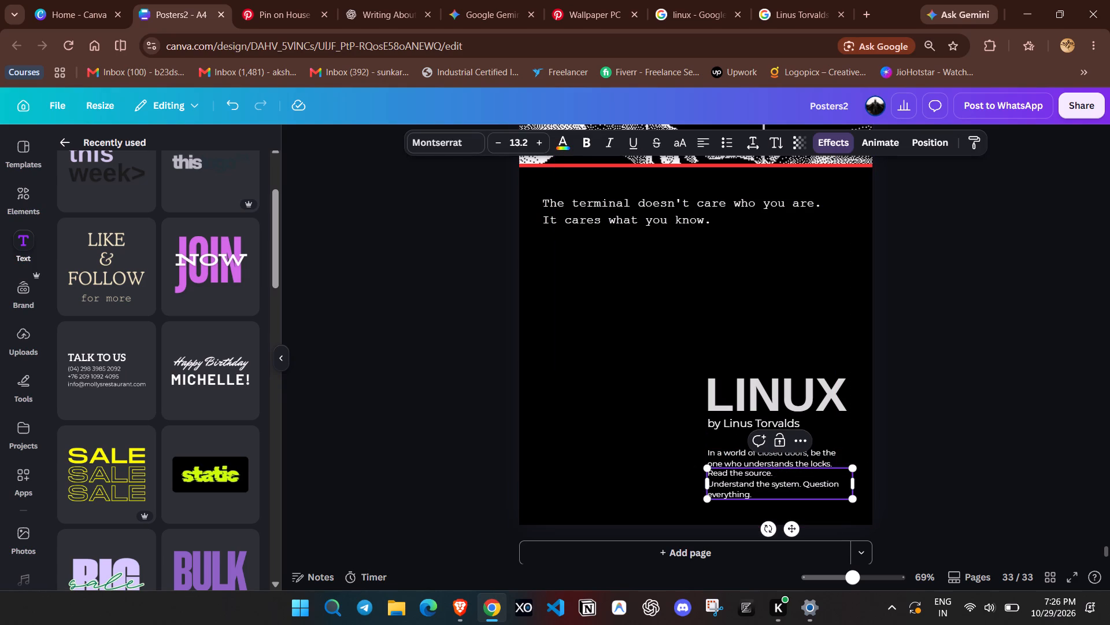
pyautogui.click(805, 484)
pyautogui.press('Return')
pyautogui.click(901, 438)
pyautogui.moveTo(803, 480); pyautogui.dragTo(804, 483)
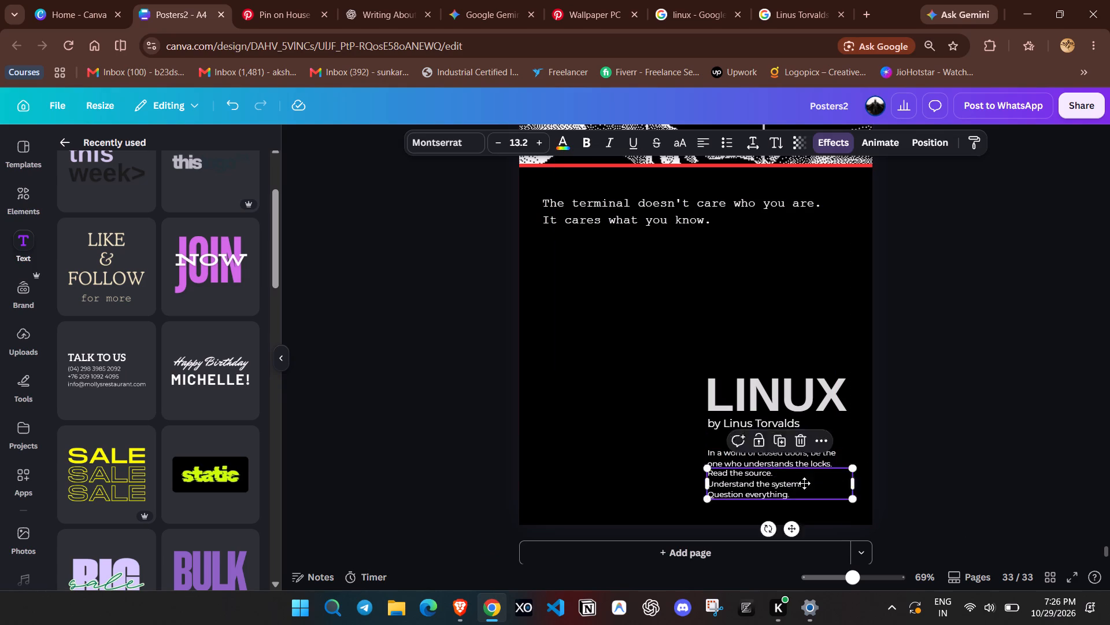
pyautogui.moveTo(804, 483); pyautogui.dragTo(804, 486)
pyautogui.click(904, 430)
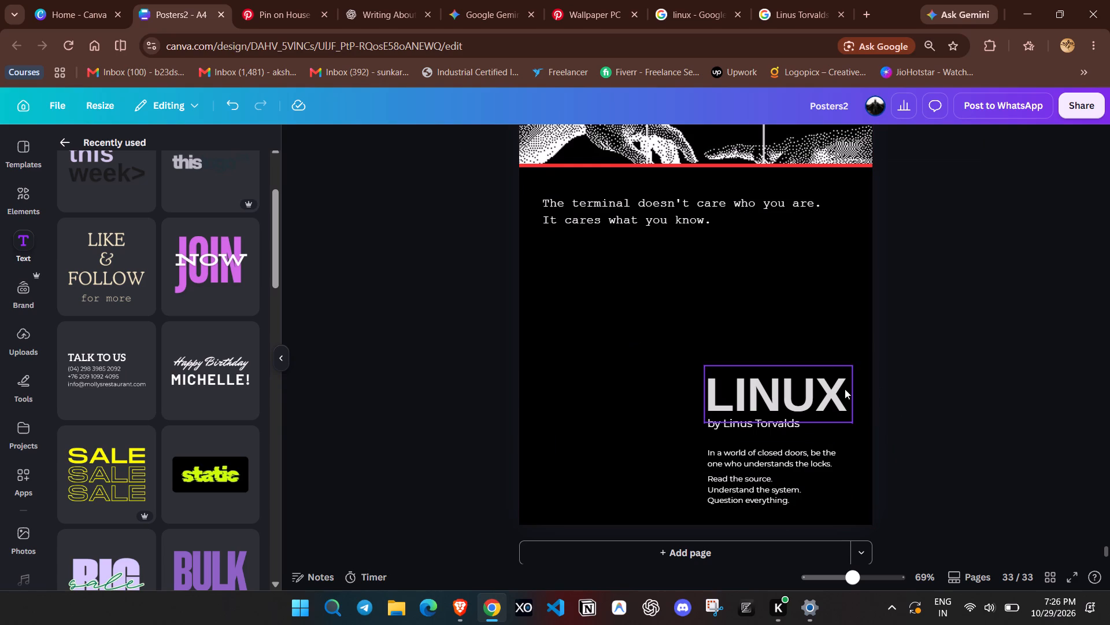
# Move the LINUX title, byline and both quotes up slightly together and enlarge them a little, comparing with the Oldboy poster on Pinterest.
pyautogui.moveTo(855, 575); pyautogui.dragTo(842, 575)
pyautogui.click(855, 441)
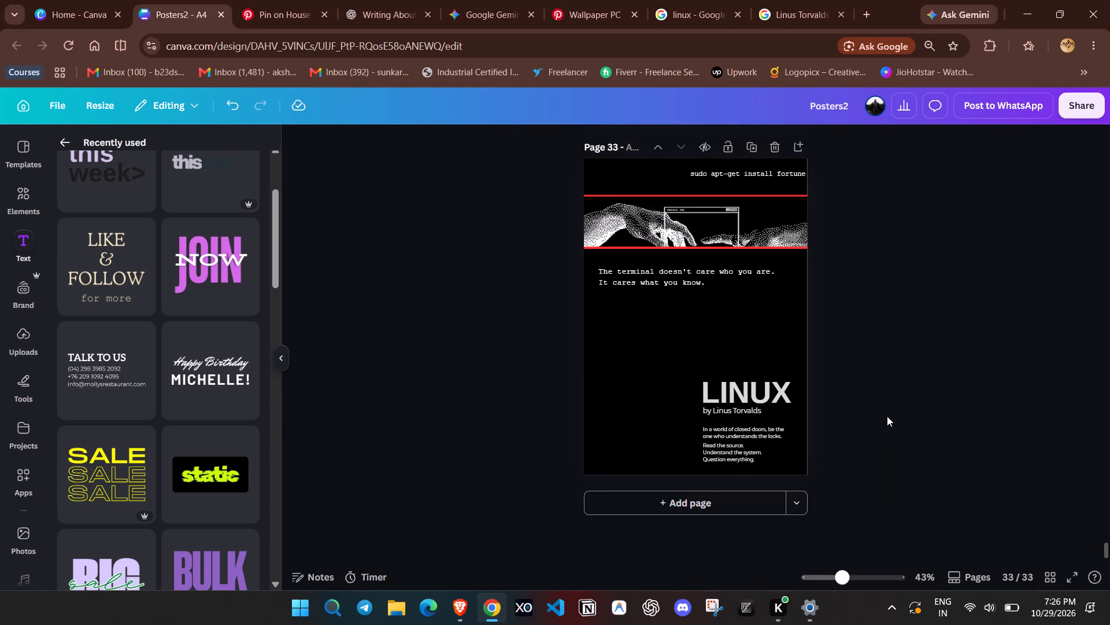
pyautogui.moveTo(838, 581); pyautogui.dragTo(857, 586)
pyautogui.scroll(-1, 877, 509)
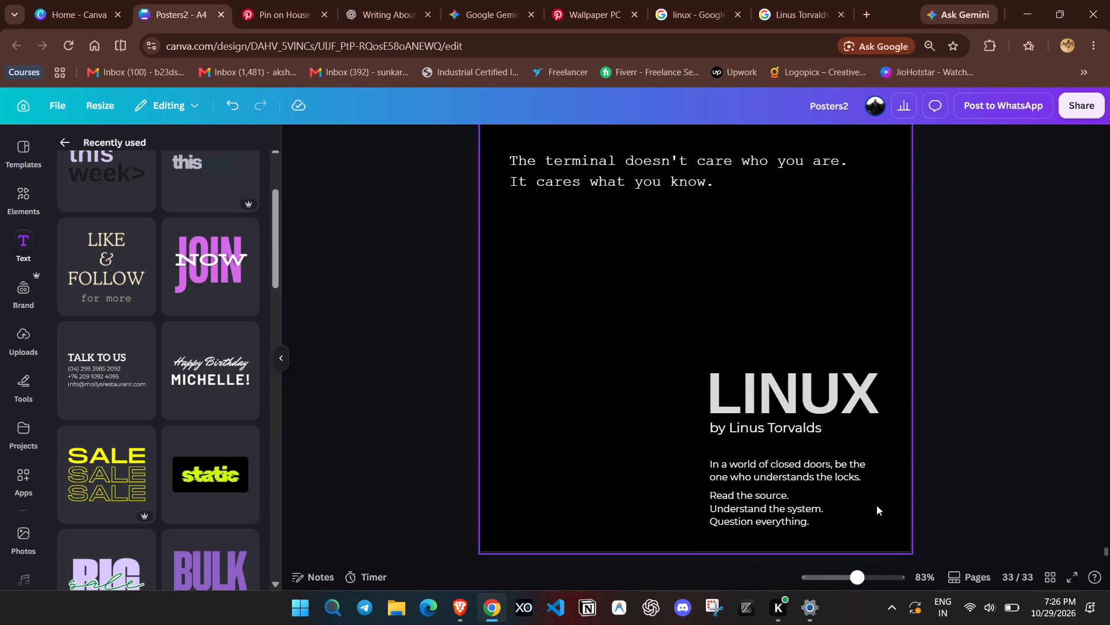
pyautogui.moveTo(716, 349); pyautogui.dragTo(765, 531)
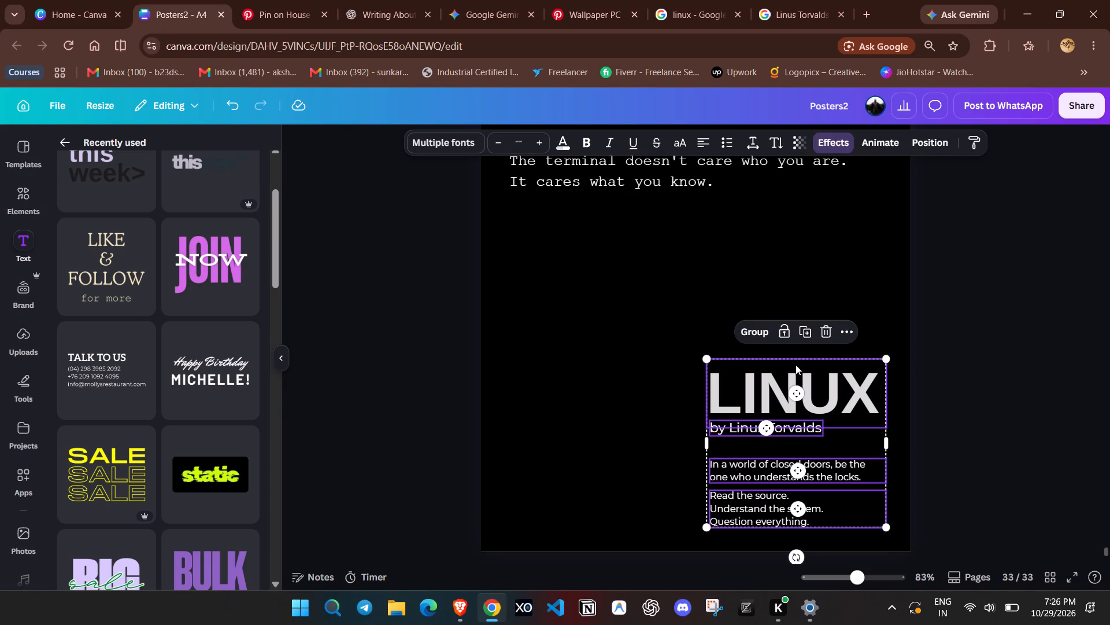
pyautogui.click(795, 365)
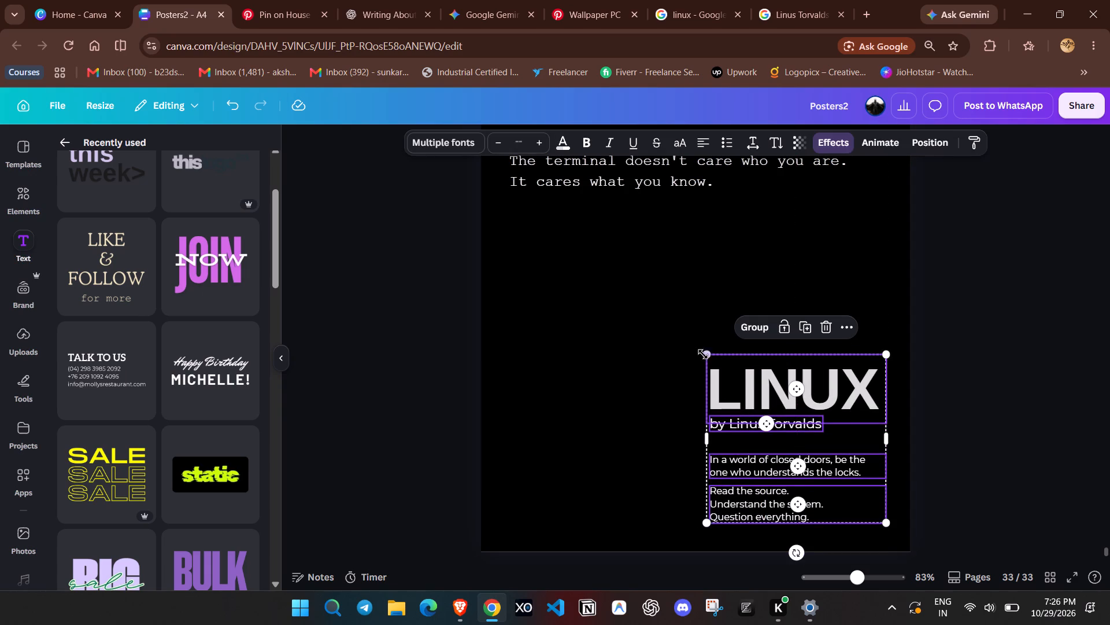
pyautogui.moveTo(704, 354); pyautogui.dragTo(684, 341)
pyautogui.click(316, 0)
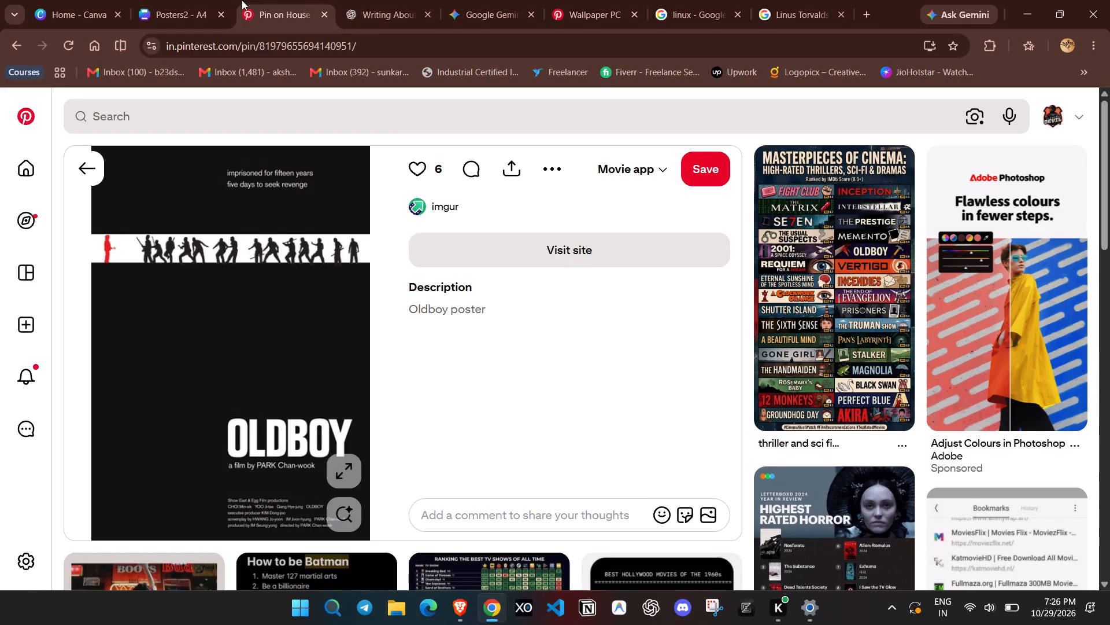
pyautogui.click(202, 0)
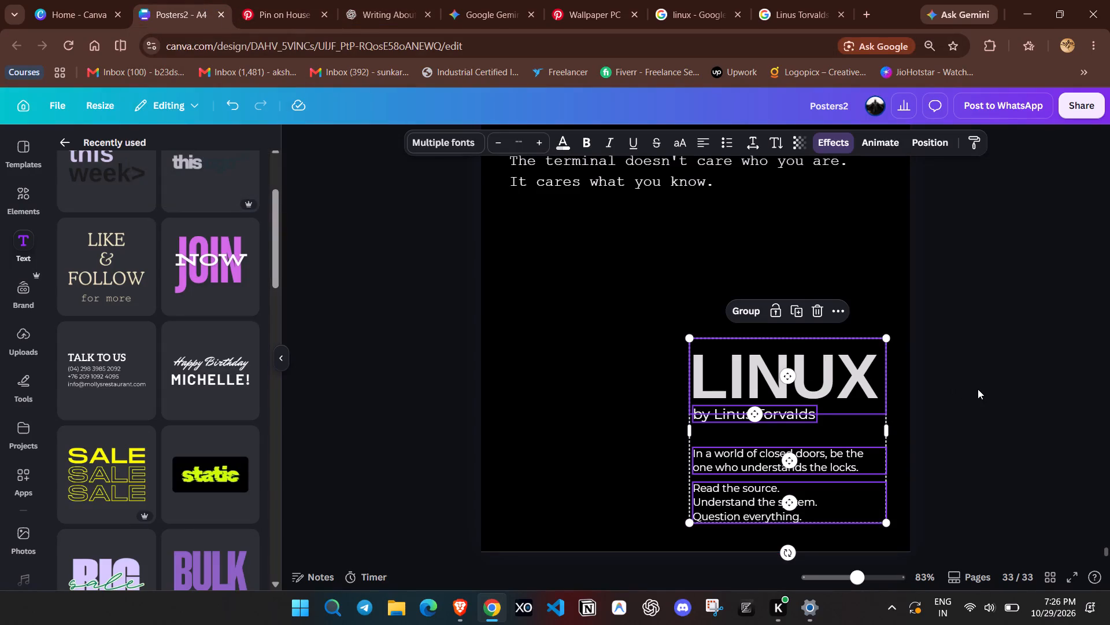
pyautogui.click(978, 390)
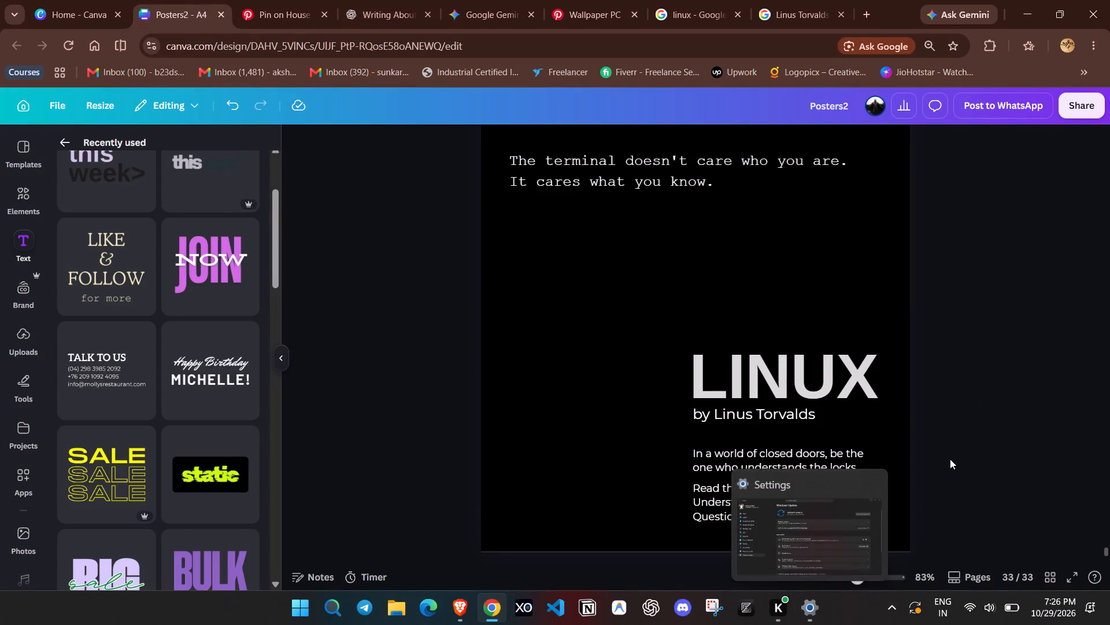
pyautogui.click(932, 512)
# Search the design elements for "linux" and list all the graphics results.
pyautogui.moveTo(854, 578); pyautogui.dragTo(839, 573)
pyautogui.click(858, 480)
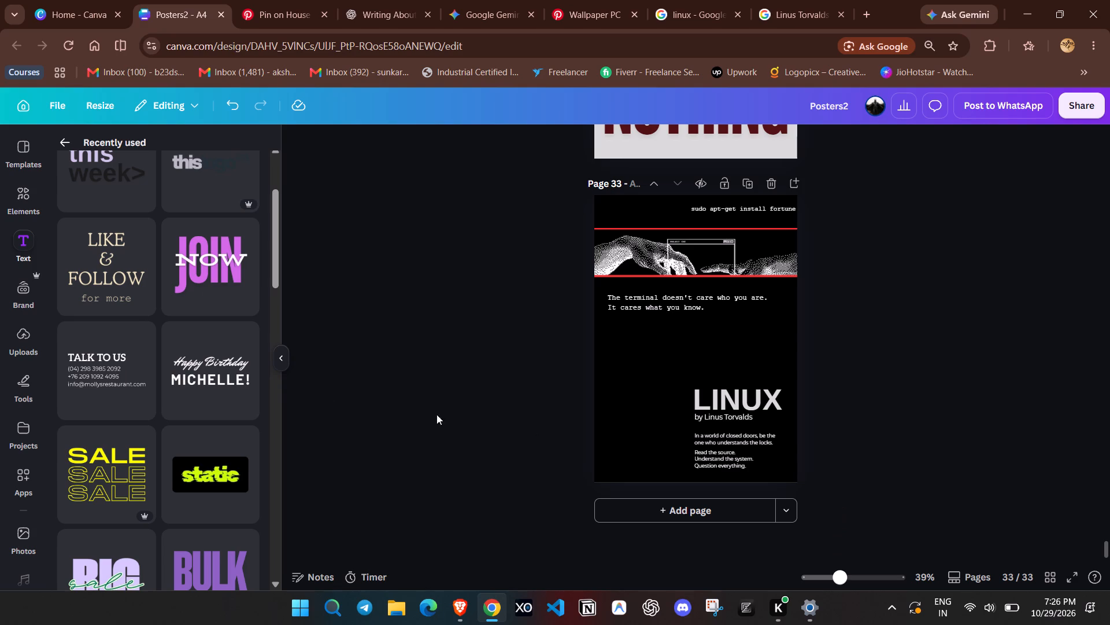
pyautogui.click(35, 200)
pyautogui.click(74, 144)
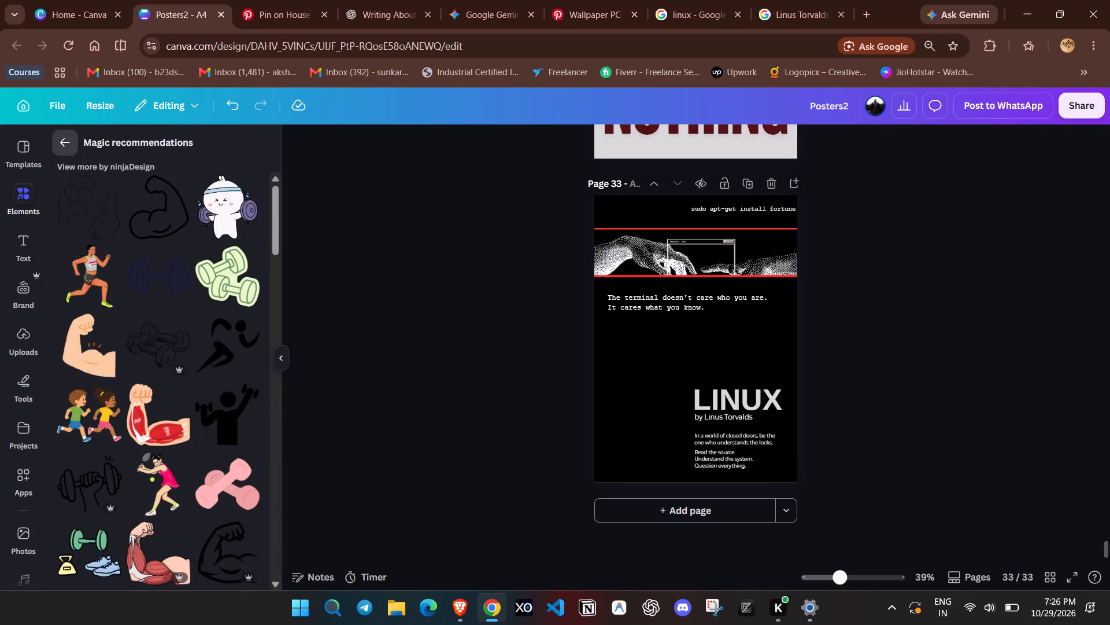
pyautogui.click(251, 150)
pyautogui.click(195, 153)
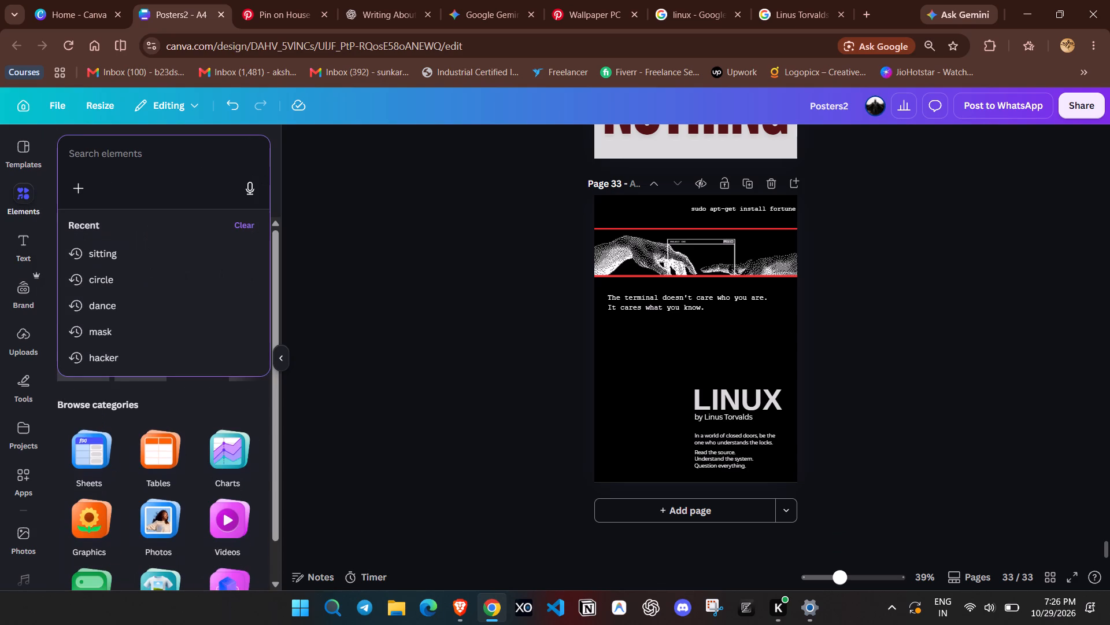
pyautogui.write('linux')
pyautogui.press('Return')
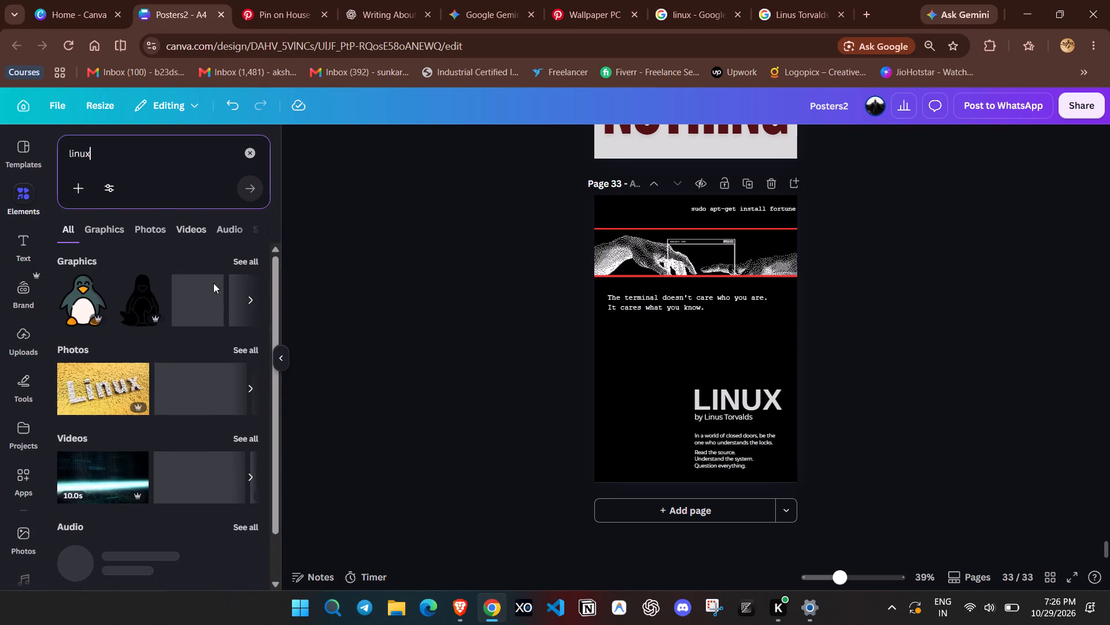
pyautogui.click(250, 263)
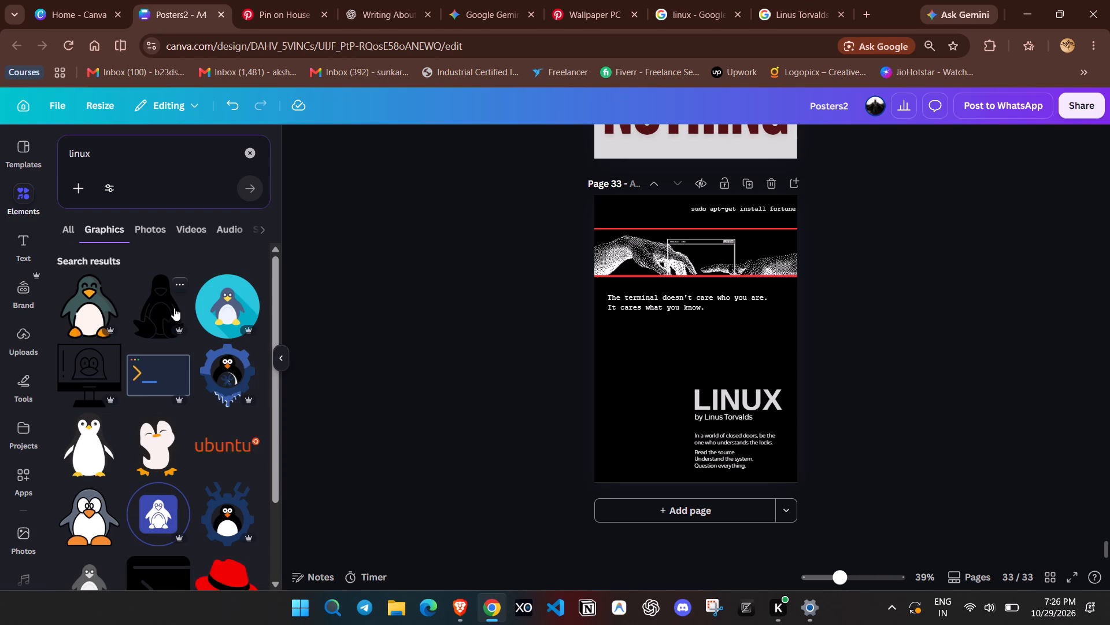
# Add the dark sitting penguin outline graphic to the poster, shrink it, and place it above and left of the LINUX title.
pyautogui.scroll(-6, 173, 304)
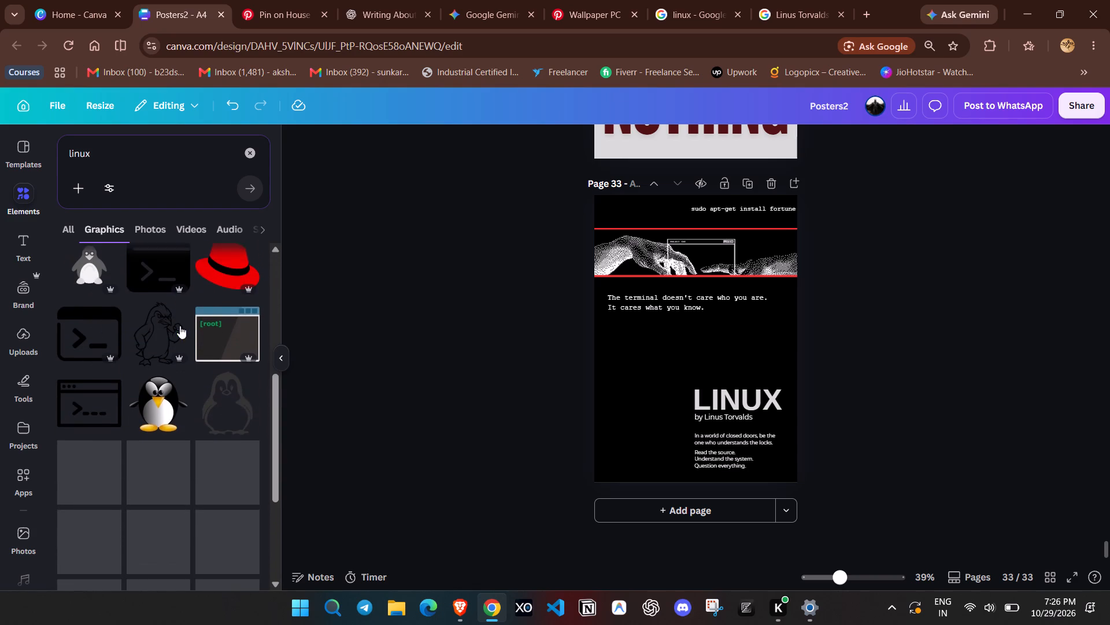
pyautogui.click(236, 399)
pyautogui.moveTo(709, 400); pyautogui.dragTo(686, 423)
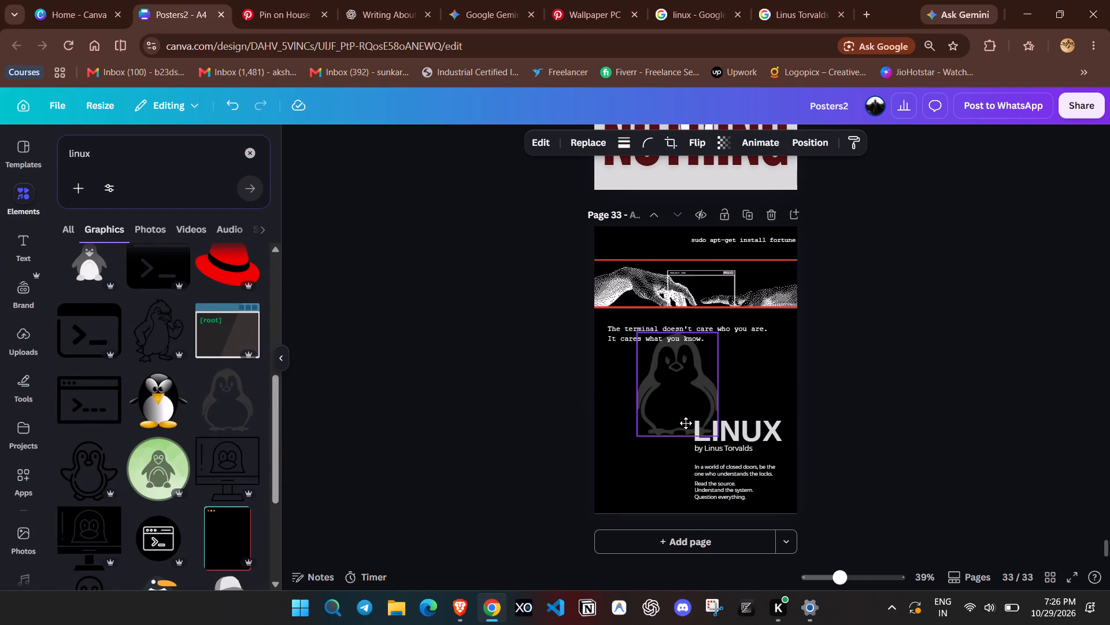
pyautogui.moveTo(686, 423); pyautogui.dragTo(648, 492)
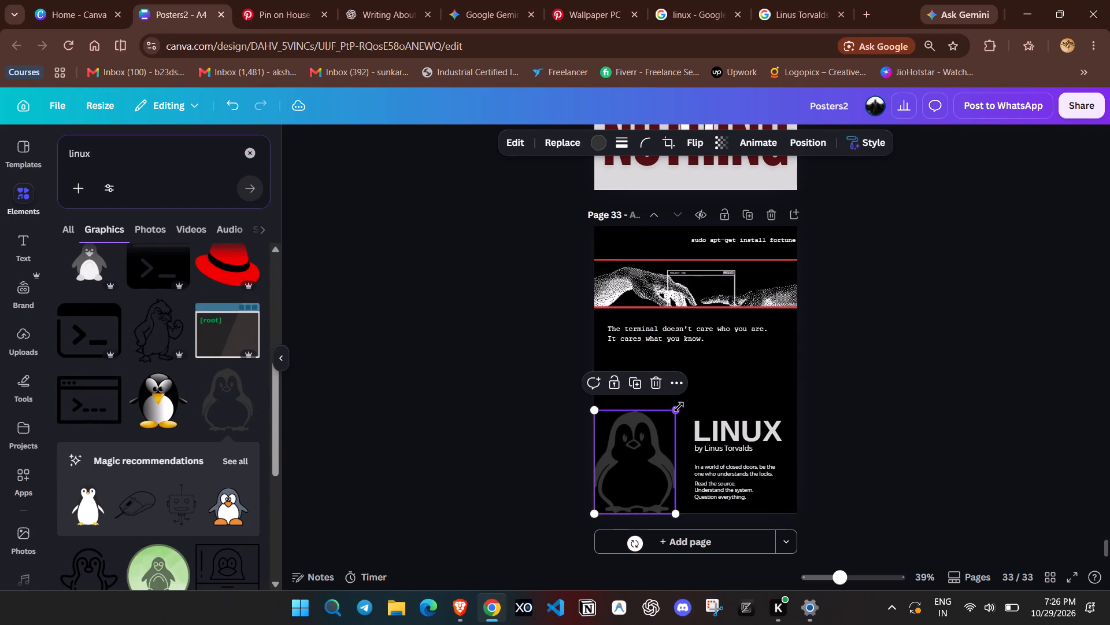
pyautogui.moveTo(679, 407); pyautogui.dragTo(641, 465)
pyautogui.moveTo(613, 488); pyautogui.dragTo(638, 398)
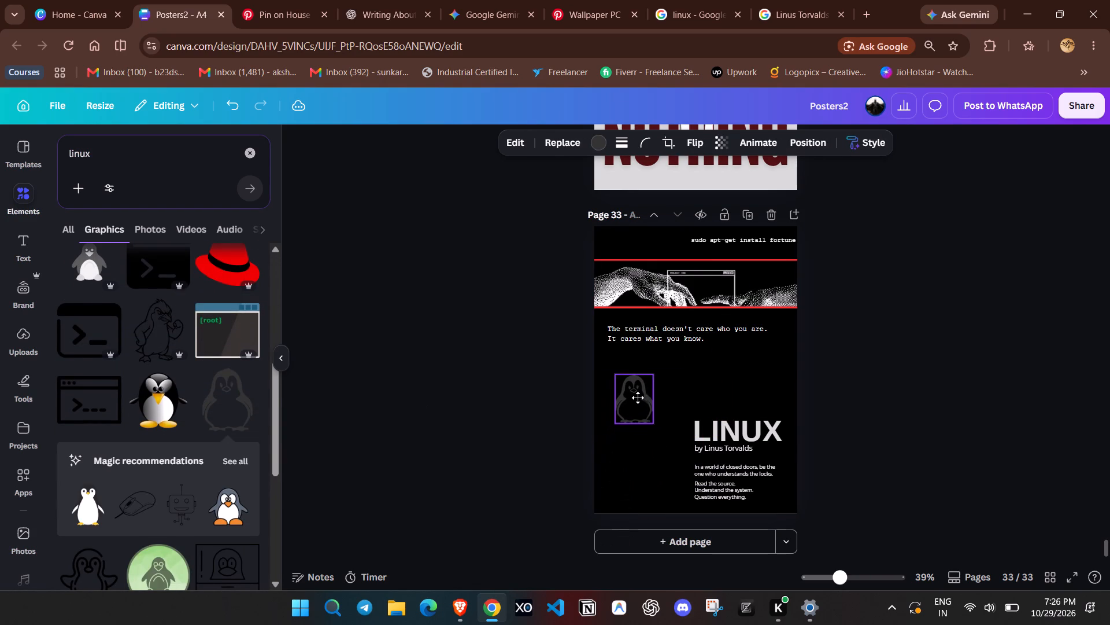
pyautogui.moveTo(638, 398); pyautogui.dragTo(651, 396)
pyautogui.click(883, 394)
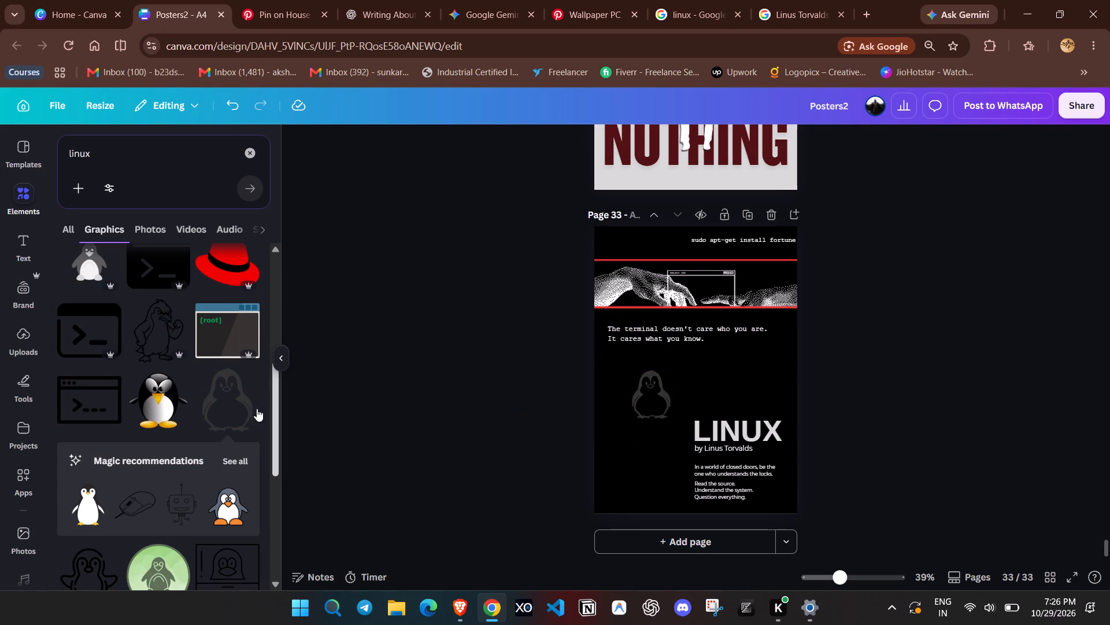
# Browse the remaining linux graphics for other artwork suited to the poster.
pyautogui.scroll(-4, 162, 409)
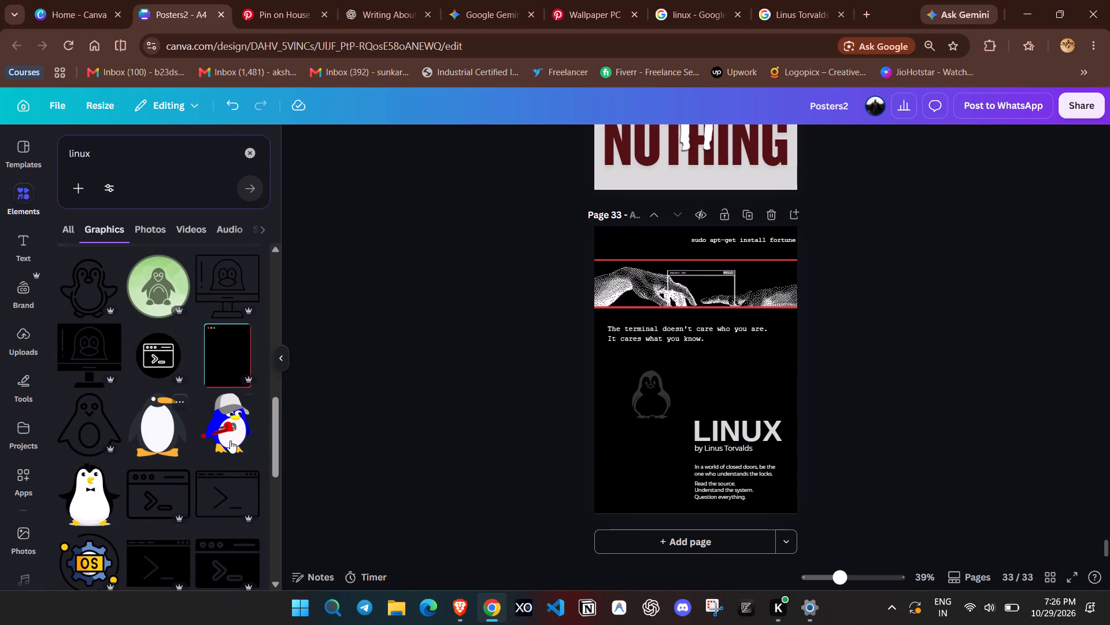
pyautogui.scroll(-4, 228, 439)
pyautogui.scroll(1, 206, 427)
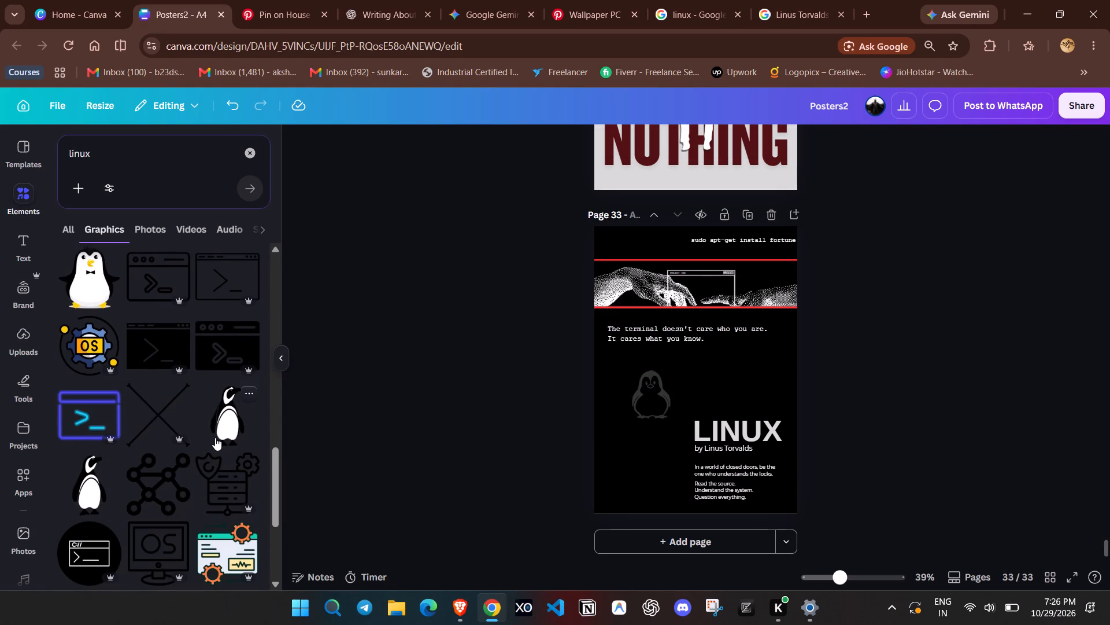
pyautogui.scroll(-6, 215, 437)
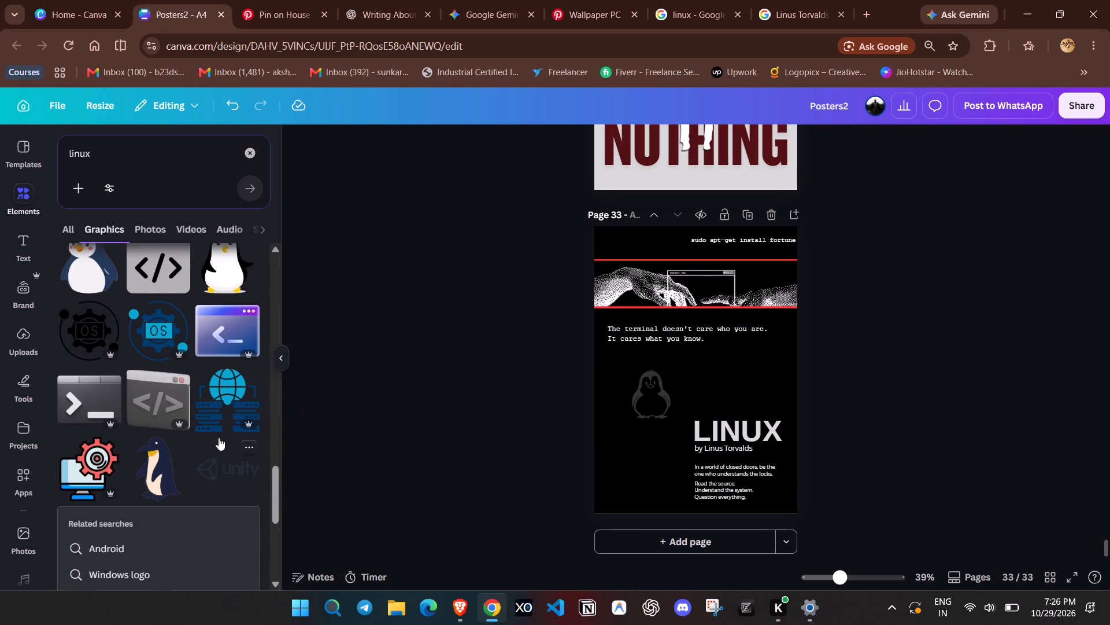
pyautogui.scroll(-2, 219, 437)
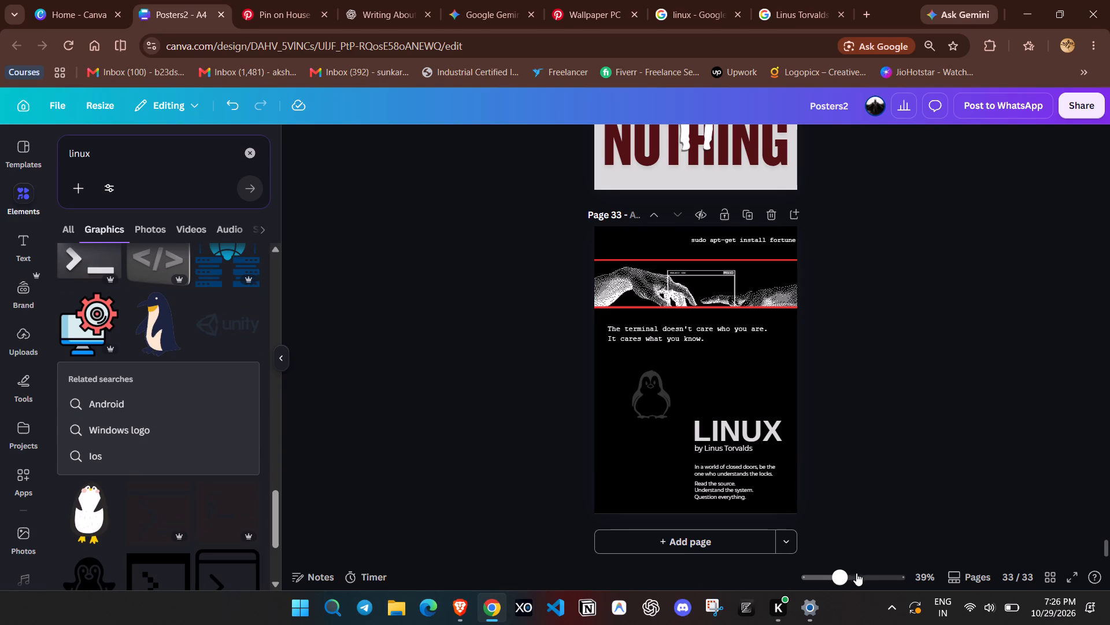
# Shrink the penguin to about 3.8 by 4.8 and position it between the terminal line and the LINUX title.
pyautogui.moveTo(846, 574); pyautogui.dragTo(857, 580)
pyautogui.scroll(-1, 571, 482)
pyautogui.moveTo(596, 401); pyautogui.dragTo(594, 401)
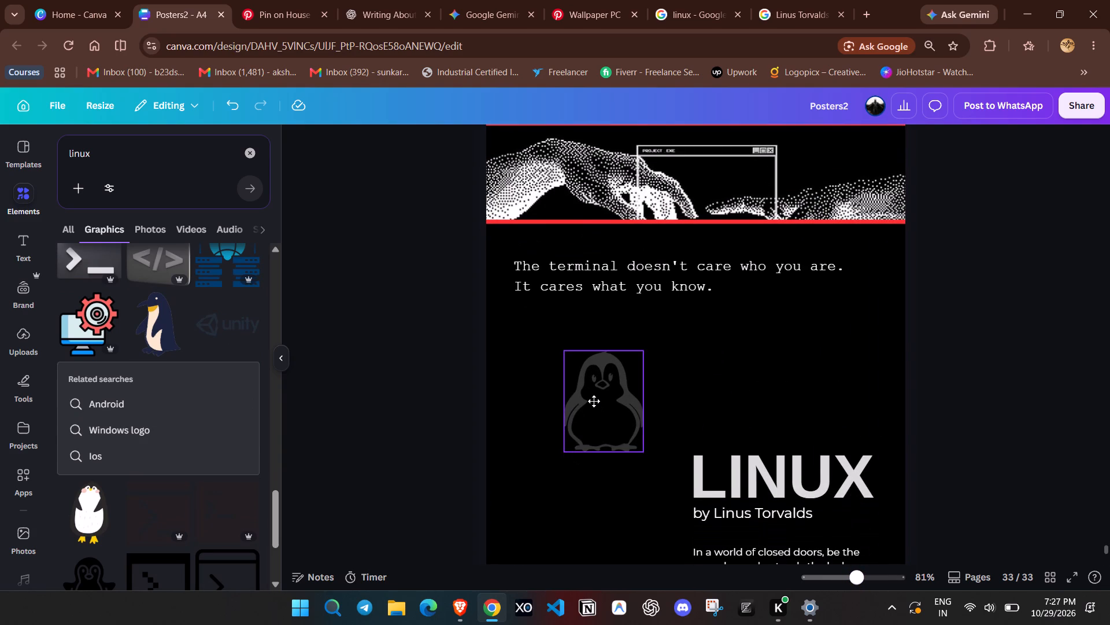
pyautogui.moveTo(594, 401); pyautogui.dragTo(587, 407)
pyautogui.moveTo(635, 458); pyautogui.dragTo(628, 453)
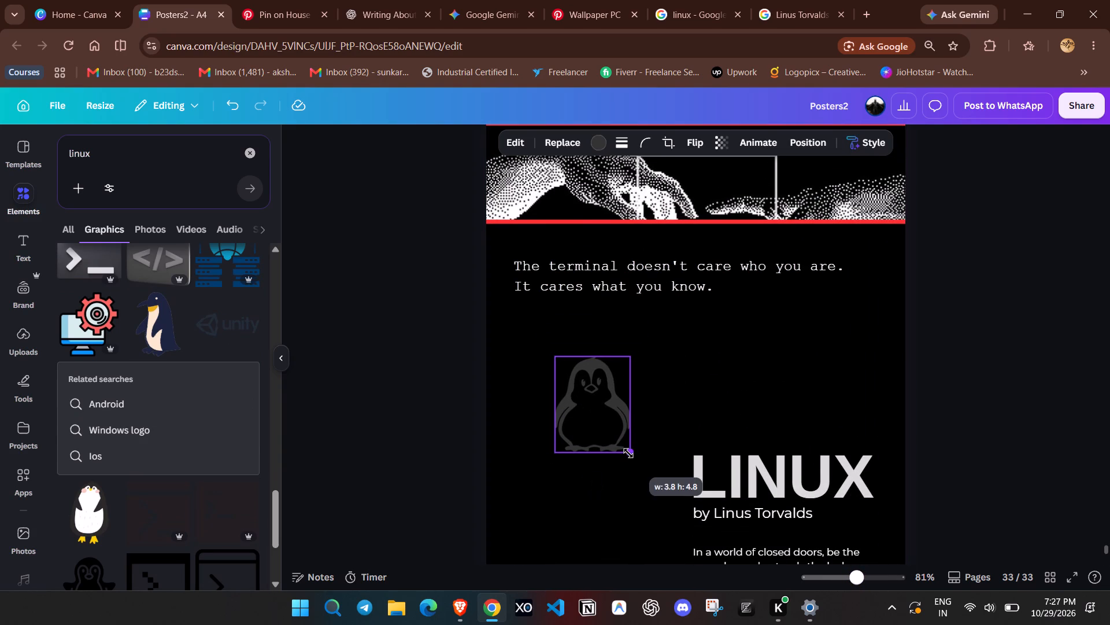
pyautogui.doubleClick(942, 315)
pyautogui.moveTo(603, 387); pyautogui.dragTo(613, 389)
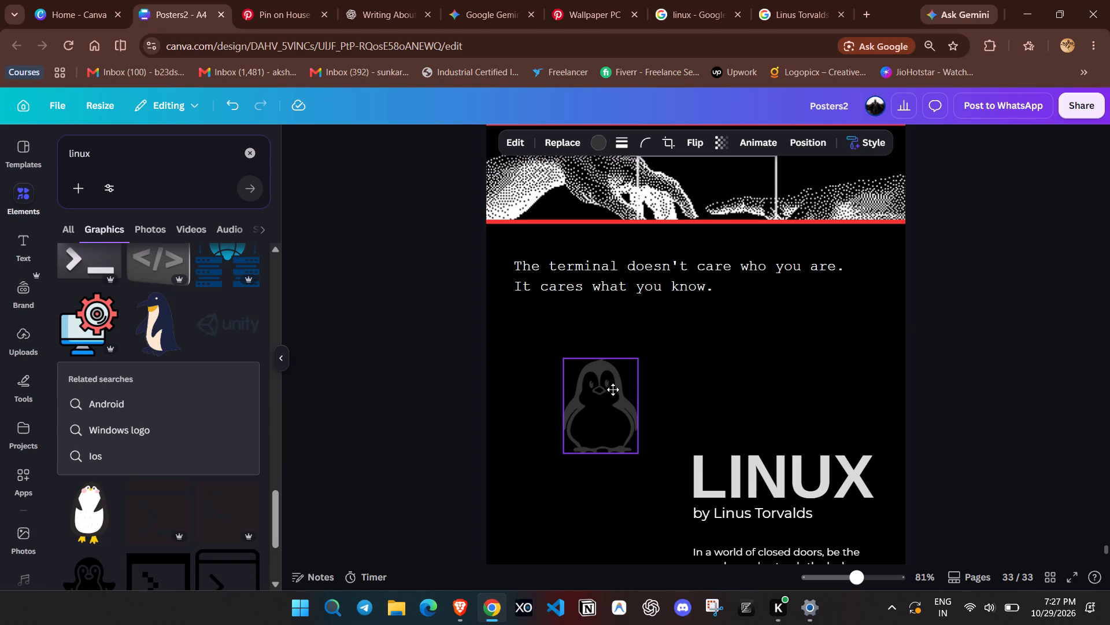
pyautogui.moveTo(613, 389); pyautogui.dragTo(608, 380)
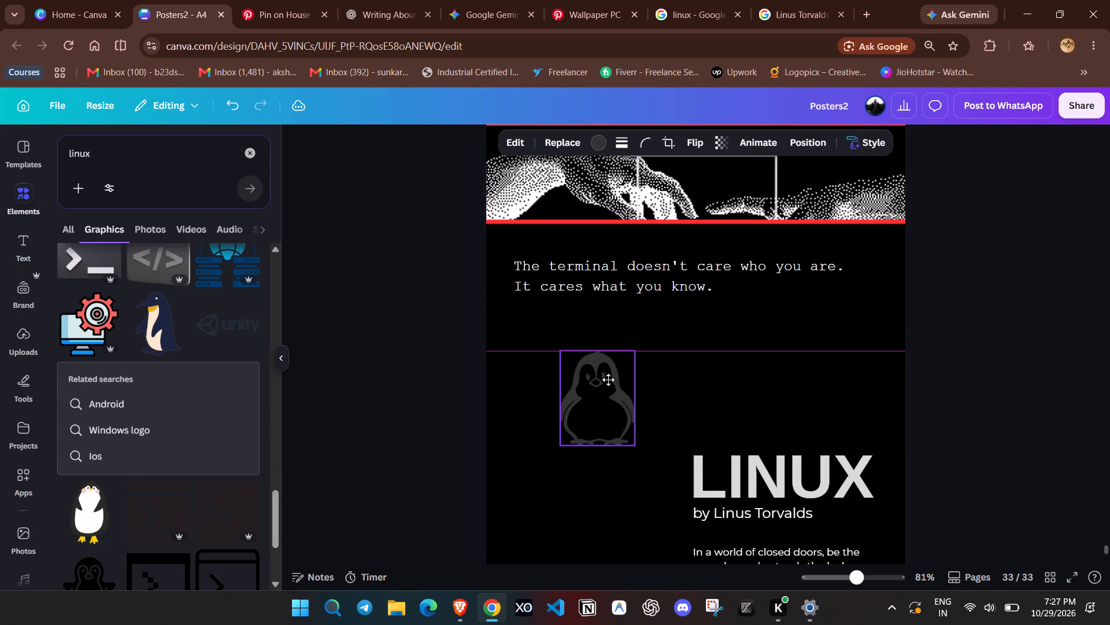
pyautogui.moveTo(608, 380); pyautogui.dragTo(617, 380)
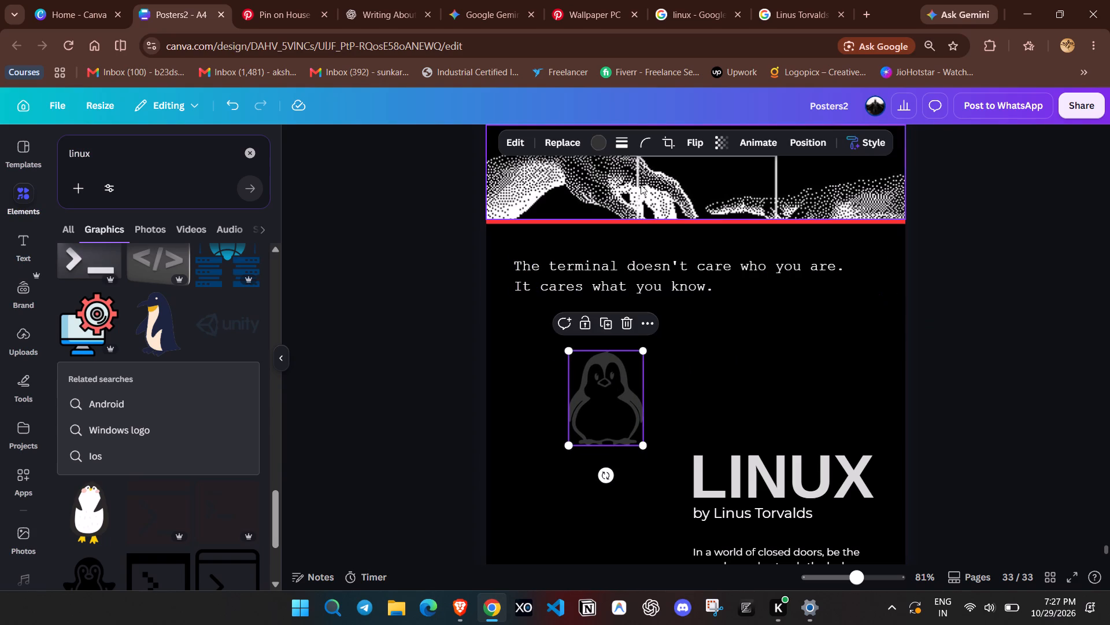
# Recolour the penguin light grey from the default solid colours to match the LINUX title.
pyautogui.click(597, 144)
pyautogui.scroll(-3, 246, 286)
pyautogui.click(227, 487)
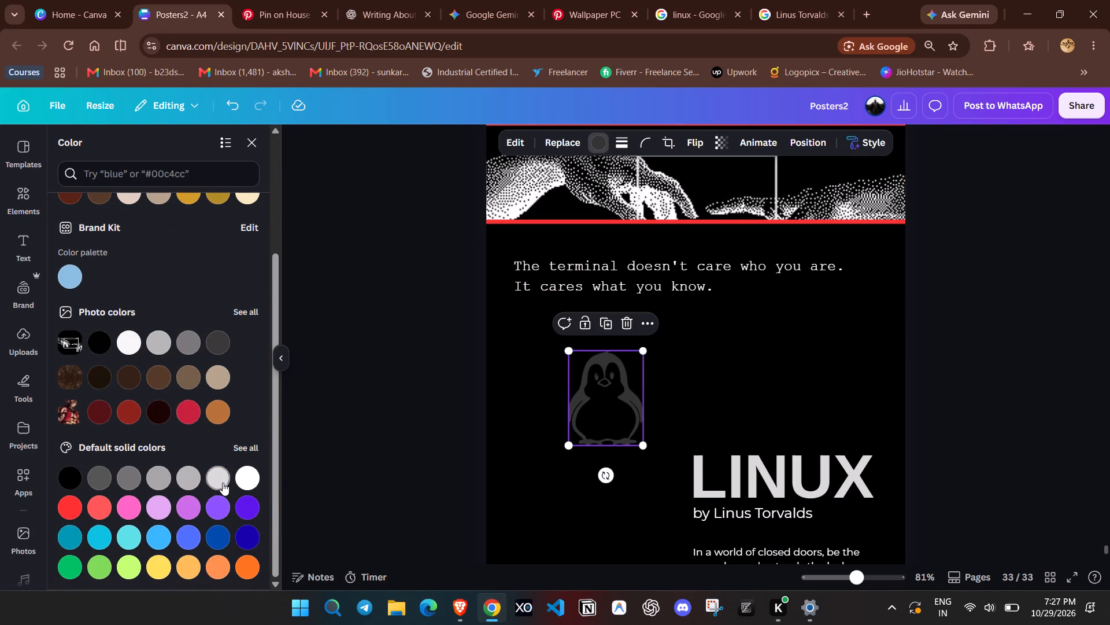
pyautogui.click(223, 483)
pyautogui.doubleClick(368, 396)
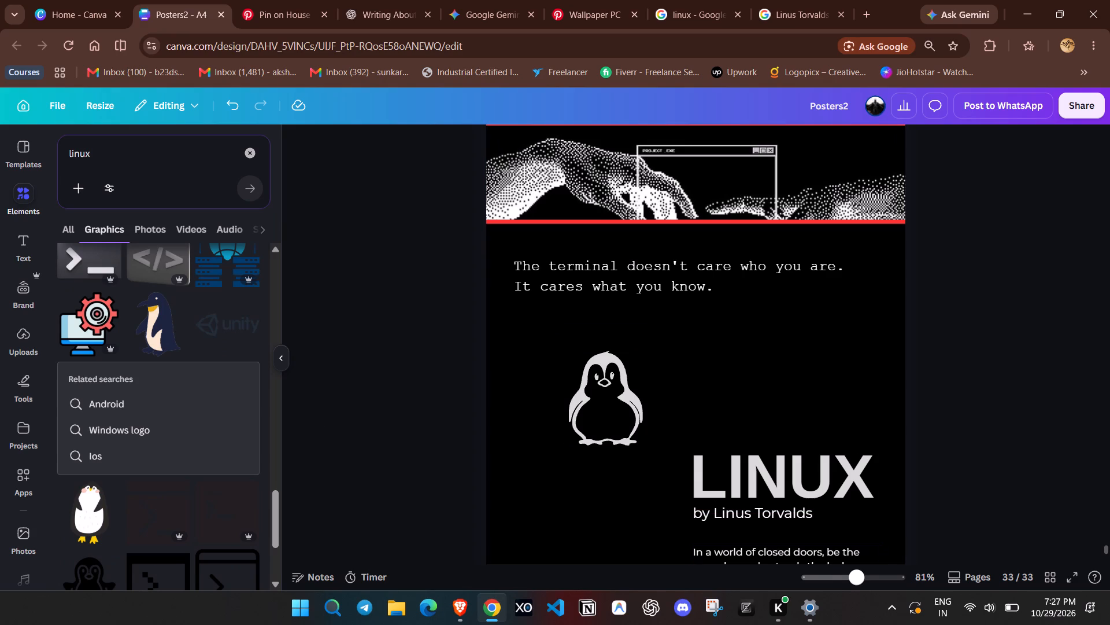
# Recolour the red shape behind the hands banner white so the strips above and below the image match.
pyautogui.moveTo(850, 582); pyautogui.dragTo(840, 580)
pyautogui.click(872, 431)
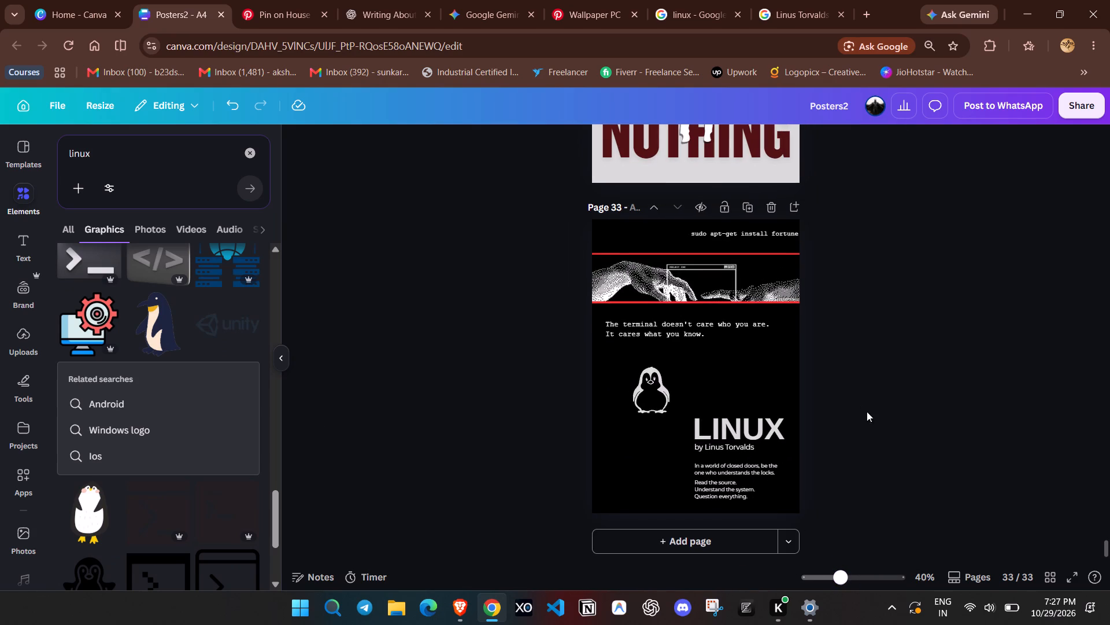
pyautogui.click(671, 255)
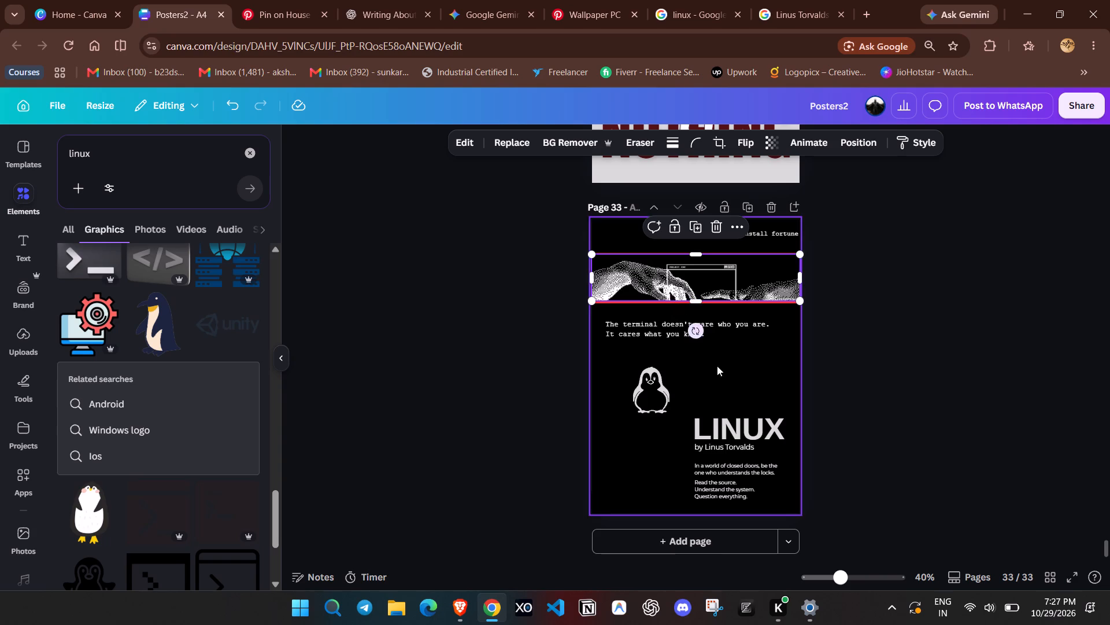
pyautogui.moveTo(848, 587); pyautogui.dragTo(870, 601)
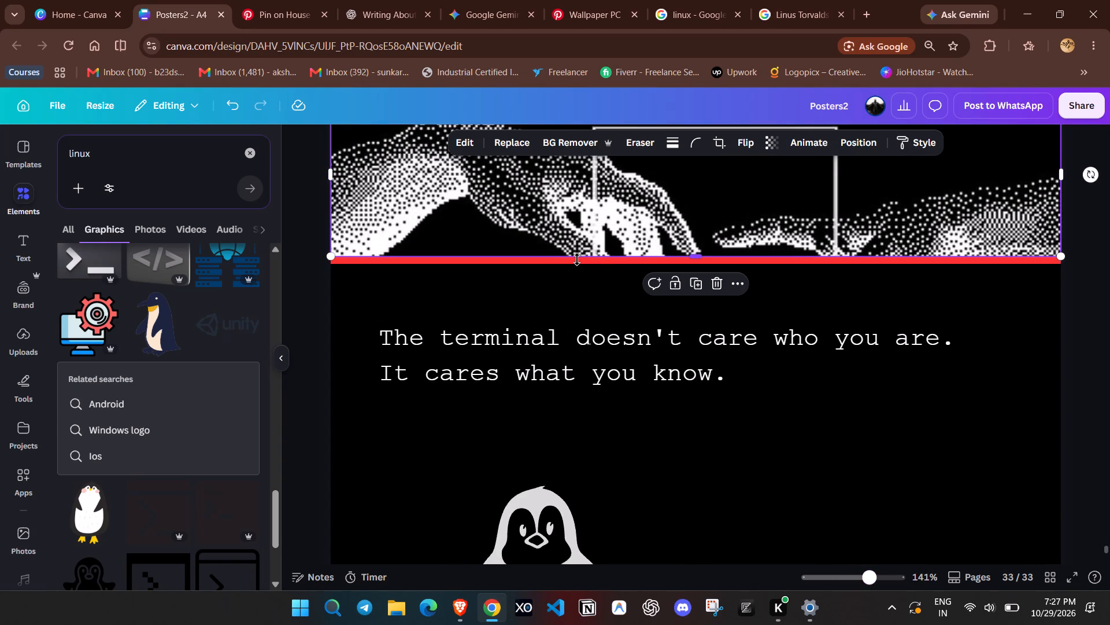
pyautogui.click(560, 262)
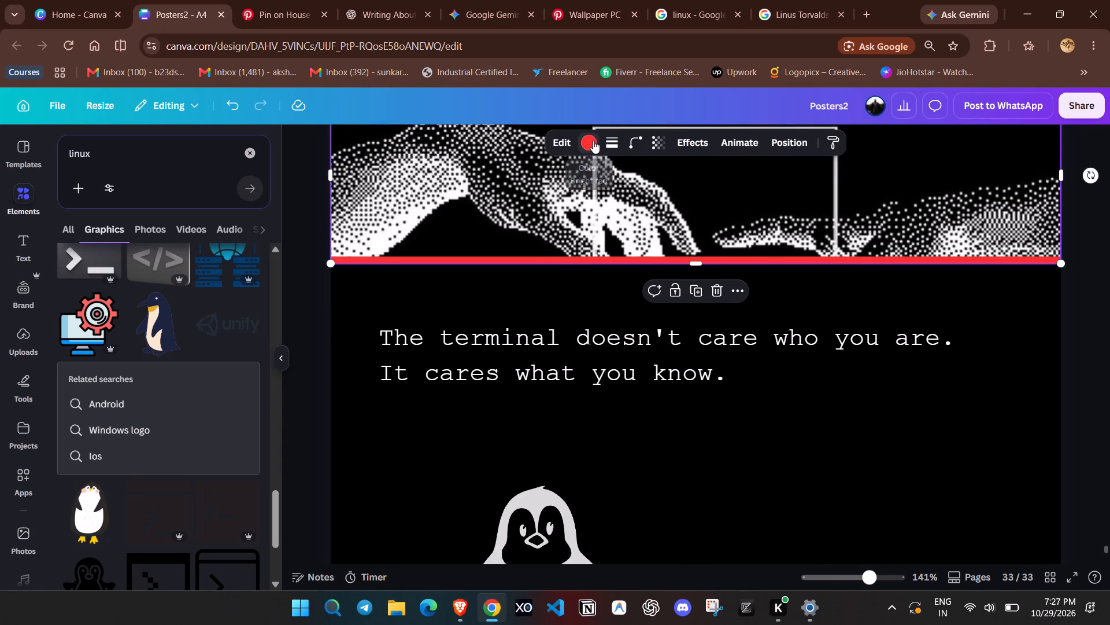
pyautogui.click(593, 141)
pyautogui.click(149, 239)
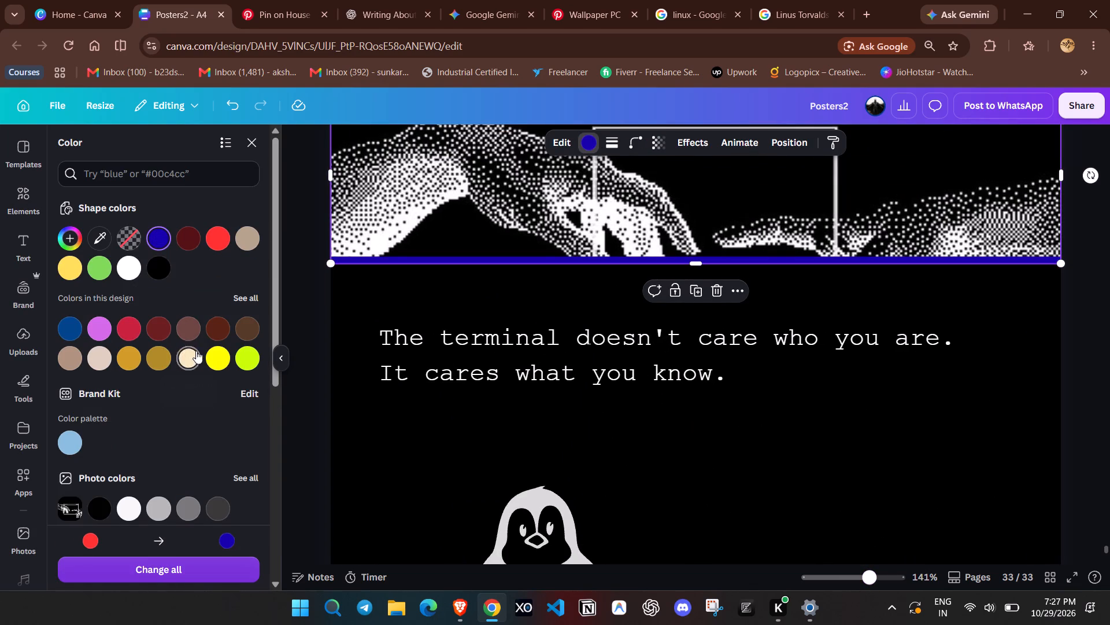
pyautogui.click(194, 353)
pyautogui.scroll(-3, 194, 353)
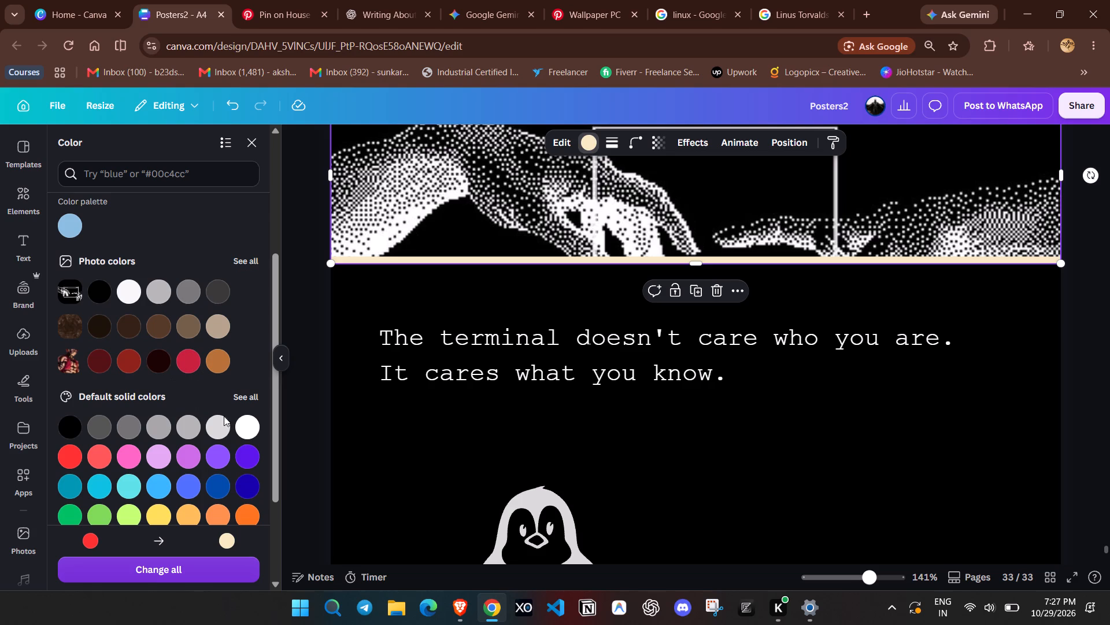
pyautogui.click(251, 435)
pyautogui.doubleClick(294, 378)
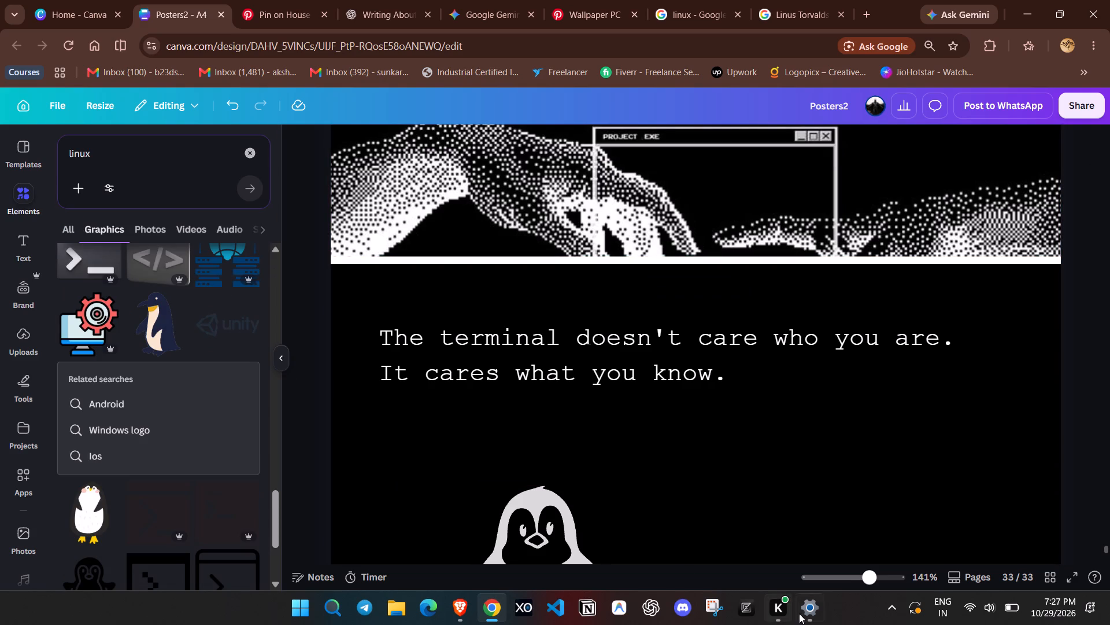
pyautogui.moveTo(865, 577); pyautogui.dragTo(845, 570)
pyautogui.click(926, 434)
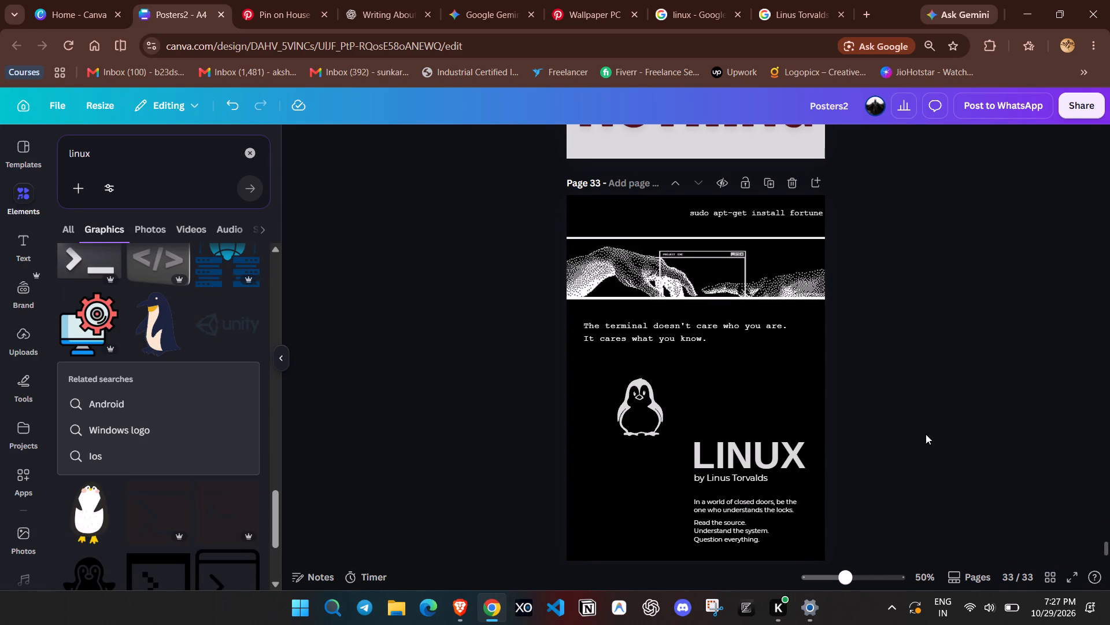
# Move the "sudo apt-get install fortune" line inward from the poster's right edge and reduce its font size to 16.3.
pyautogui.scroll(-1, 923, 448)
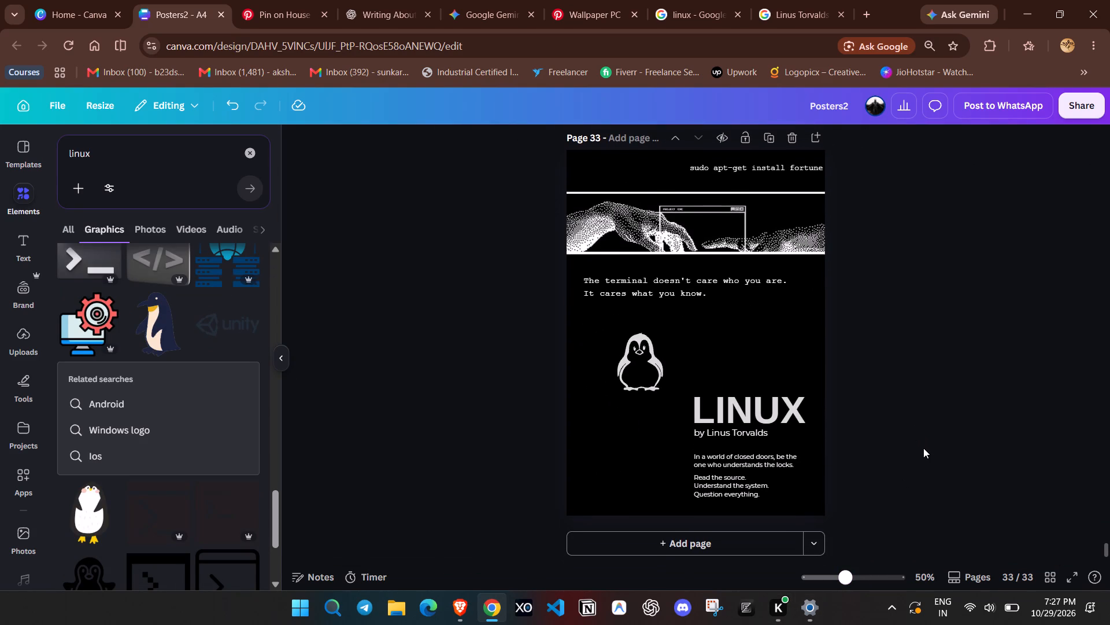
pyautogui.moveTo(853, 578); pyautogui.dragTo(867, 587)
pyautogui.scroll(4, 931, 449)
pyautogui.moveTo(950, 231); pyautogui.dragTo(935, 233)
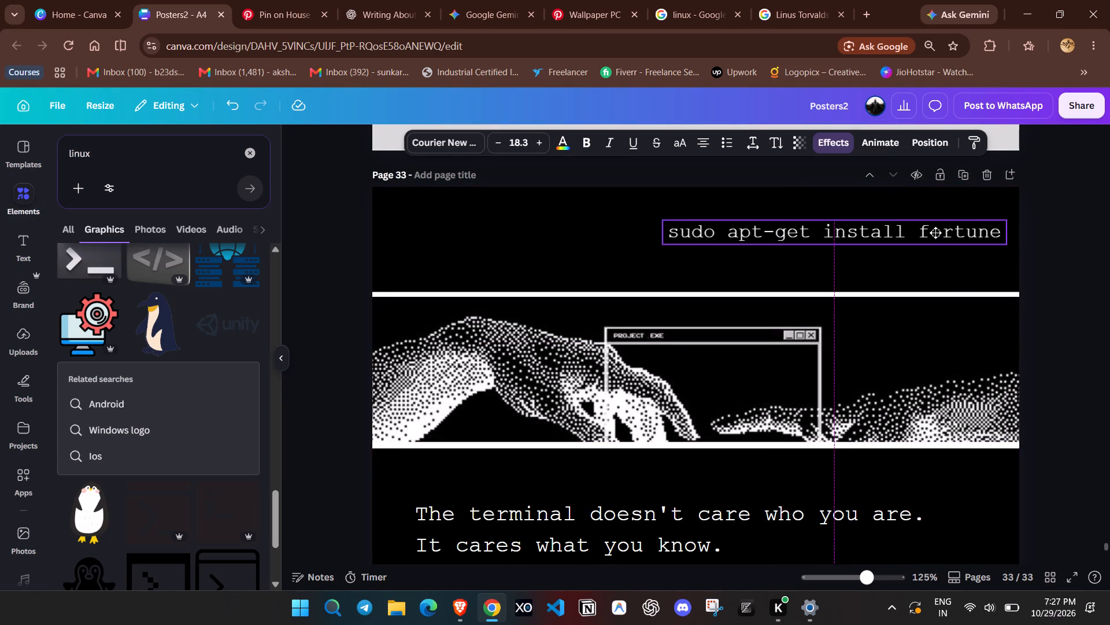
pyautogui.moveTo(935, 233); pyautogui.dragTo(913, 233)
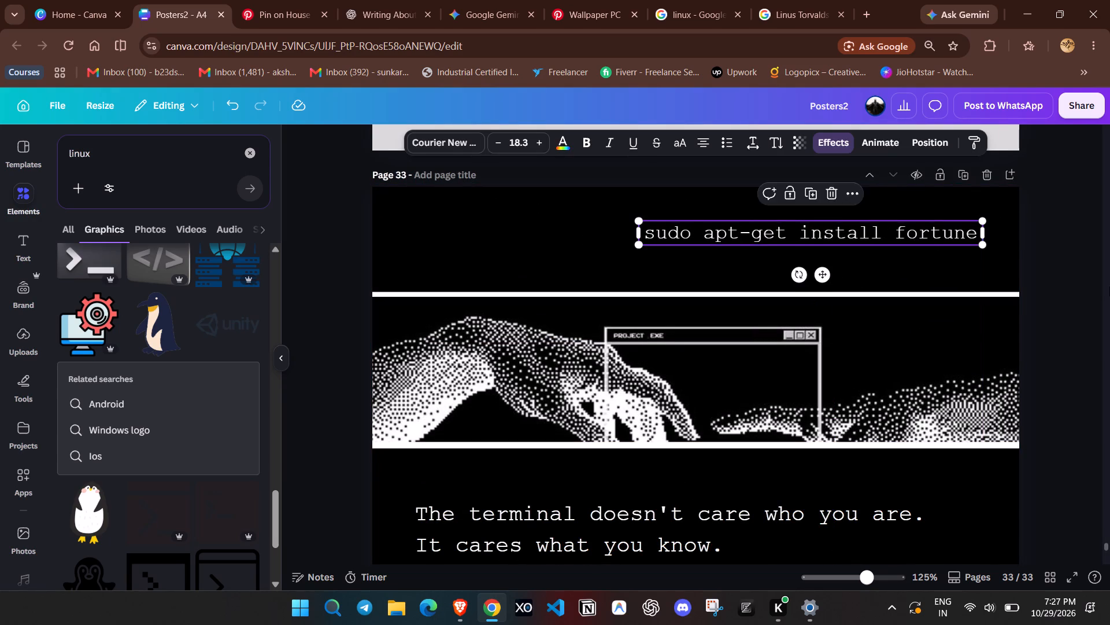
pyautogui.click(1109, 286)
pyautogui.doubleClick(491, 137)
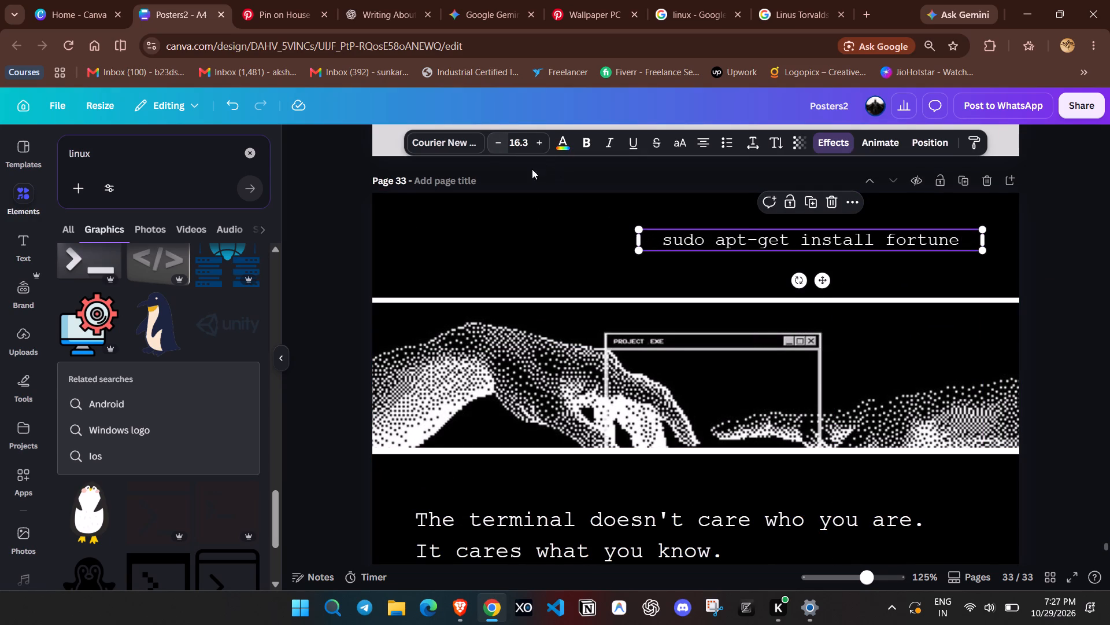
pyautogui.click(1052, 227)
# Narrow the sudo line's text box to fit its text and move it back toward the poster's right margin.
pyautogui.click(948, 235)
pyautogui.moveTo(987, 244); pyautogui.dragTo(948, 244)
pyautogui.click(1045, 216)
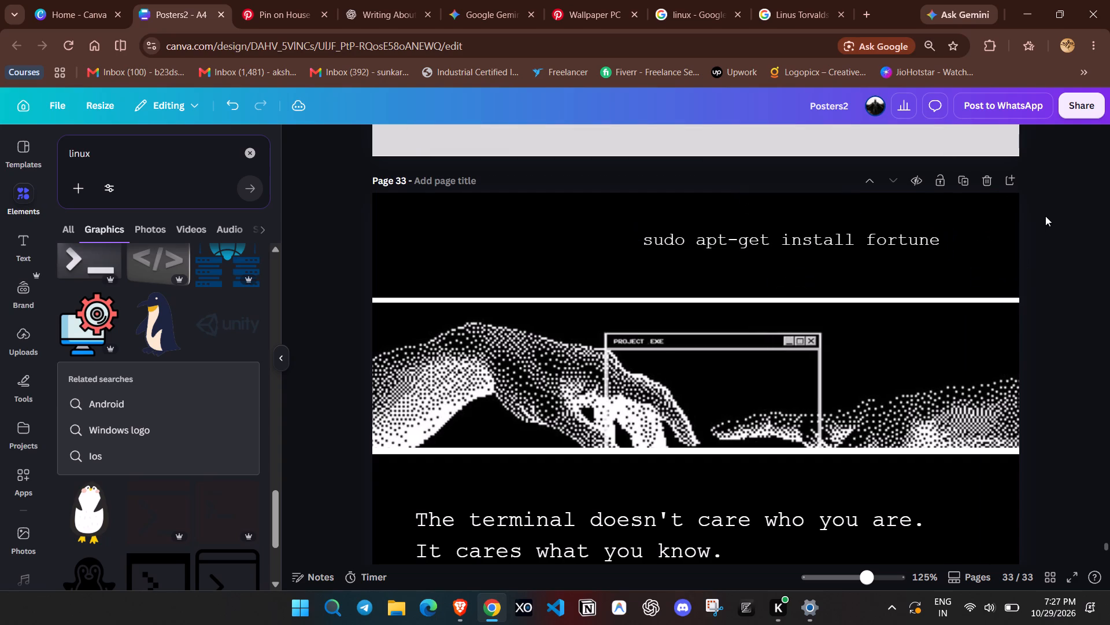
pyautogui.moveTo(882, 239); pyautogui.dragTo(917, 237)
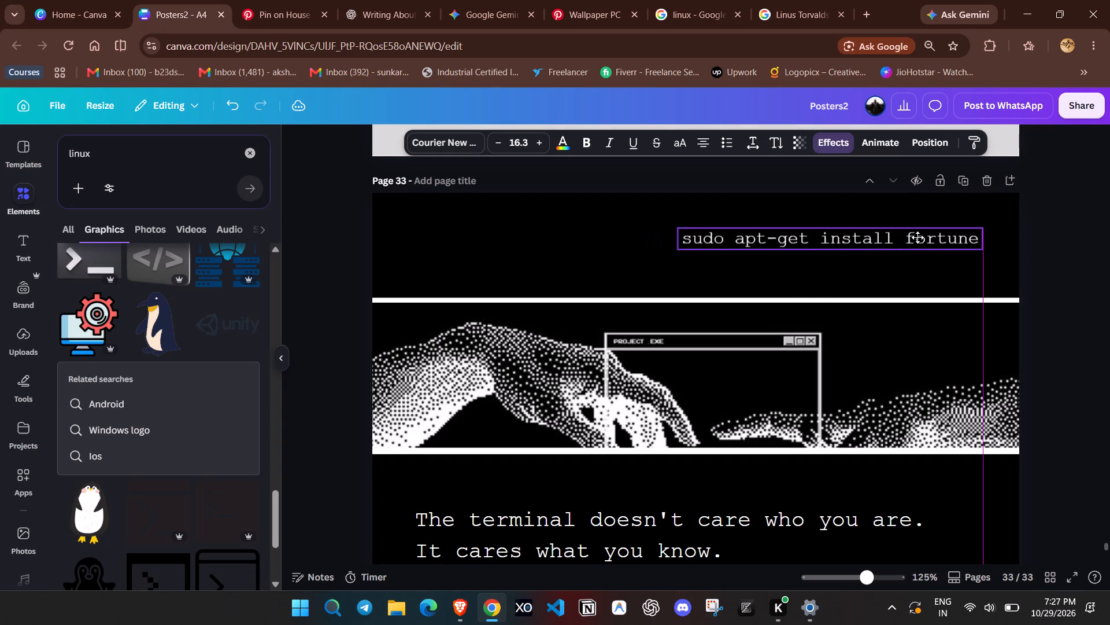
pyautogui.moveTo(917, 237); pyautogui.dragTo(920, 240)
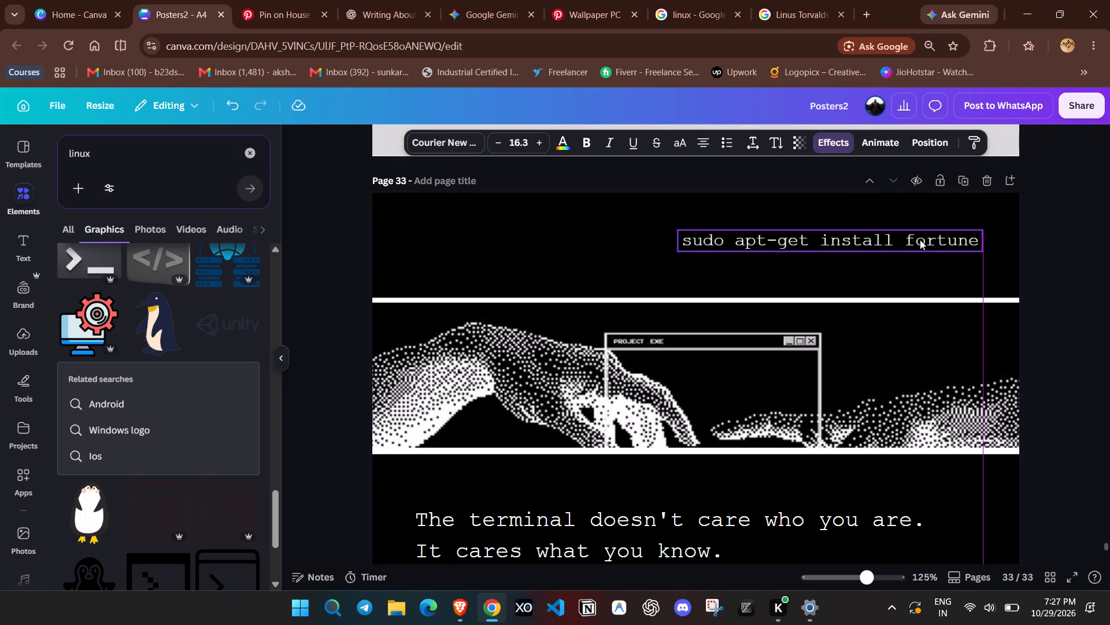
pyautogui.click(1106, 357)
pyautogui.click(1093, 379)
# Review the whole LINUX poster's layout, from the sudo line and banner to the closing quote.
pyautogui.moveTo(868, 578); pyautogui.dragTo(865, 578)
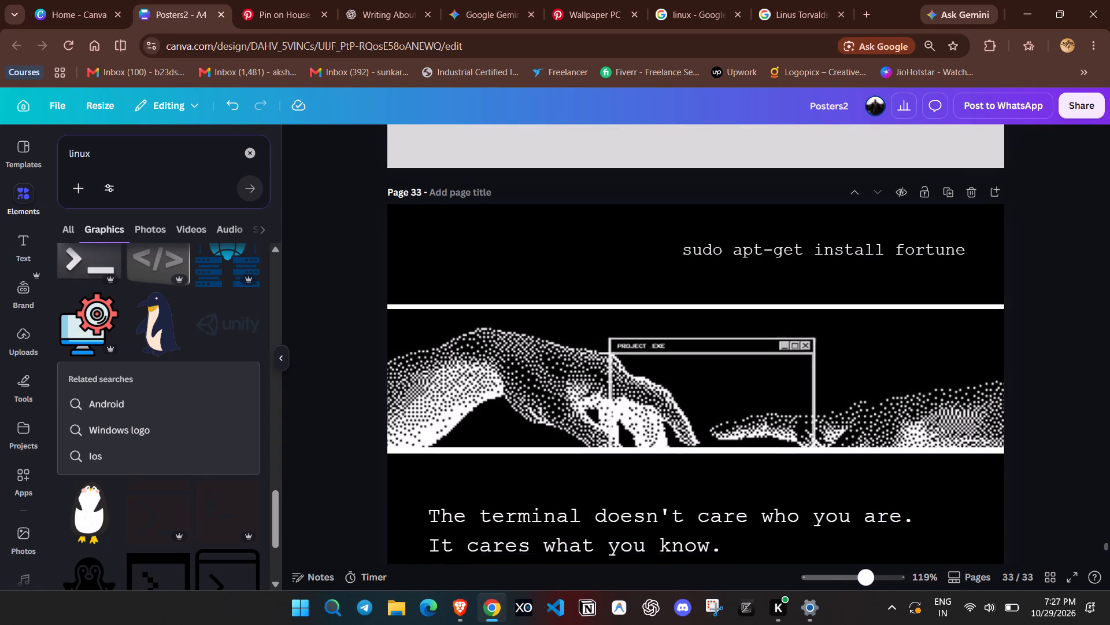
pyautogui.moveTo(865, 578); pyautogui.dragTo(837, 570)
pyautogui.scroll(-2, 860, 395)
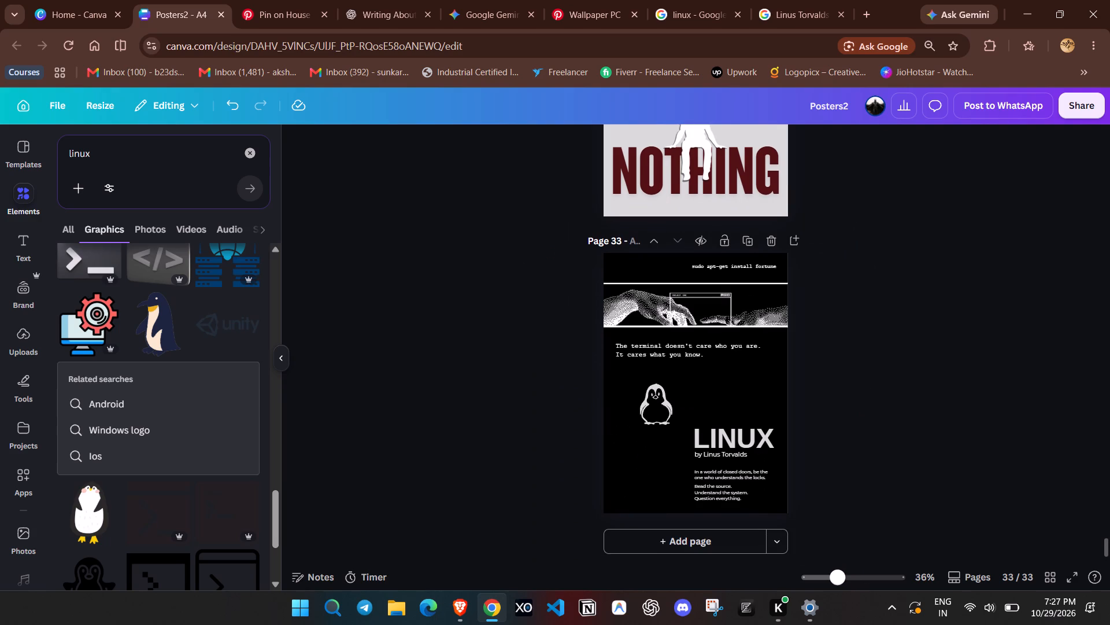
pyautogui.moveTo(835, 583); pyautogui.dragTo(853, 587)
pyautogui.scroll(-1, 887, 421)
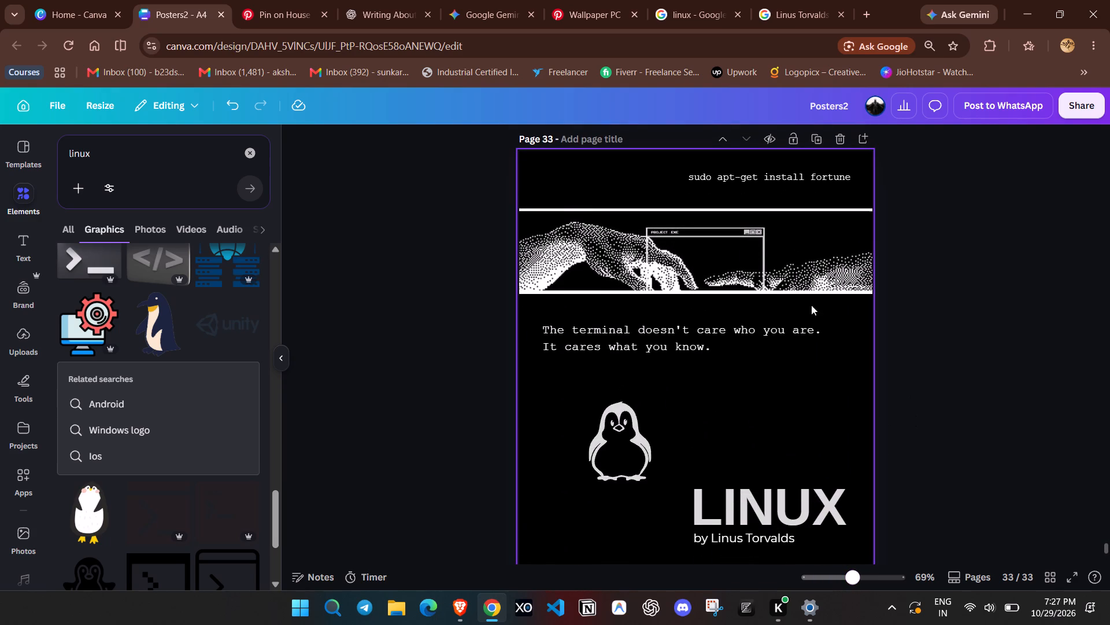
pyautogui.click(954, 231)
pyautogui.scroll(-1, 954, 231)
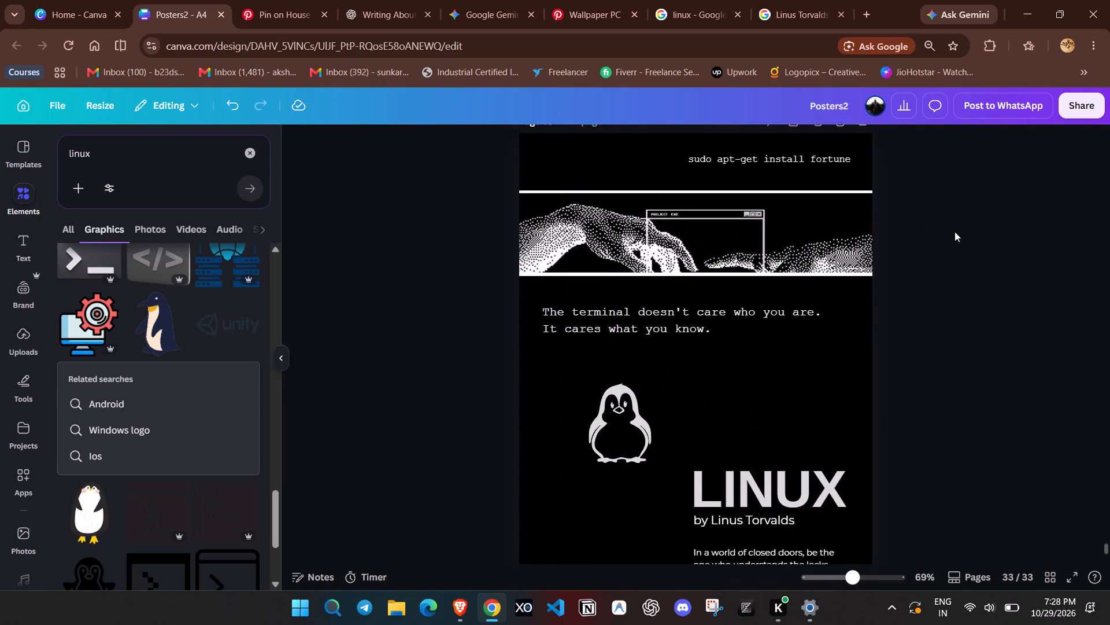
pyautogui.scroll(-2, 954, 231)
pyautogui.scroll(1, 965, 253)
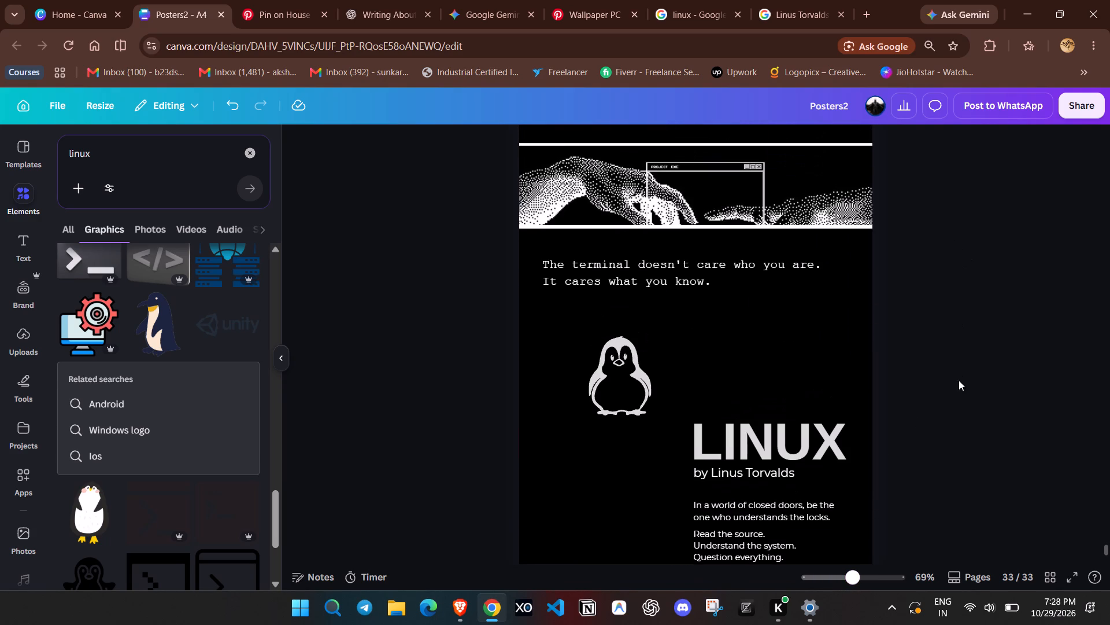
pyautogui.click(846, 576)
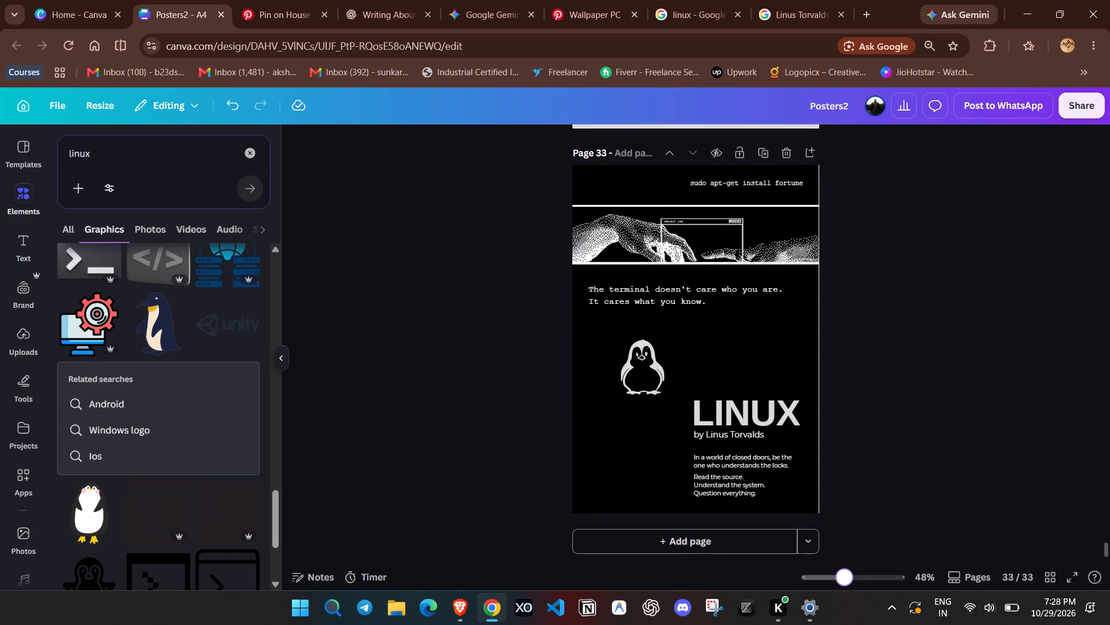
pyautogui.click(882, 384)
pyautogui.click(874, 389)
# Apply the Hollow text effect to the LINUX title.
pyautogui.click(789, 413)
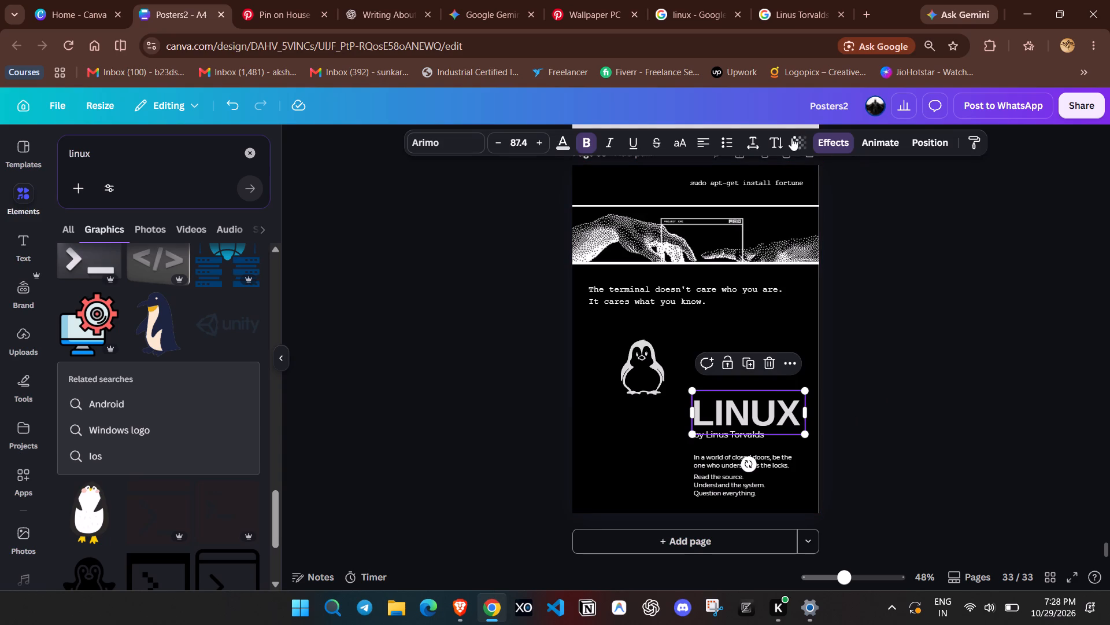
pyautogui.click(825, 142)
pyautogui.scroll(1, 110, 343)
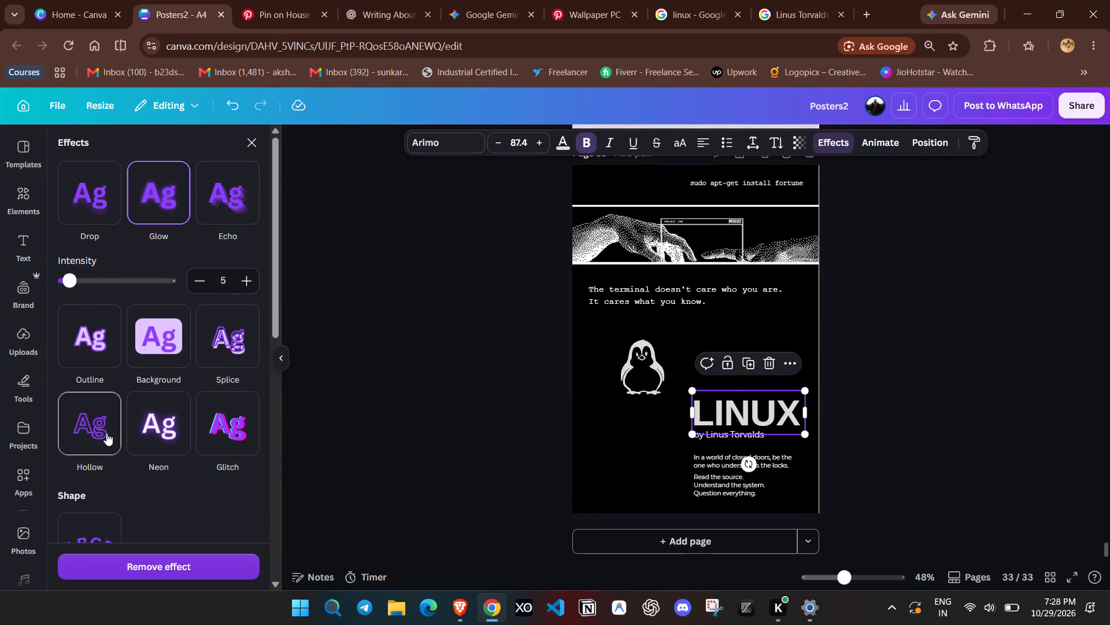
pyautogui.click(106, 433)
pyautogui.doubleClick(917, 366)
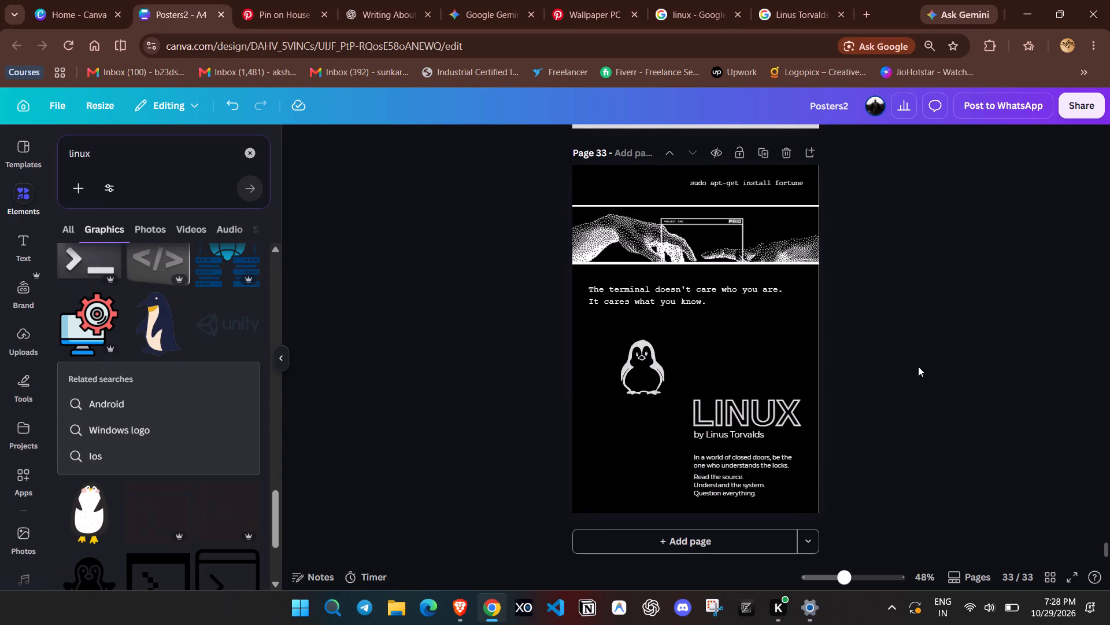
# Set the LINUX title's Hollow effect thickness to 33.
pyautogui.click(756, 398)
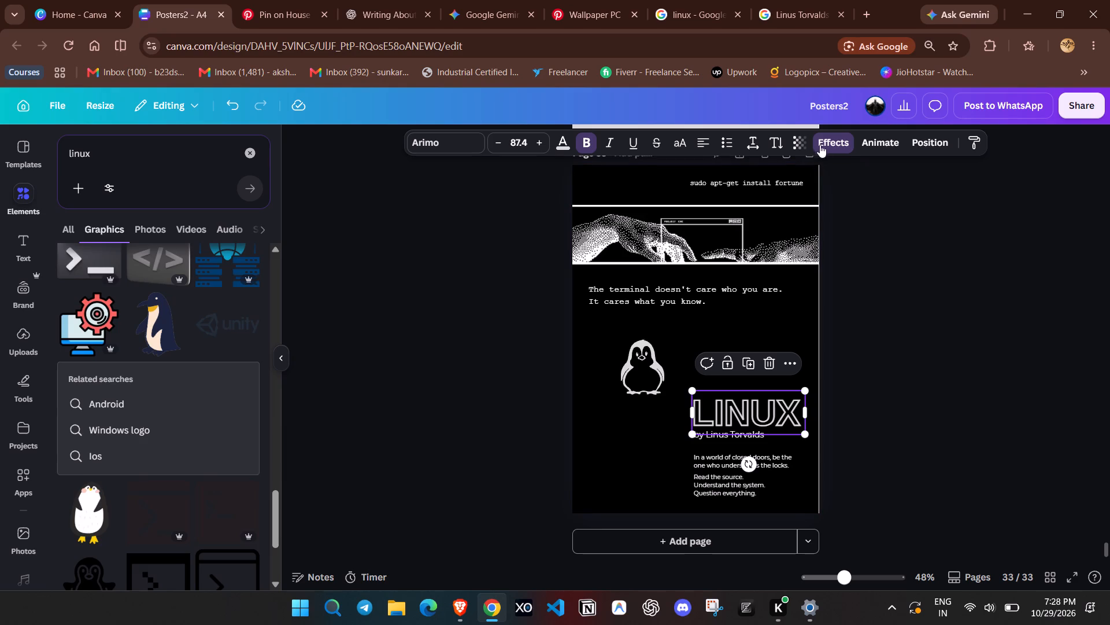
pyautogui.click(820, 143)
pyautogui.tripleClick(197, 245)
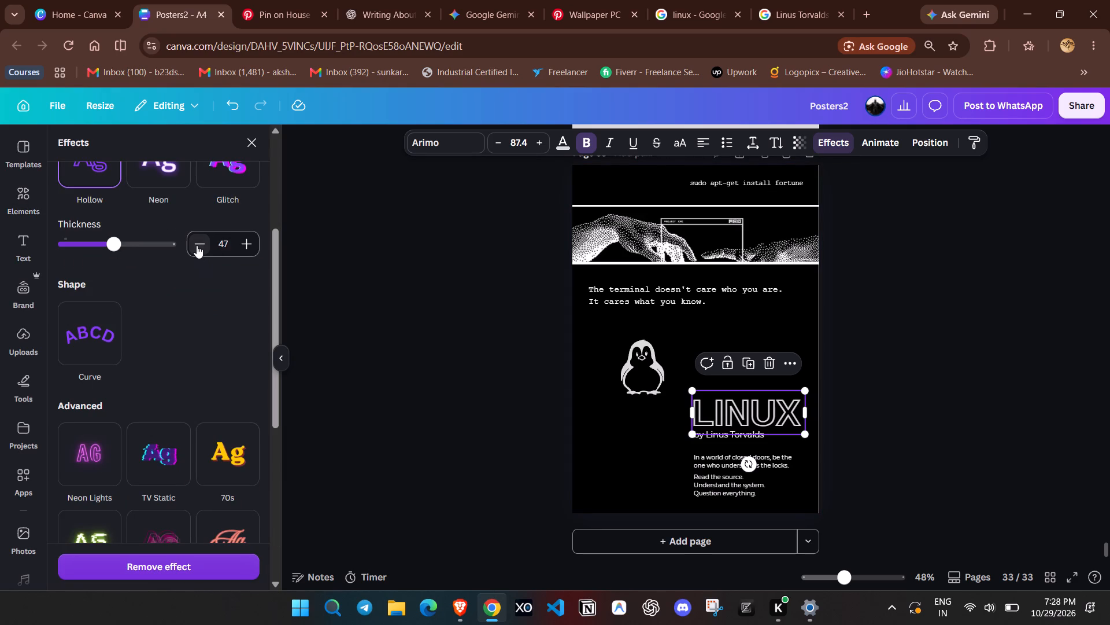
pyautogui.tripleClick(197, 245)
pyautogui.tripleClick(197, 245)
pyautogui.tripleClick(197, 245)
pyautogui.tripleClick(197, 245)
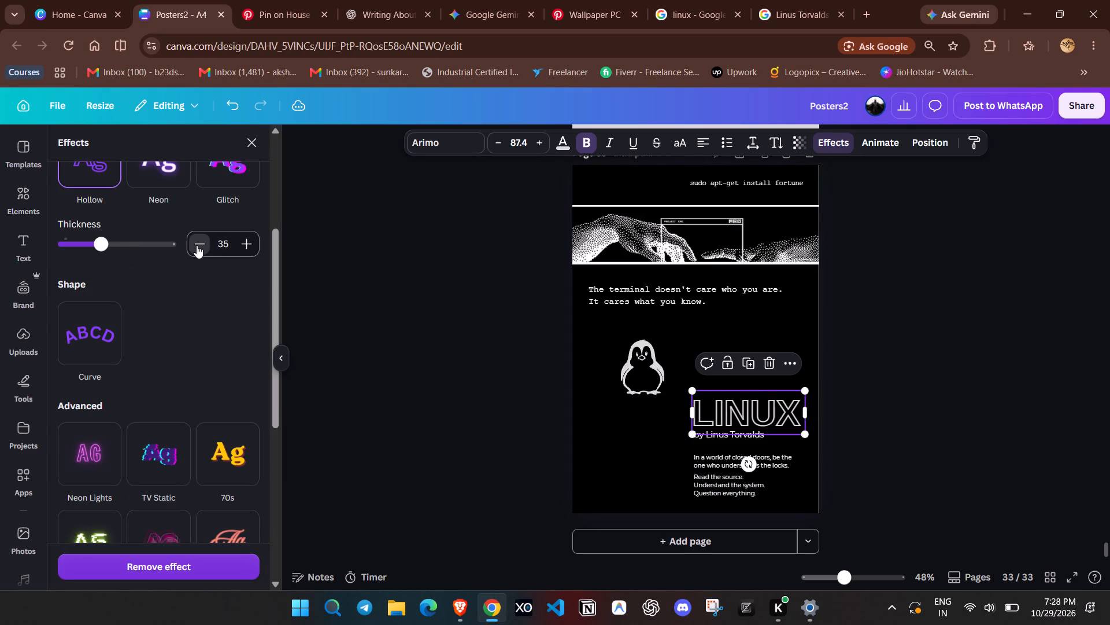
pyautogui.click(197, 245)
pyautogui.click(198, 240)
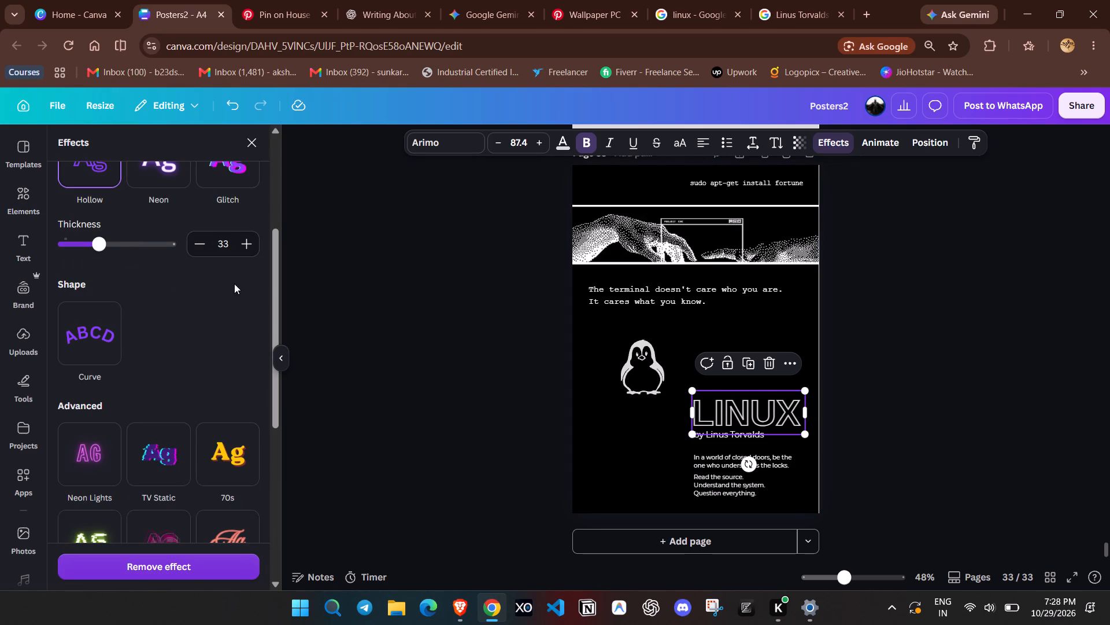
pyautogui.doubleClick(256, 318)
pyautogui.doubleClick(330, 347)
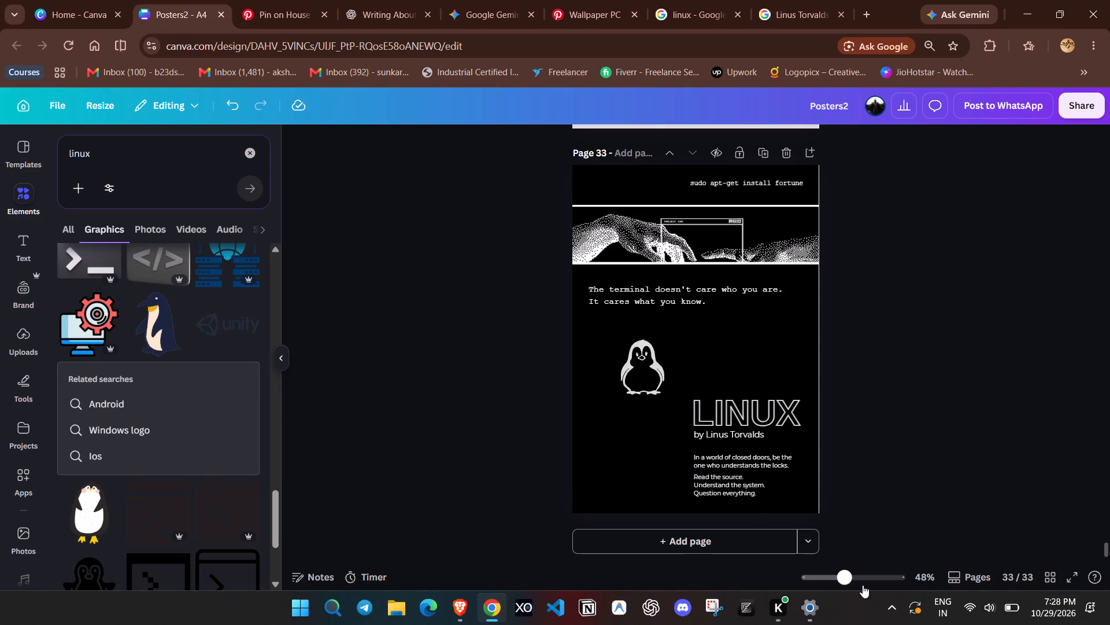
# Shrink the penguin graphic to a small icon and place it beside the closing quote, left of the LINUX text block.
pyautogui.moveTo(847, 581); pyautogui.dragTo(863, 591)
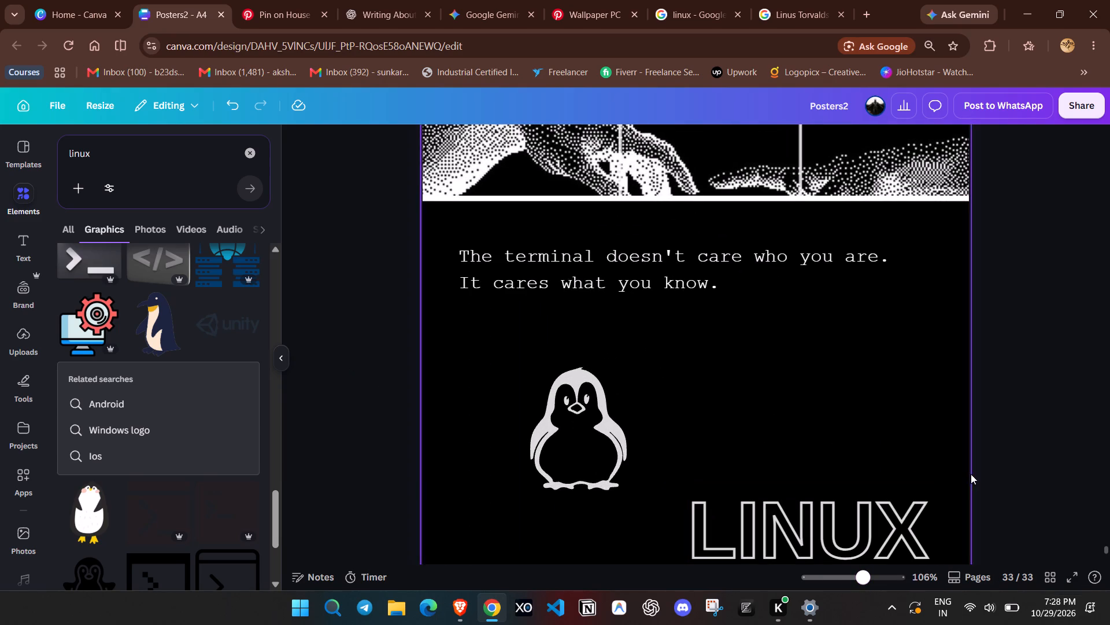
pyautogui.moveTo(861, 584); pyautogui.dragTo(837, 584)
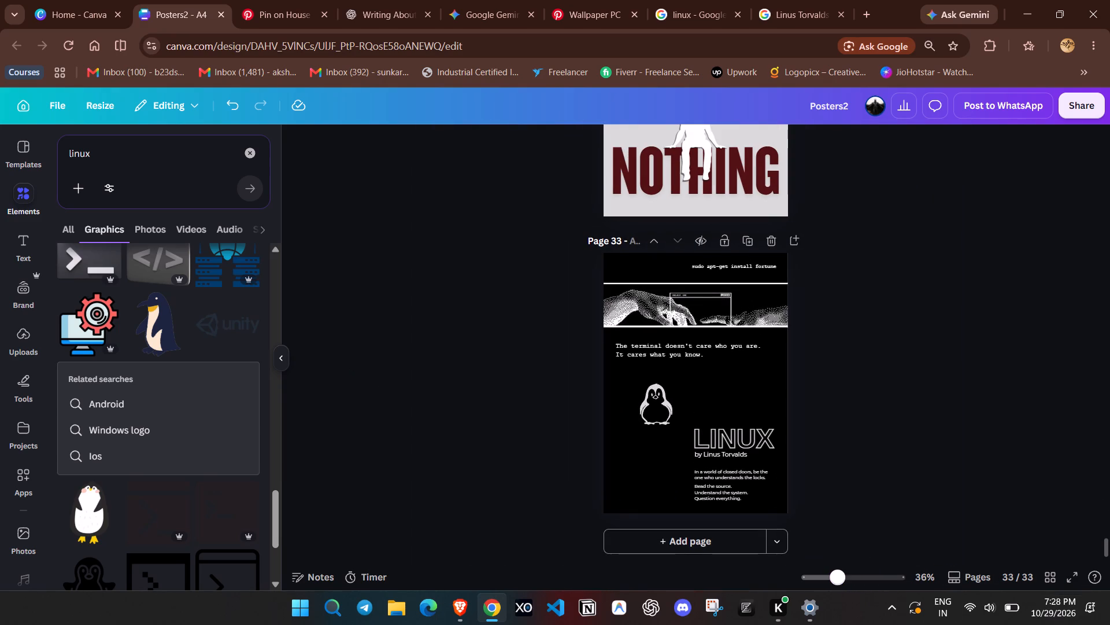
pyautogui.moveTo(666, 408); pyautogui.dragTo(573, 482)
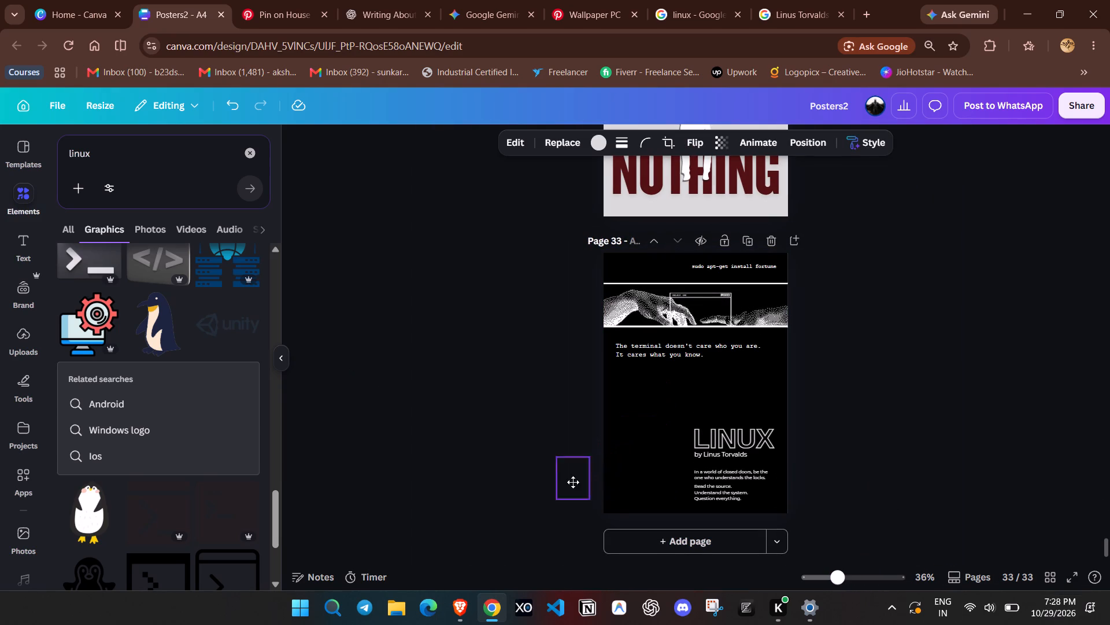
pyautogui.moveTo(573, 482); pyautogui.dragTo(649, 469)
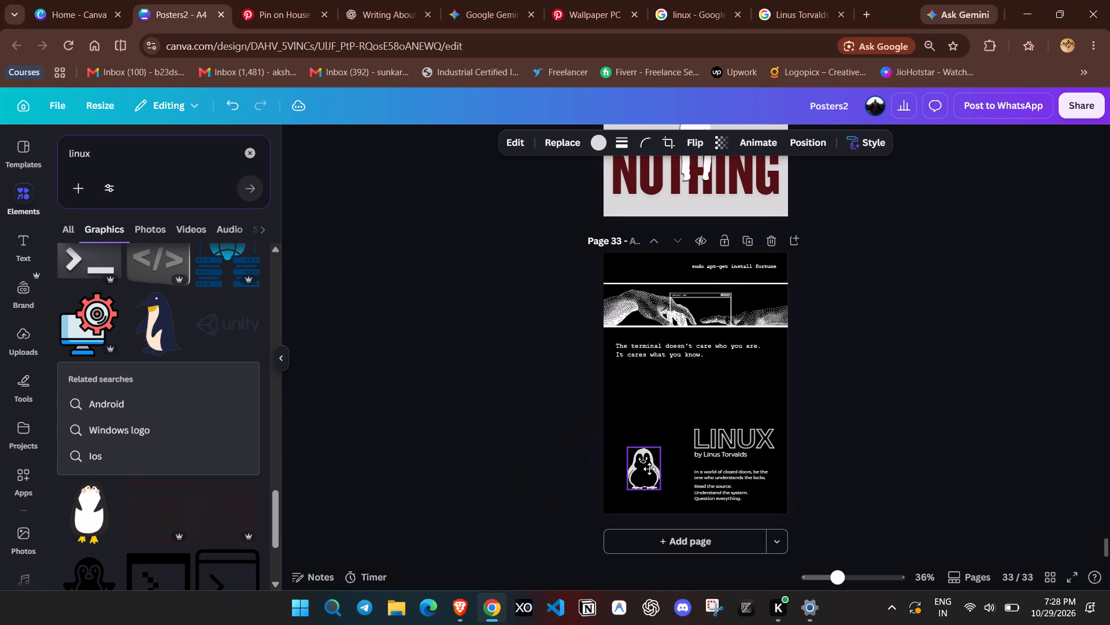
pyautogui.moveTo(649, 469); pyautogui.dragTo(657, 472)
pyautogui.moveTo(628, 446); pyautogui.dragTo(647, 459)
pyautogui.moveTo(652, 477); pyautogui.dragTo(645, 460)
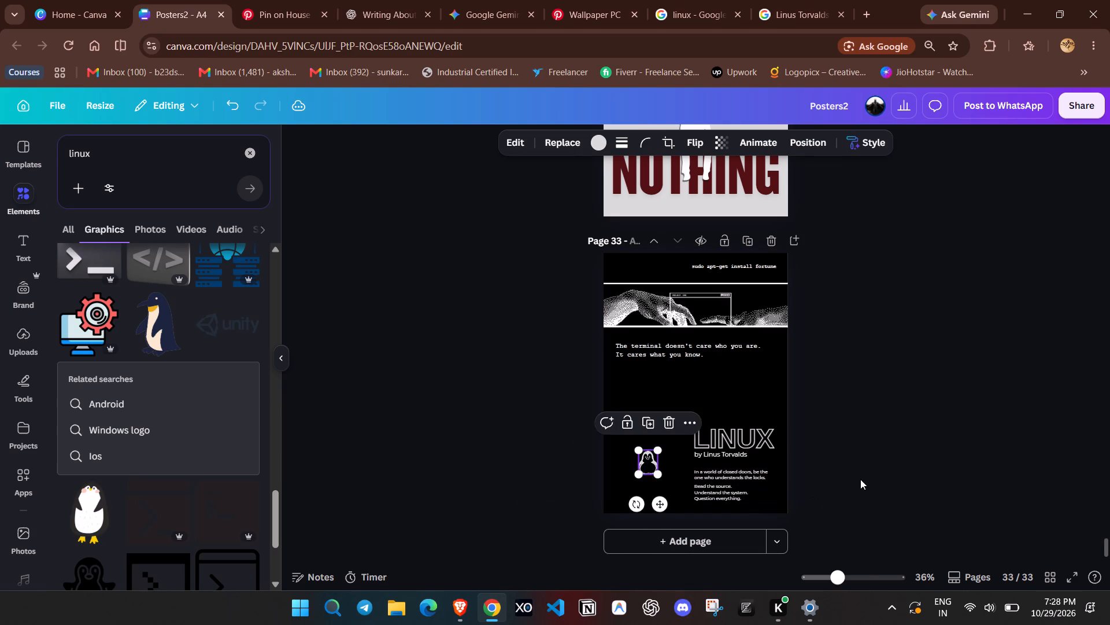
pyautogui.click(861, 479)
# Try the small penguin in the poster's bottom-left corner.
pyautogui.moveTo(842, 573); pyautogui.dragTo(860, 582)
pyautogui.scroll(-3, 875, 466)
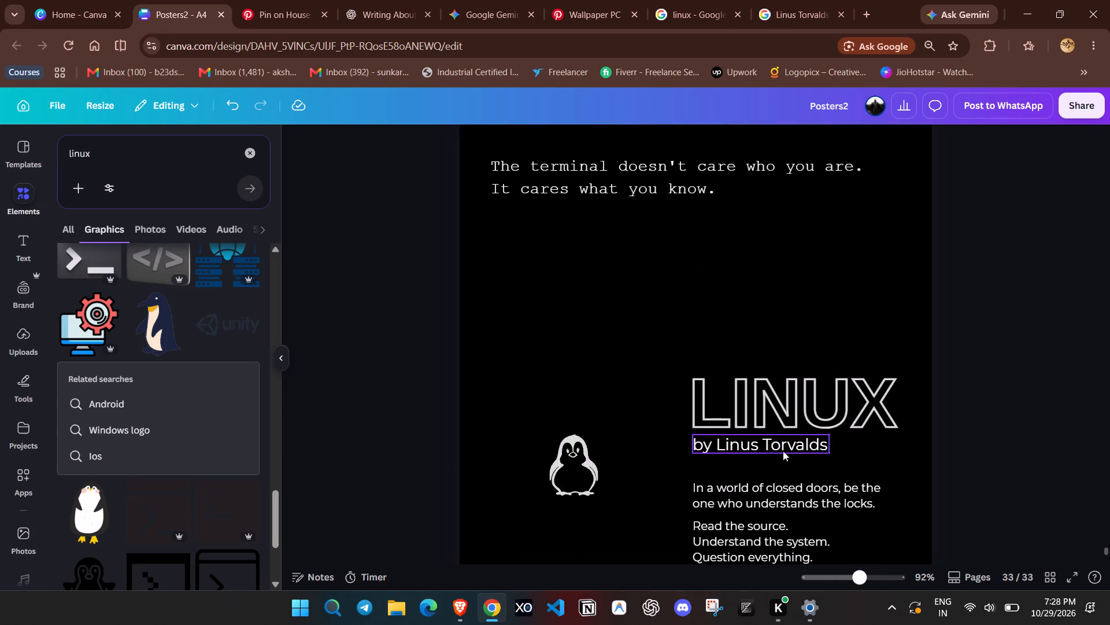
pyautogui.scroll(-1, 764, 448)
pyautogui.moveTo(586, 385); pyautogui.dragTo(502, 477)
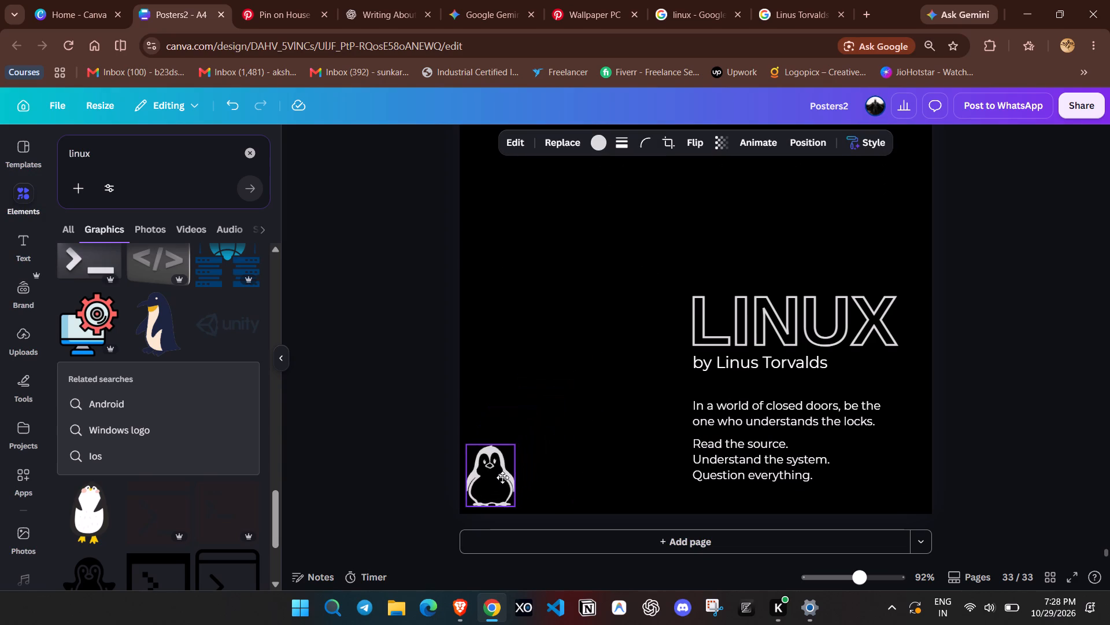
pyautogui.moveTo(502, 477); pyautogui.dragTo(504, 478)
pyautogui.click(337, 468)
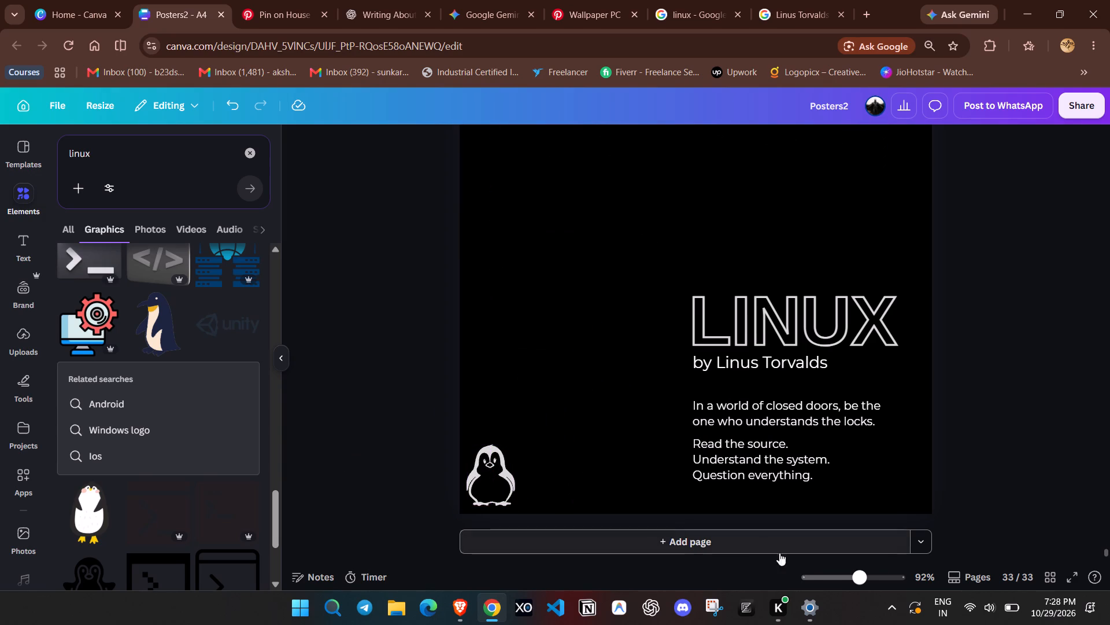
# Move the small penguin into the empty area between the terminal quote and the LINUX title, slightly left of the poster's centre.
pyautogui.moveTo(860, 580); pyautogui.dragTo(842, 573)
pyautogui.scroll(1, 852, 498)
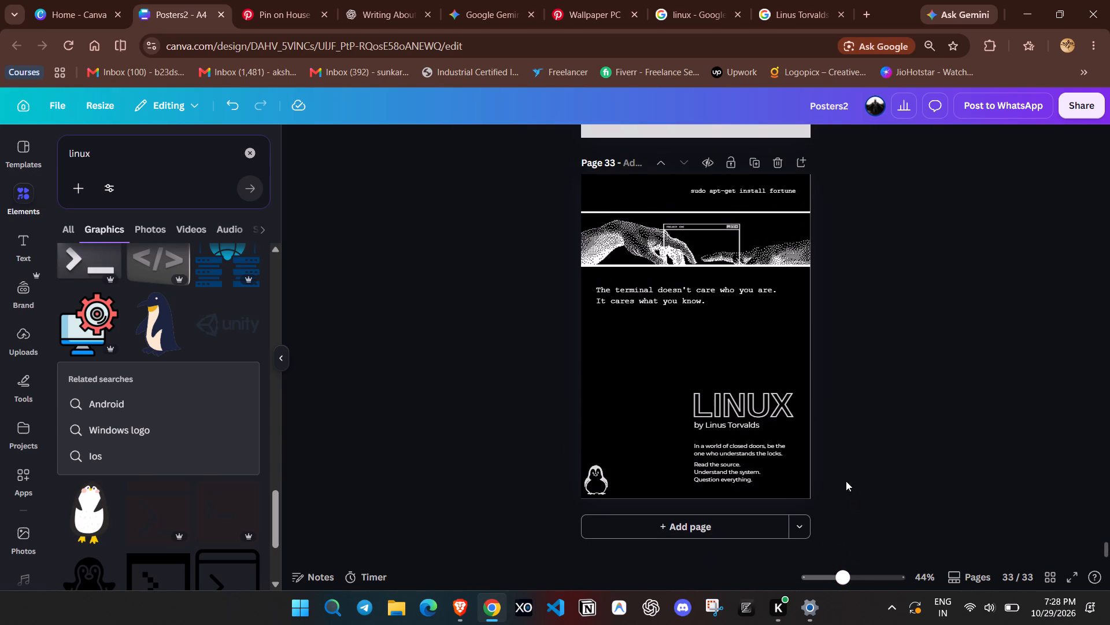
pyautogui.moveTo(594, 479); pyautogui.dragTo(628, 390)
pyautogui.moveTo(595, 487); pyautogui.dragTo(647, 374)
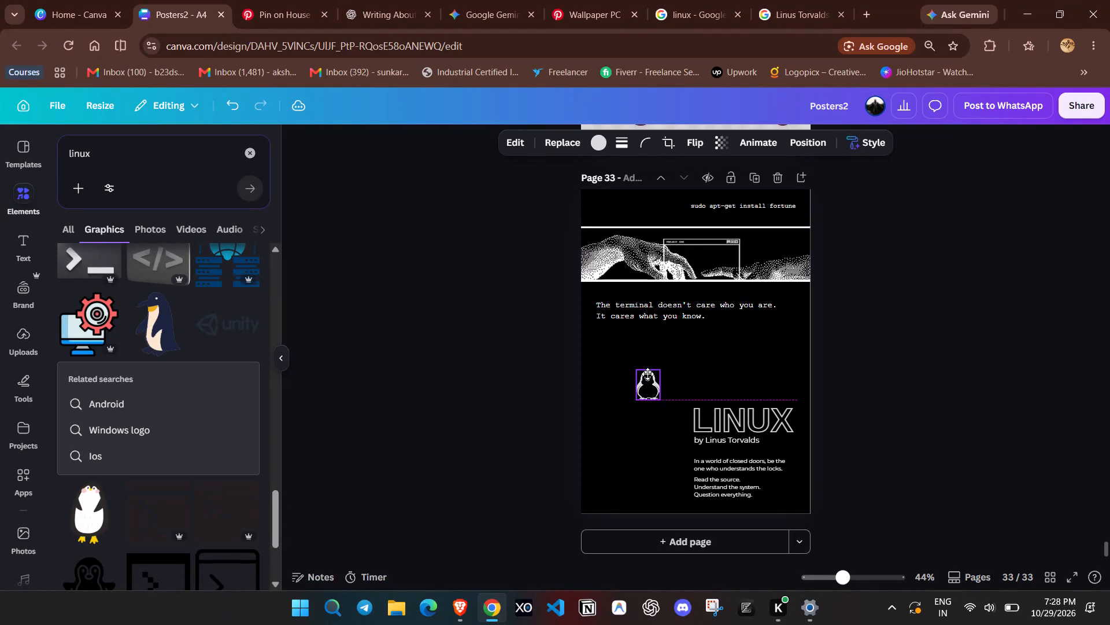
pyautogui.moveTo(647, 374); pyautogui.dragTo(646, 370)
pyautogui.click(929, 311)
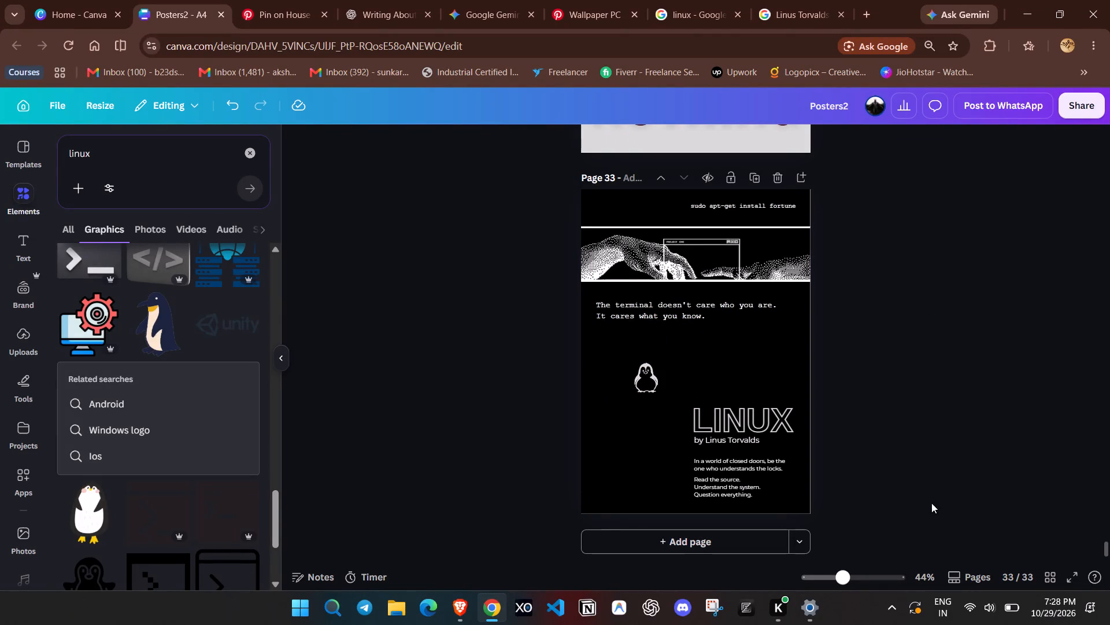
pyautogui.moveTo(649, 376); pyautogui.dragTo(647, 373)
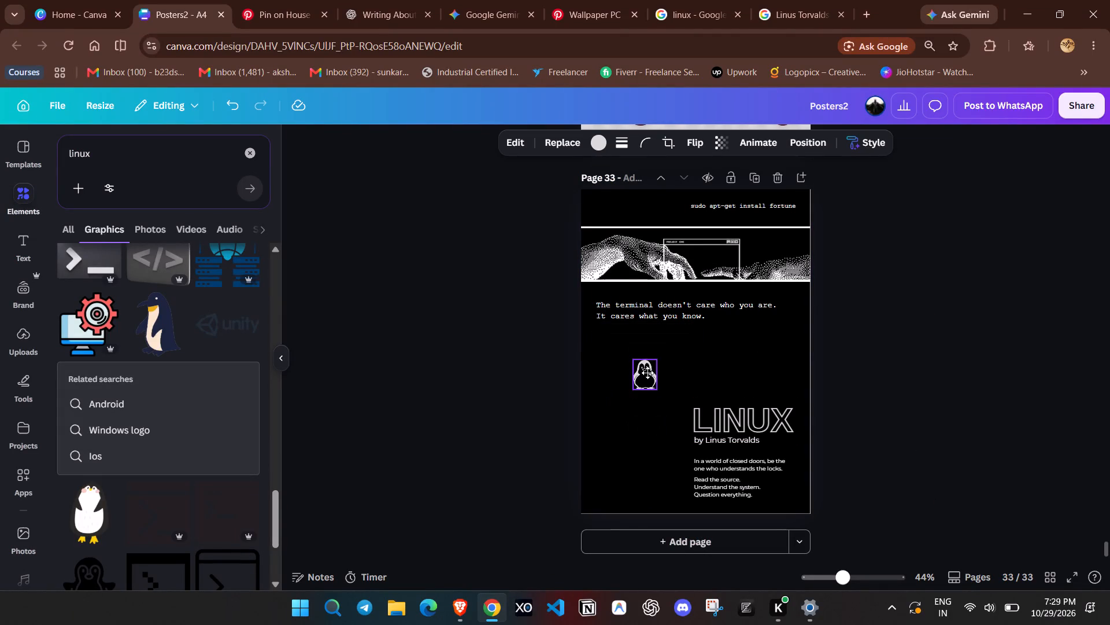
pyautogui.moveTo(647, 373); pyautogui.dragTo(653, 367)
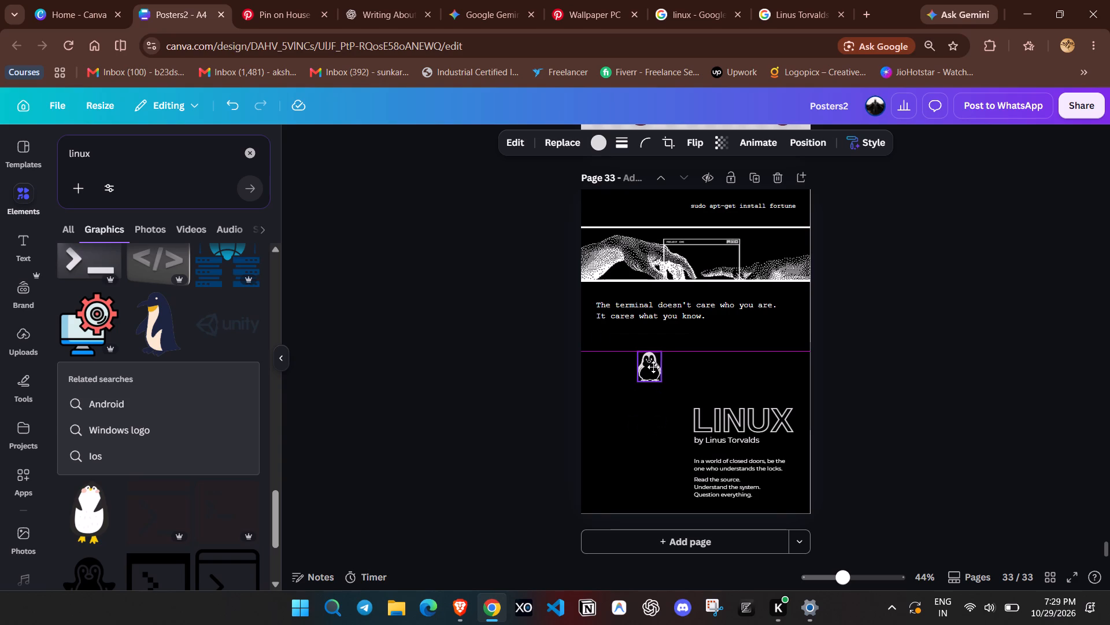
pyautogui.moveTo(653, 367); pyautogui.dragTo(656, 367)
pyautogui.click(801, 377)
pyautogui.click(840, 377)
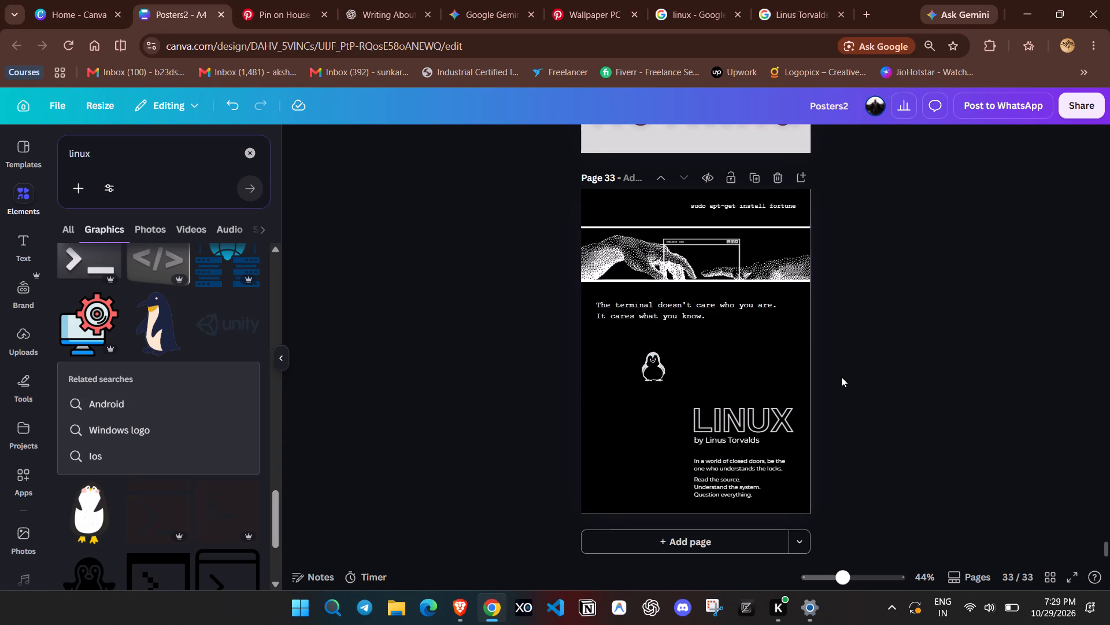
# Shift the LINUX title, byline and both closing quote texts together slightly up and left on the poster.
pyautogui.moveTo(686, 411); pyautogui.dragTo(735, 493)
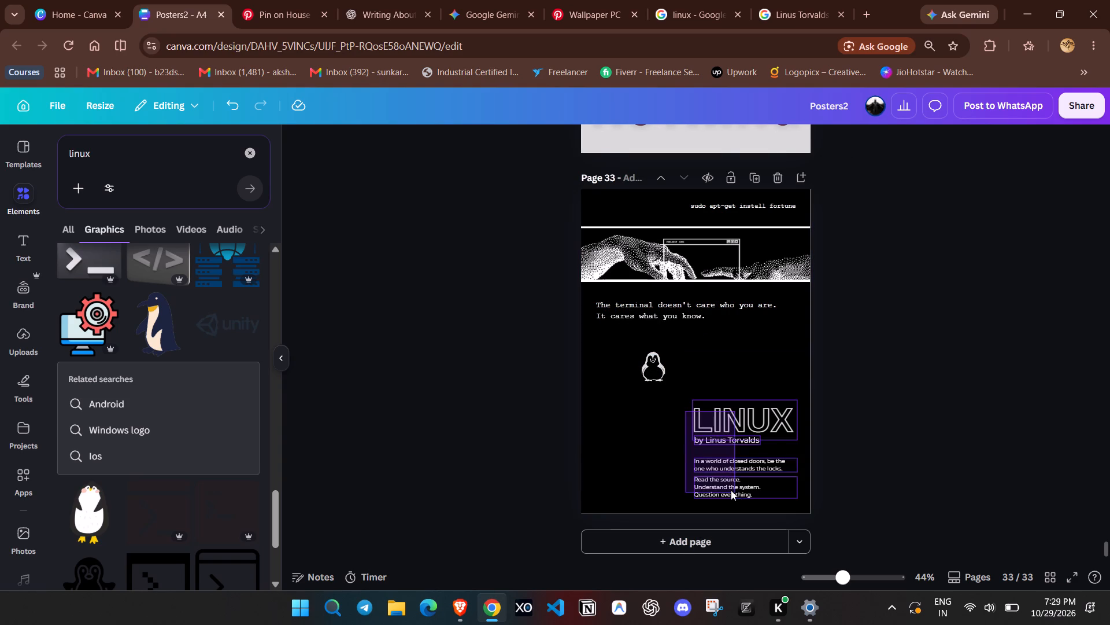
pyautogui.moveTo(727, 411); pyautogui.dragTo(724, 404)
pyautogui.click(876, 372)
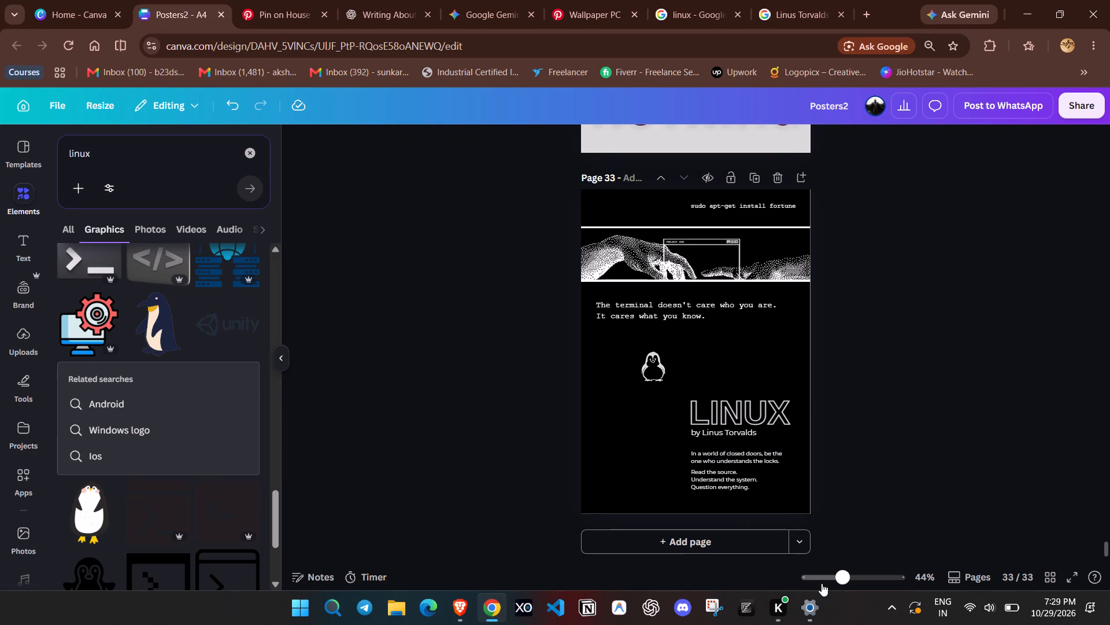
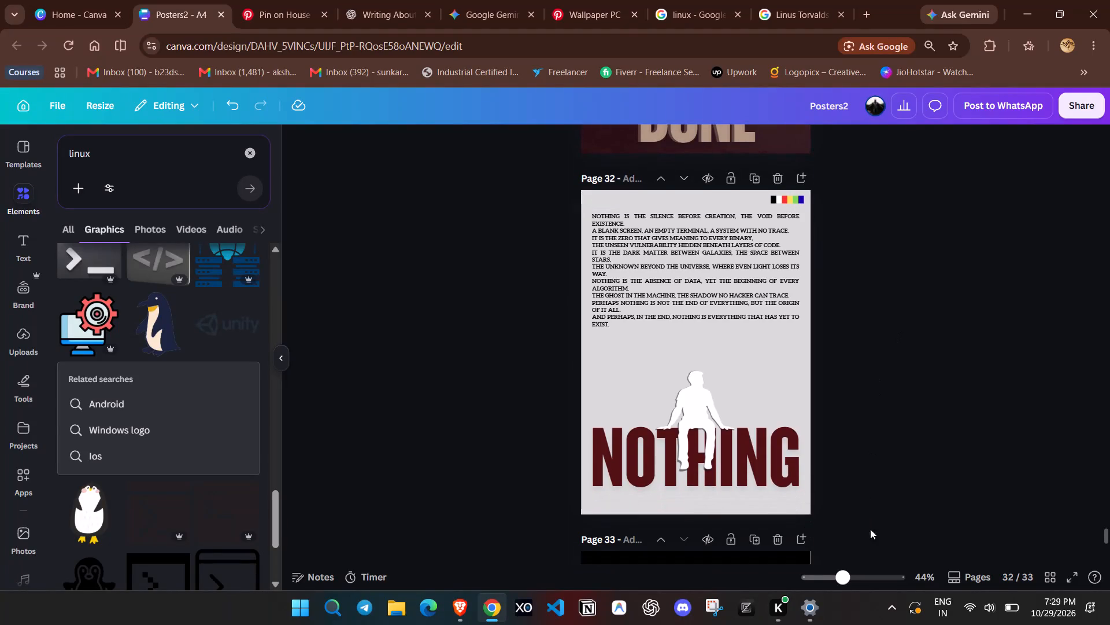
# Review the last poster pages at different scales and examine the LINUX poster on page 33 up close.
pyautogui.moveTo(850, 575); pyautogui.dragTo(822, 569)
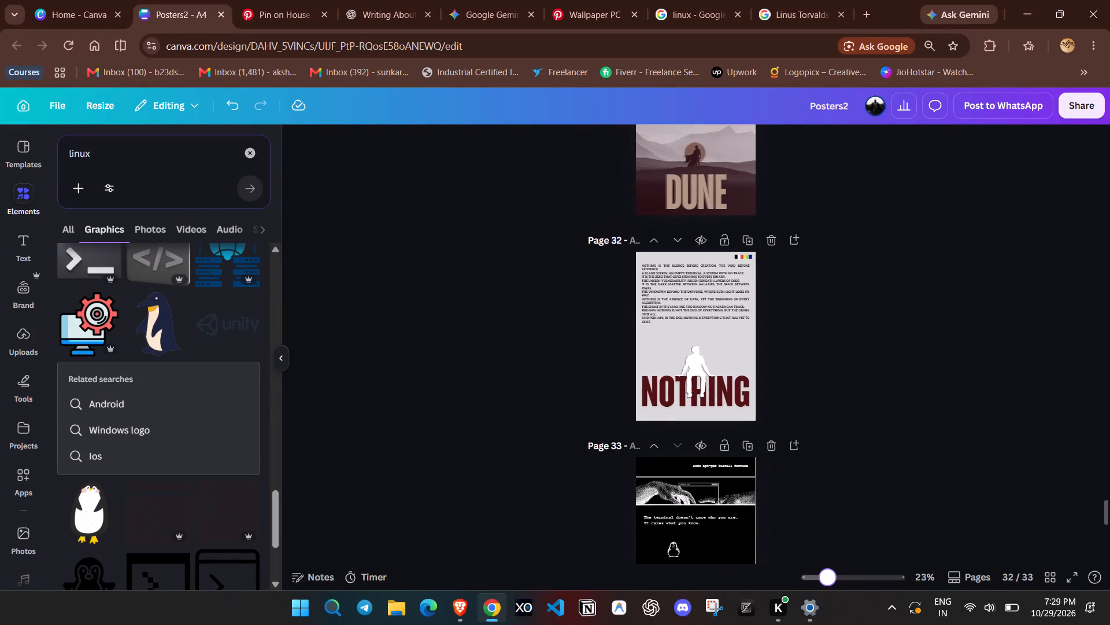
pyautogui.moveTo(822, 569); pyautogui.dragTo(797, 575)
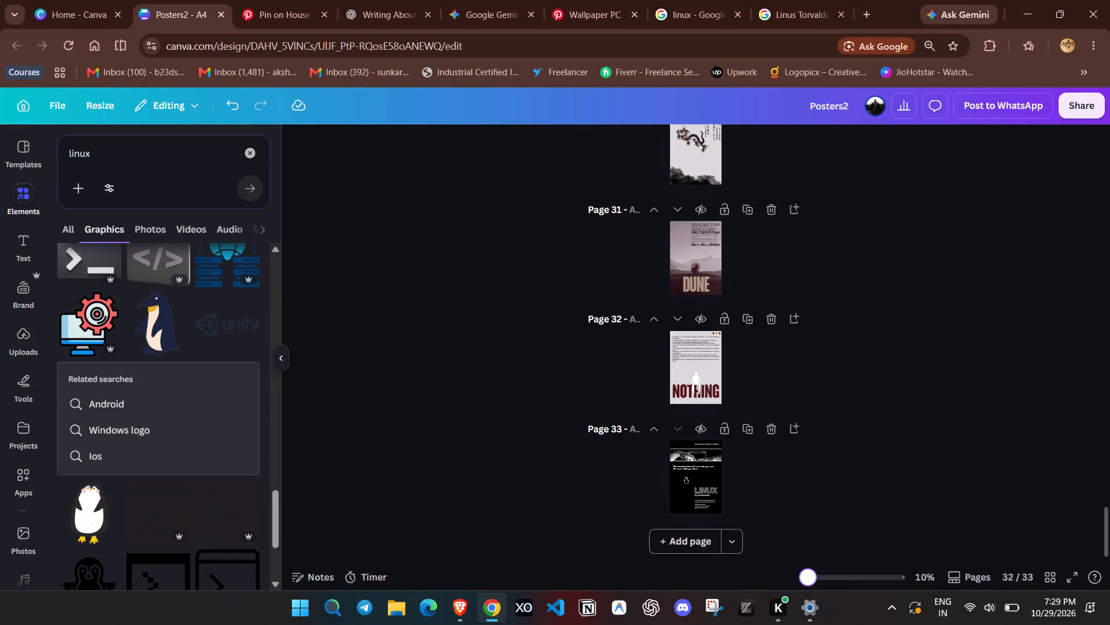
pyautogui.moveTo(797, 575); pyautogui.dragTo(841, 595)
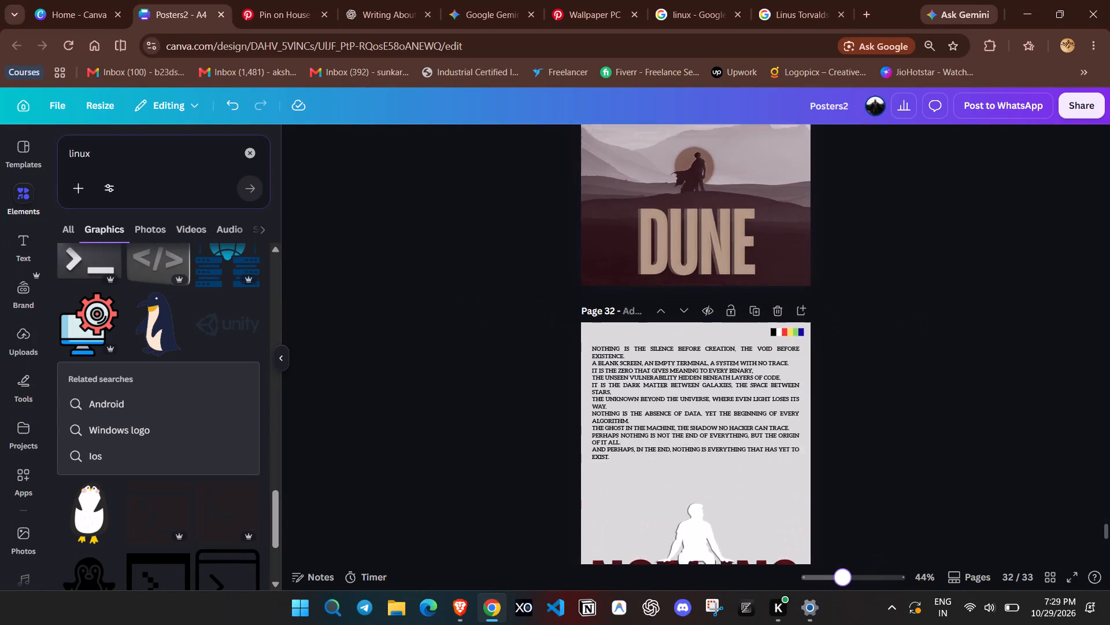
pyautogui.moveTo(841, 595); pyautogui.dragTo(832, 587)
pyautogui.scroll(-10, 867, 434)
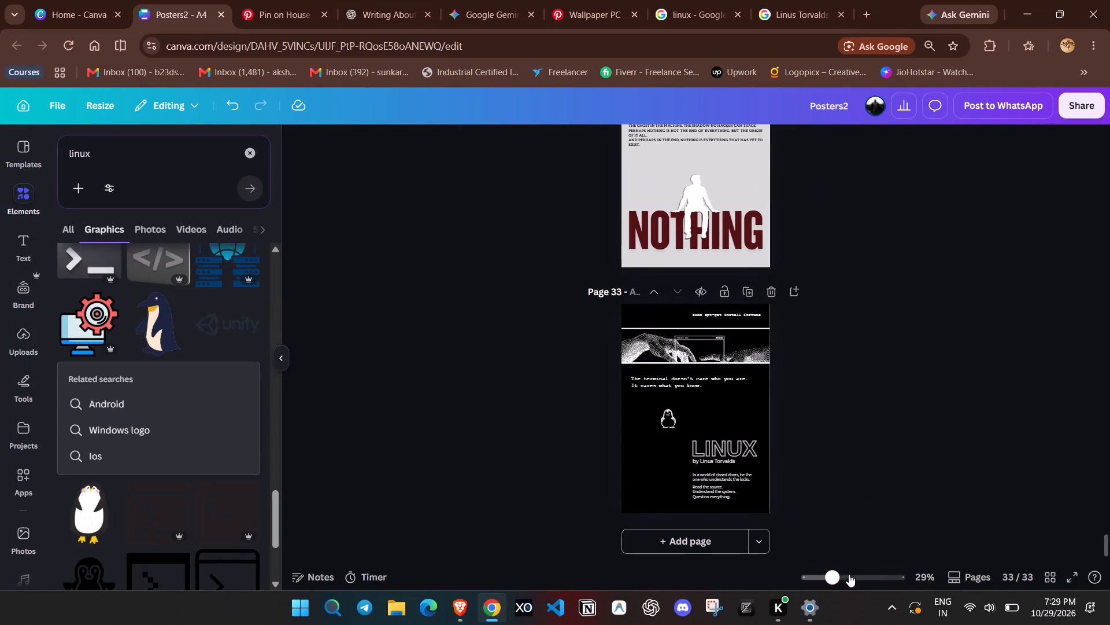
pyautogui.moveTo(828, 581); pyautogui.dragTo(855, 591)
pyautogui.scroll(-11, 903, 480)
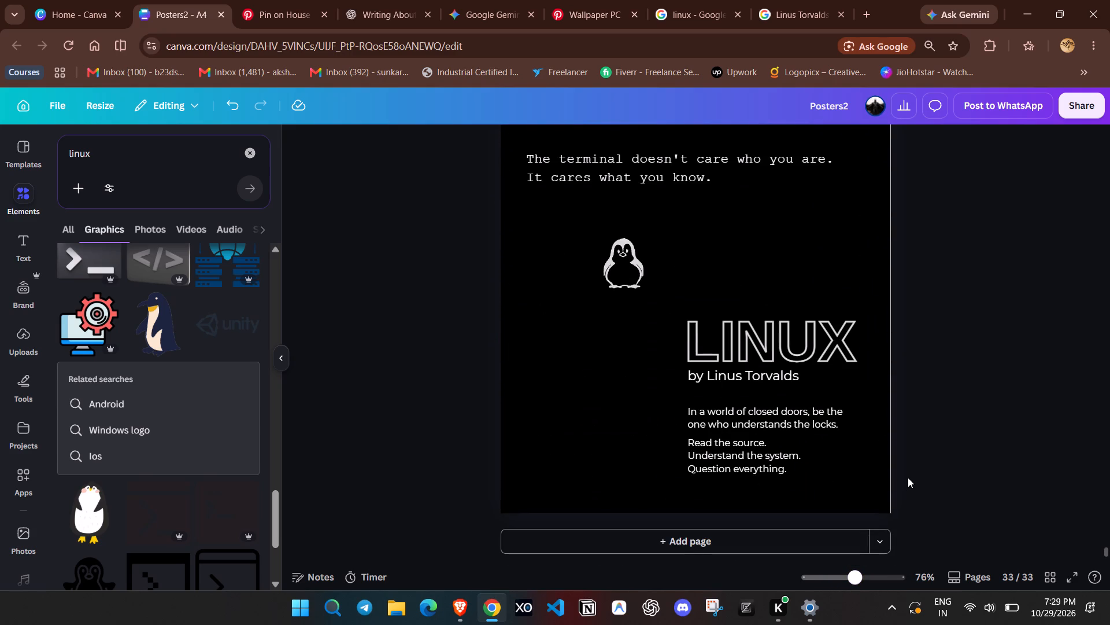